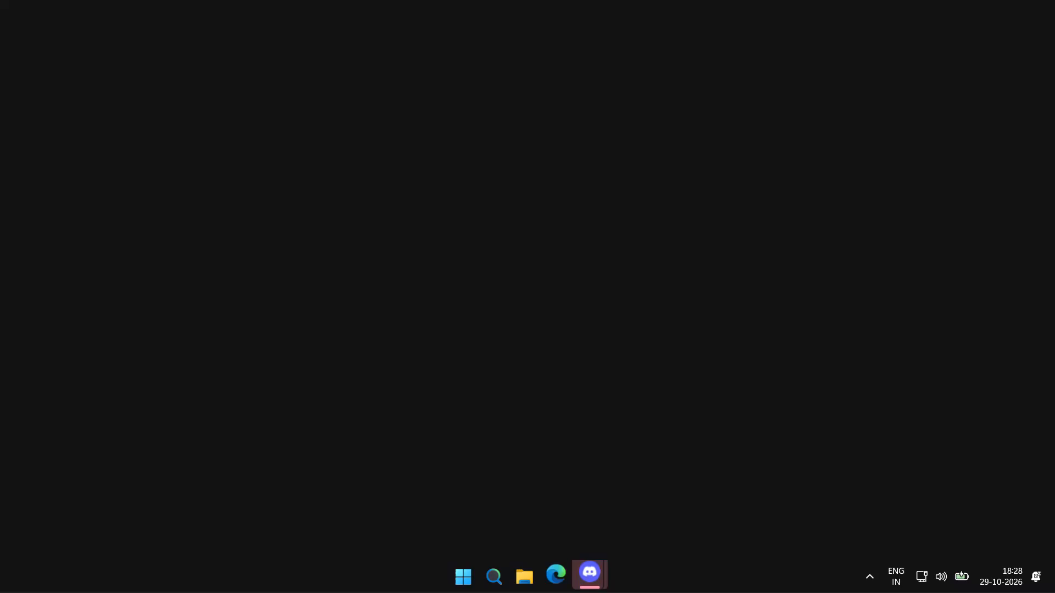
# Switch to the Discord window.
pyautogui.click(586, 572)
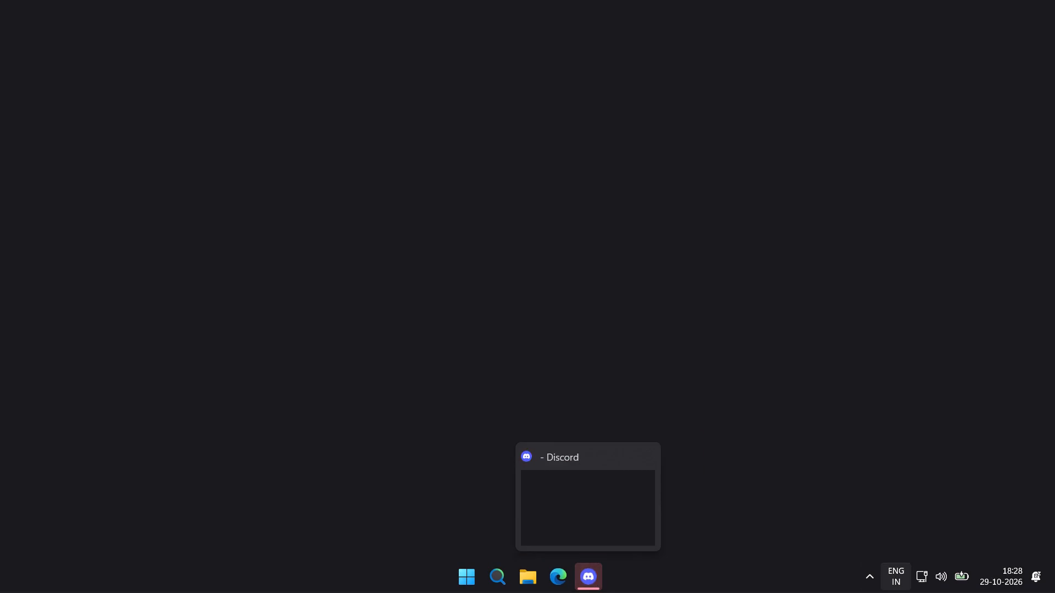
# Show the hidden background app icons in the system tray.
pyautogui.click(882, 581)
pyautogui.click(870, 581)
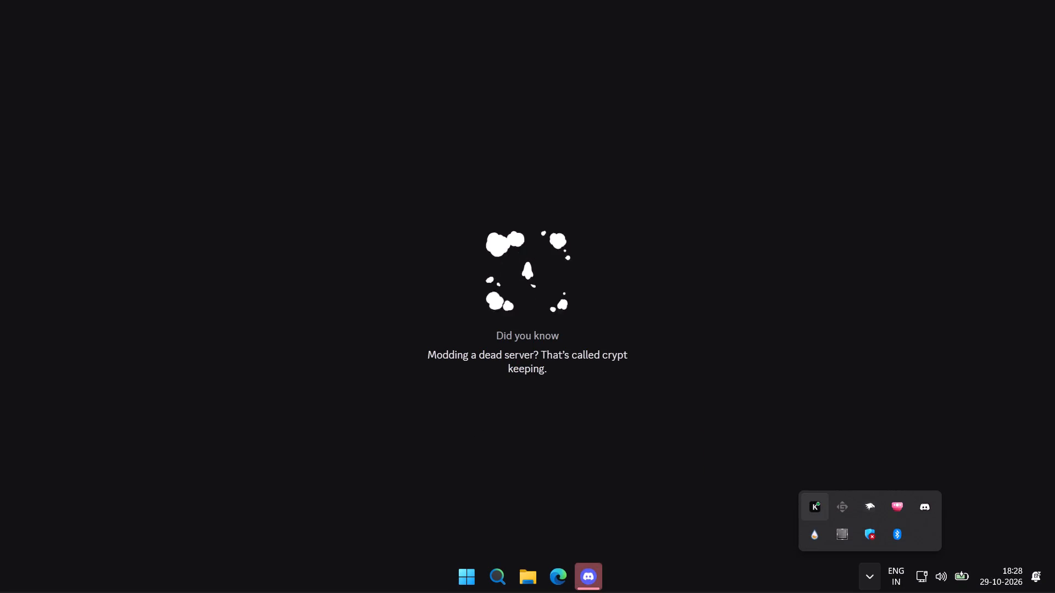
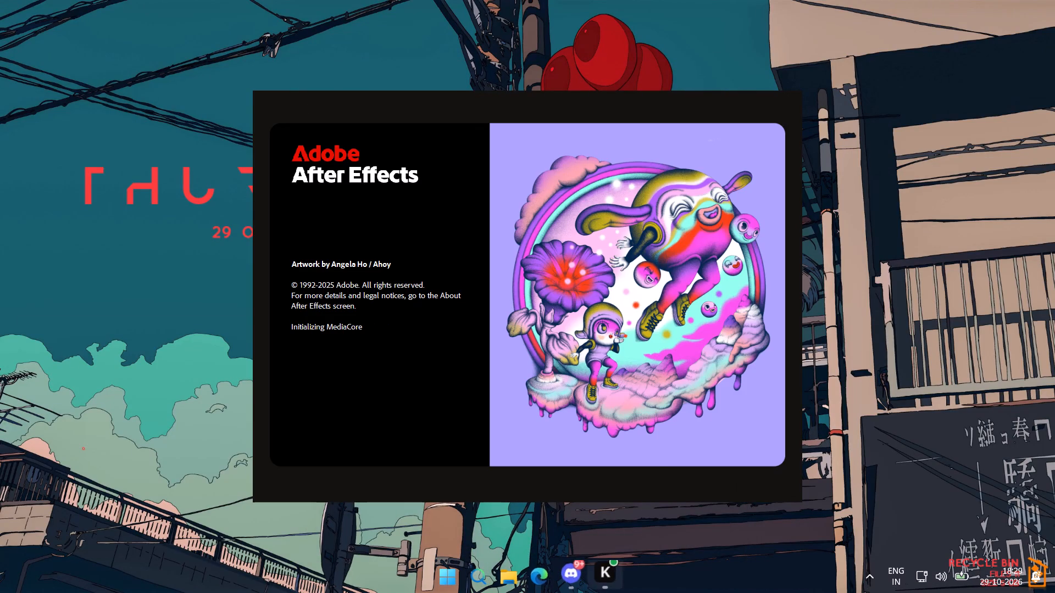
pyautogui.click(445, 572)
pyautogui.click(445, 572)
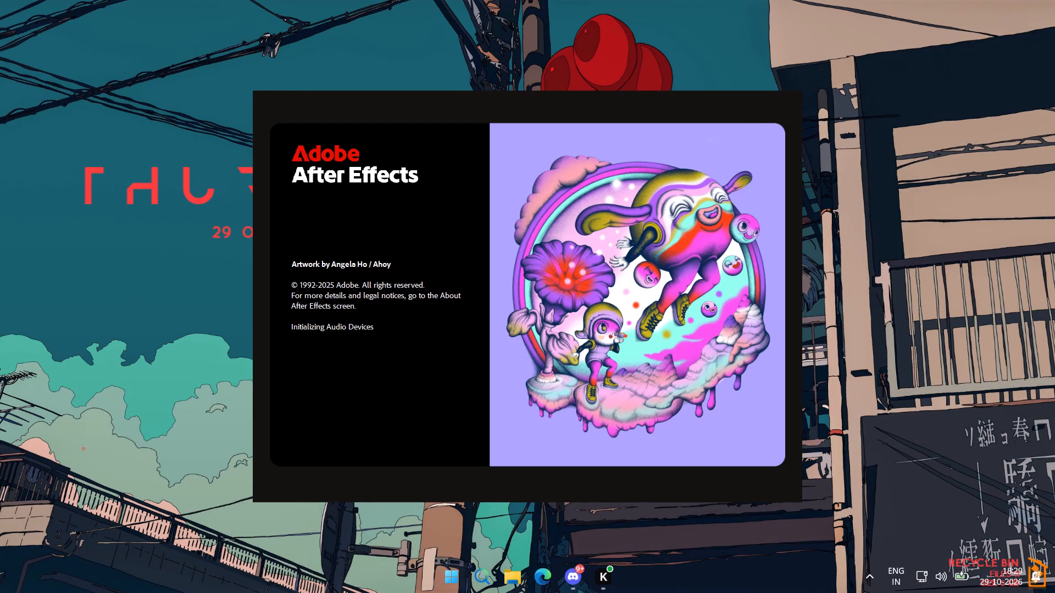
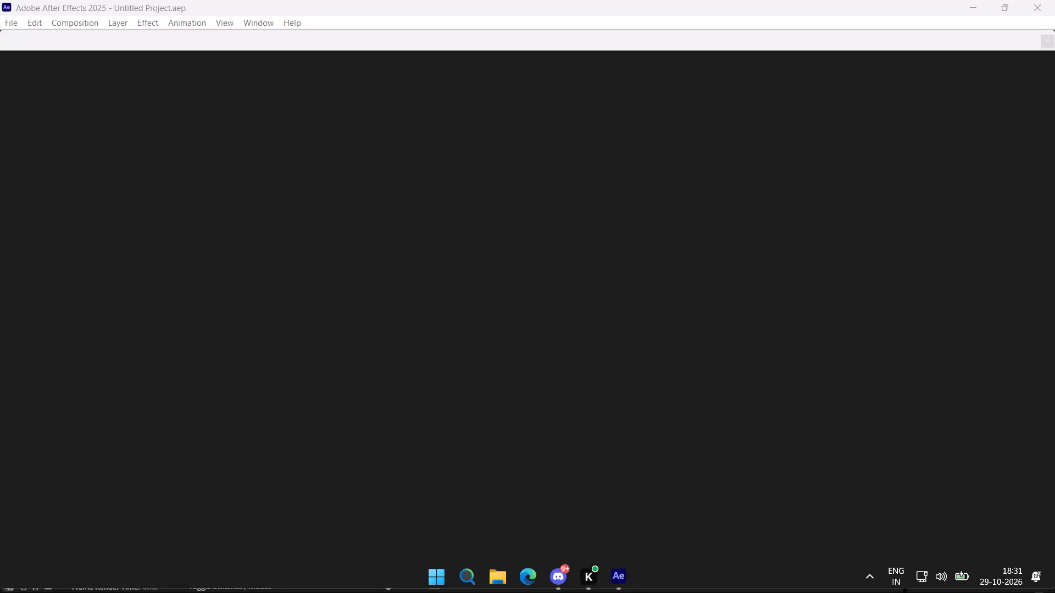
# Switch to the After Effects window.
pyautogui.click(617, 574)
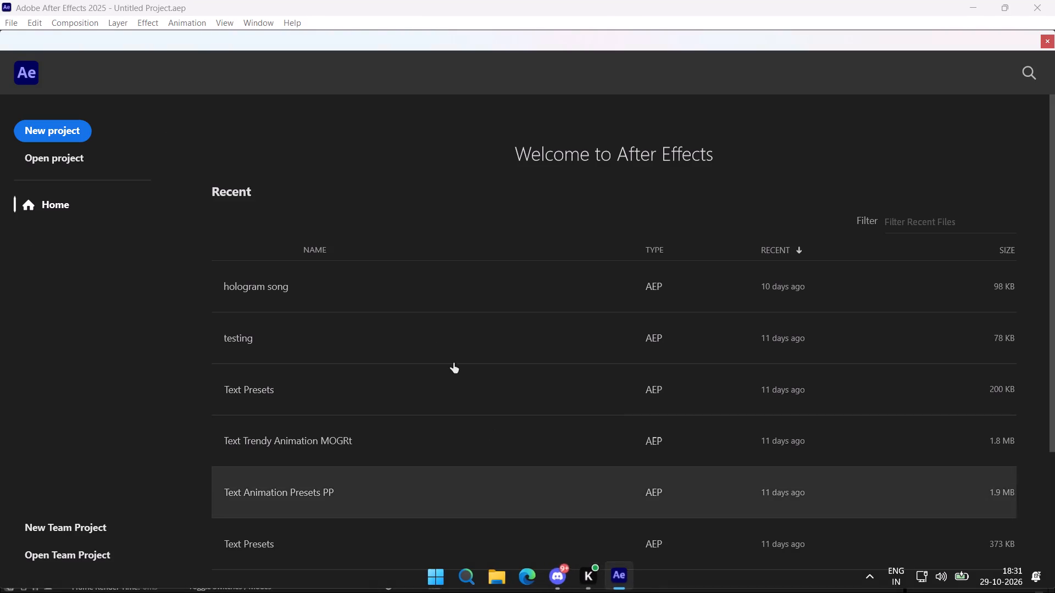
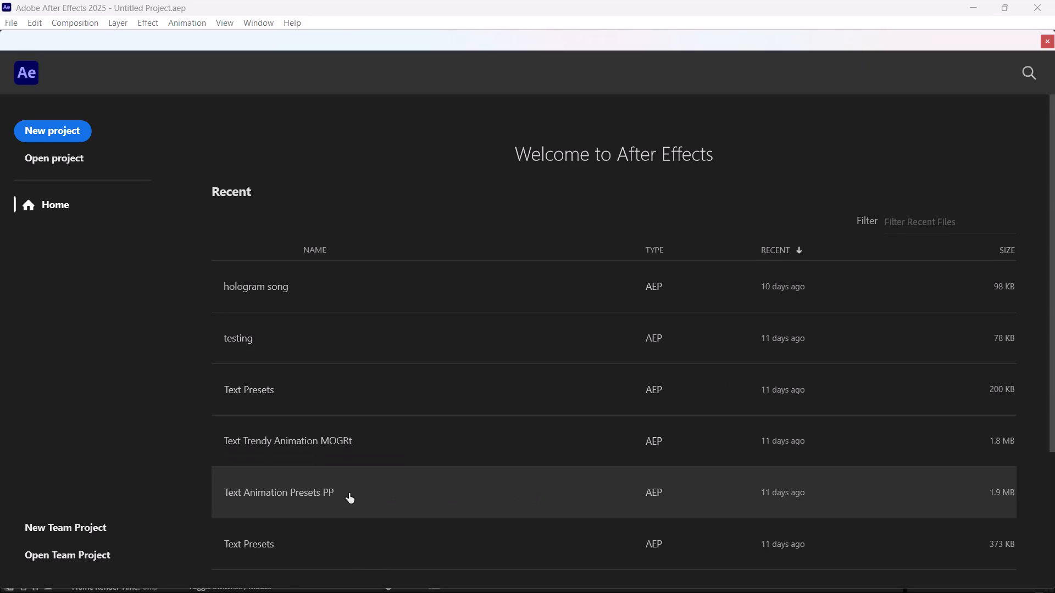
# Look through the list of recent projects on the home screen.
pyautogui.scroll(-5, 351, 493)
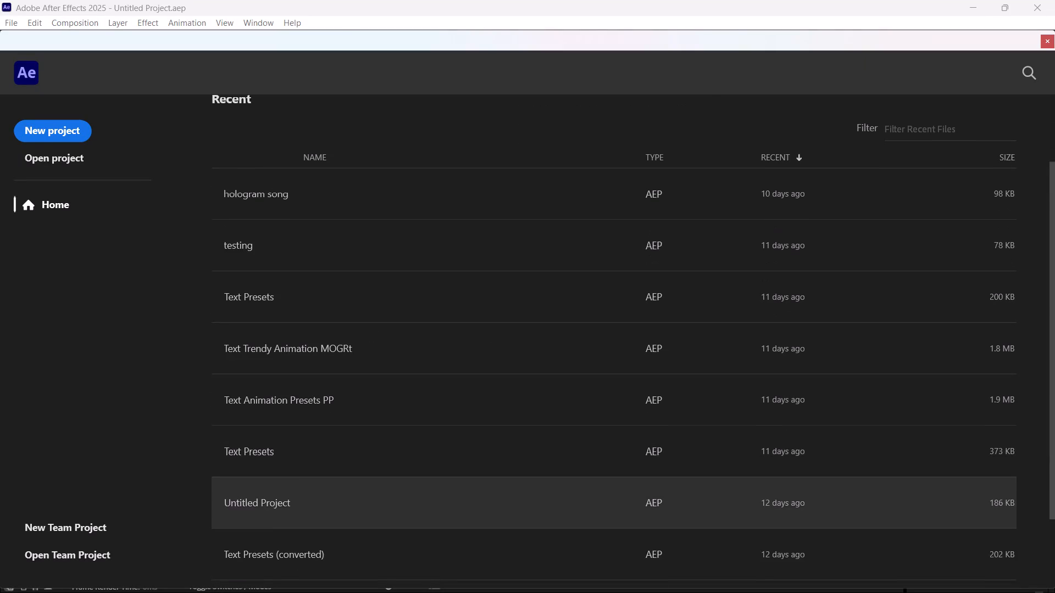
pyautogui.scroll(-4, 351, 493)
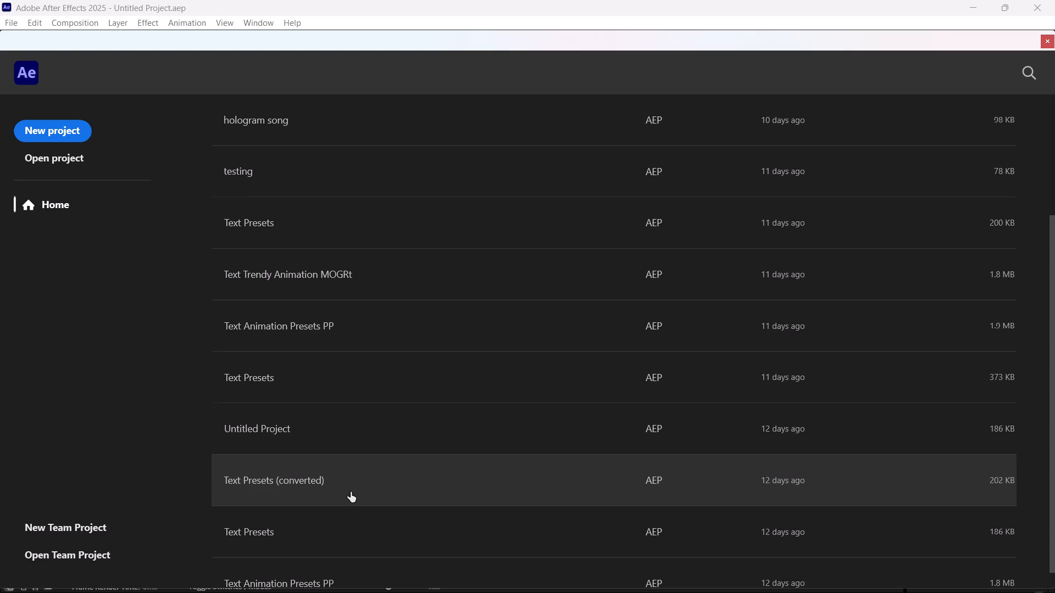
pyautogui.scroll(3, 351, 492)
pyautogui.scroll(-13, 351, 492)
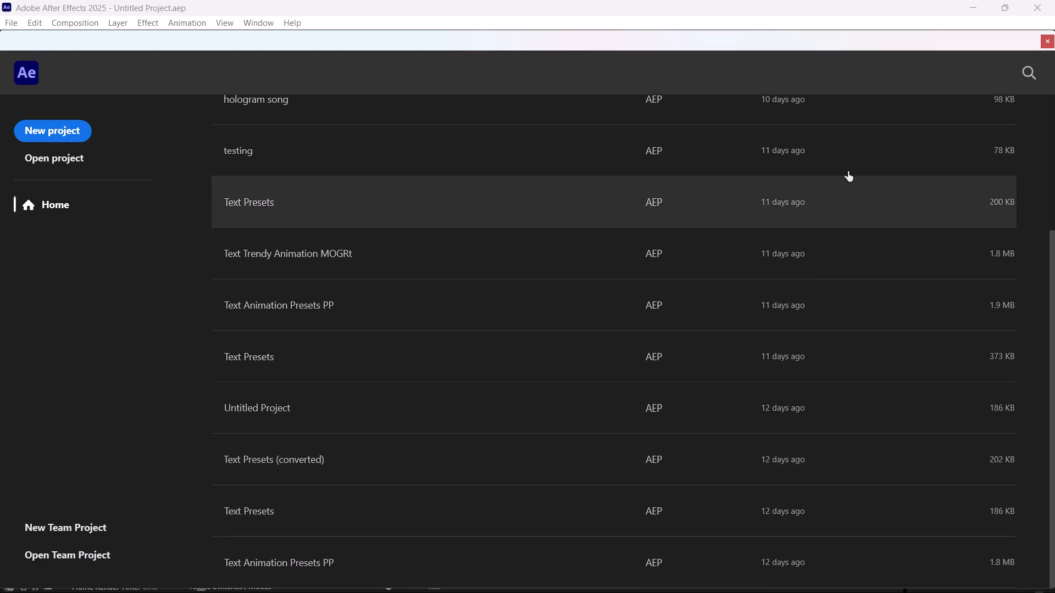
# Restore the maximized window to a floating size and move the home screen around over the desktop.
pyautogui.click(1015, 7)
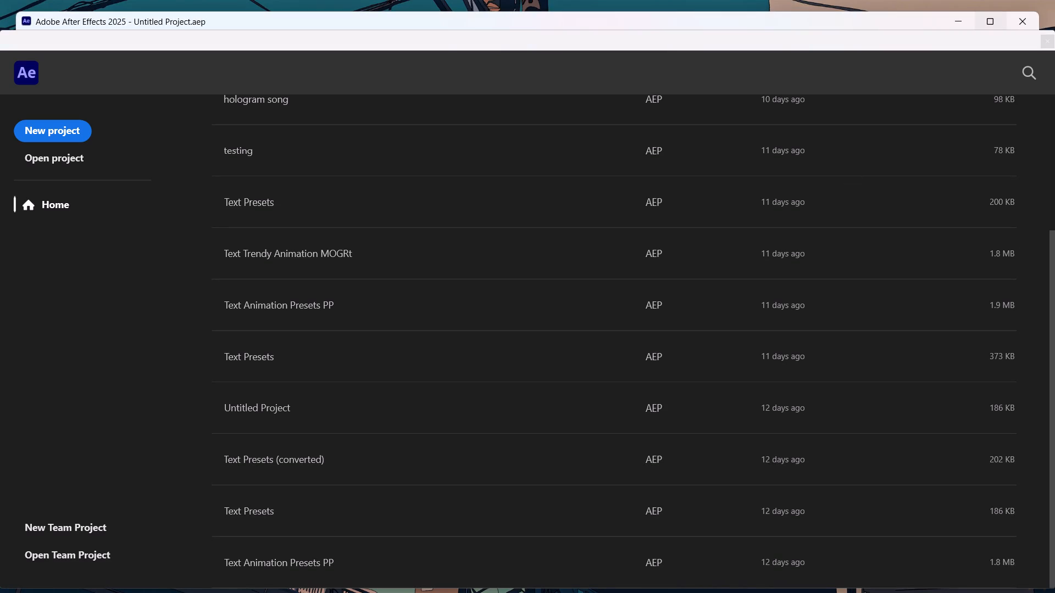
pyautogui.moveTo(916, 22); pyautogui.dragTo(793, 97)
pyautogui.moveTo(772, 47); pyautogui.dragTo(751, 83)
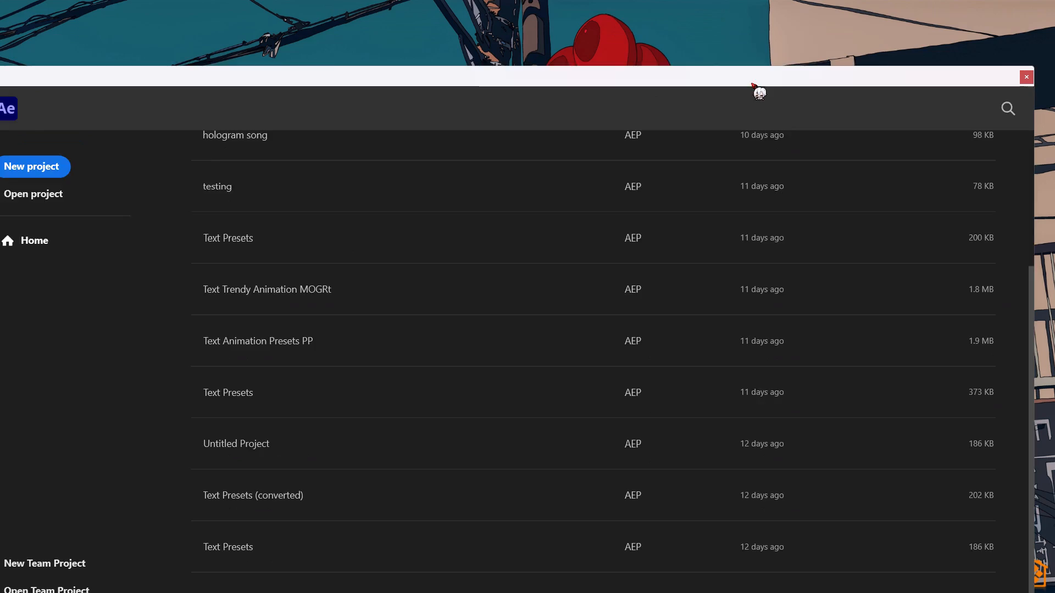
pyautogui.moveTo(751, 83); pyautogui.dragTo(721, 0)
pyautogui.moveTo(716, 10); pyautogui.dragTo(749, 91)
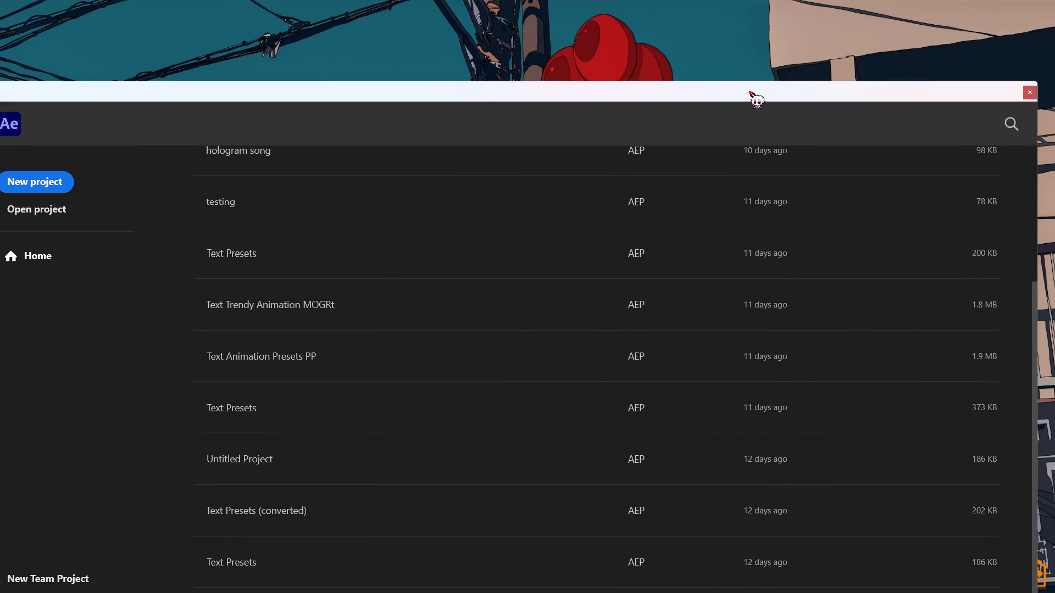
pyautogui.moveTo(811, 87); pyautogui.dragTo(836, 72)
# Start a new project from the home screen and return the main window to its maximized size.
pyautogui.scroll(5, 373, 221)
pyautogui.scroll(6, 349, 331)
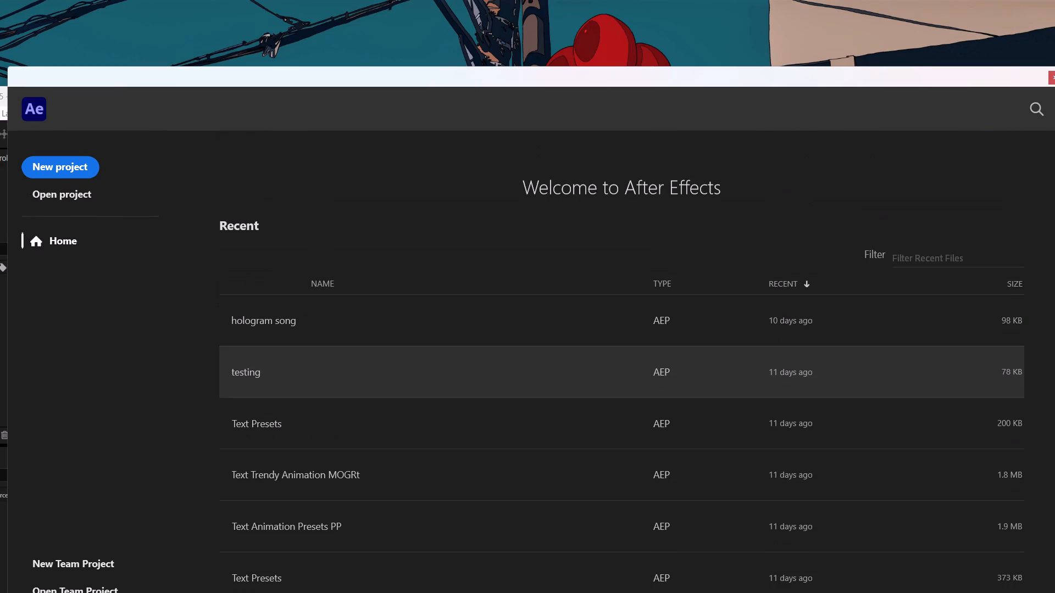
pyautogui.scroll(4, 349, 326)
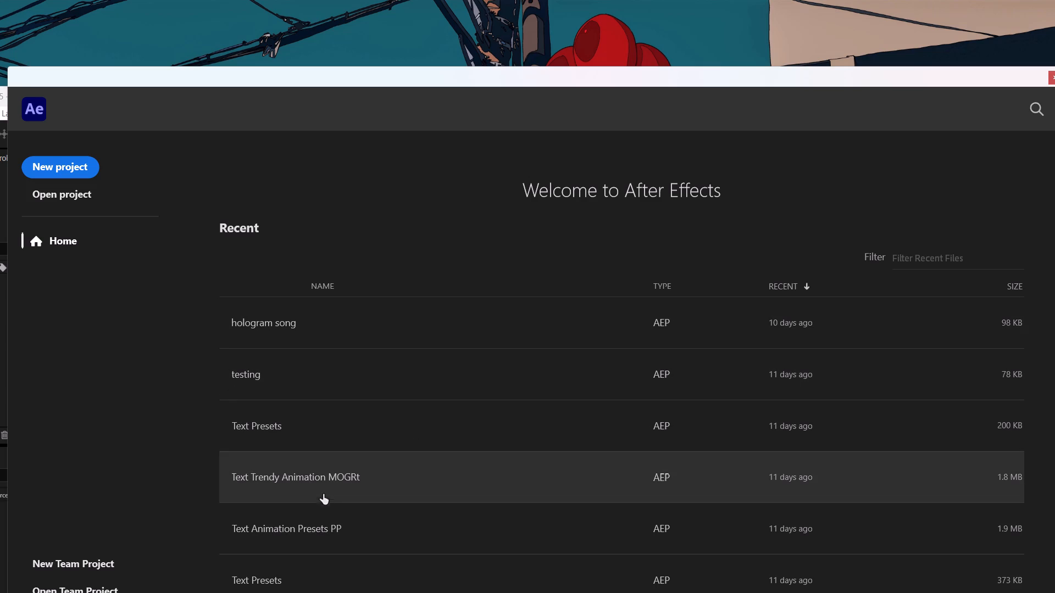
pyautogui.click(62, 171)
pyautogui.moveTo(575, 92); pyautogui.dragTo(681, 0)
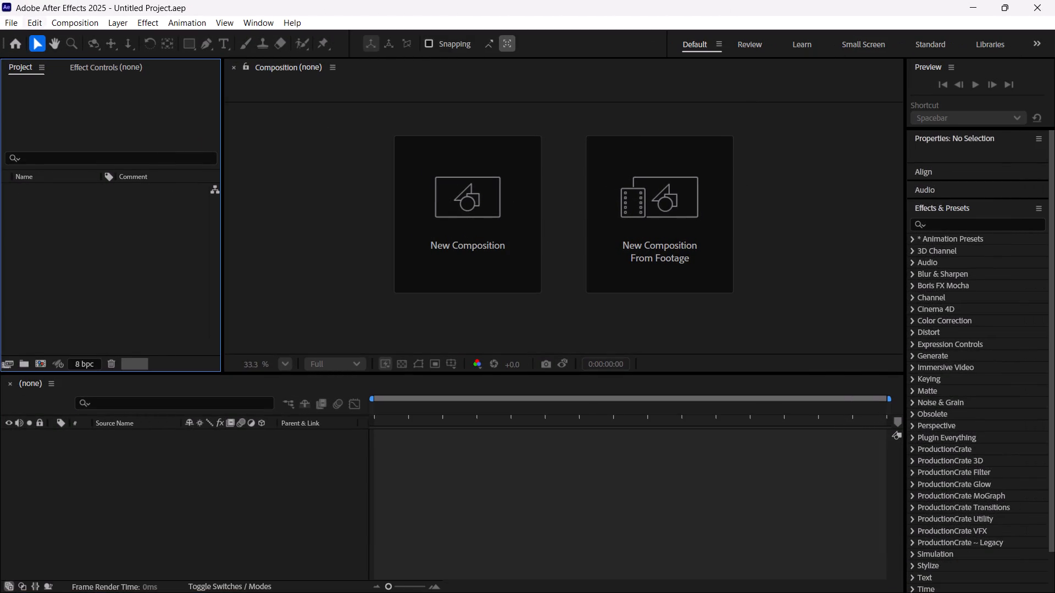
# Show the file commands available for creating, opening, saving and importing in the new project.
pyautogui.click(16, 23)
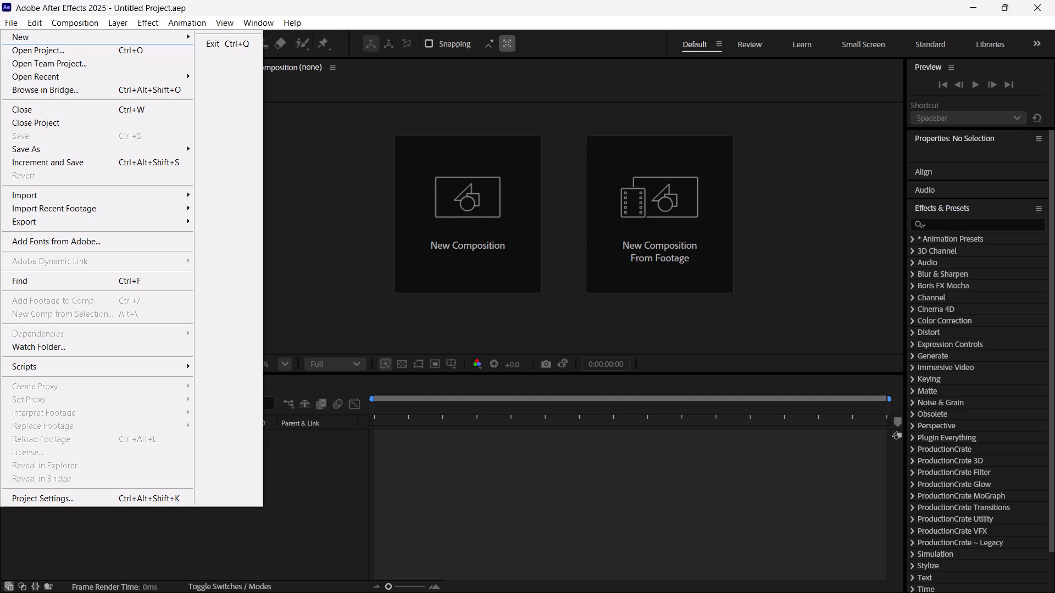
pyautogui.rightClick(62, 54)
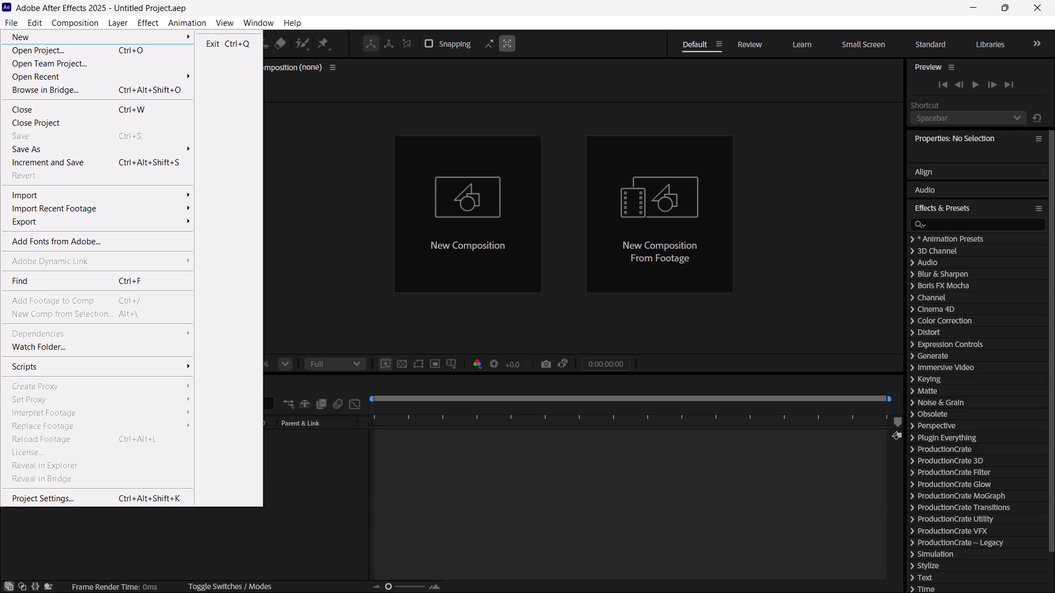
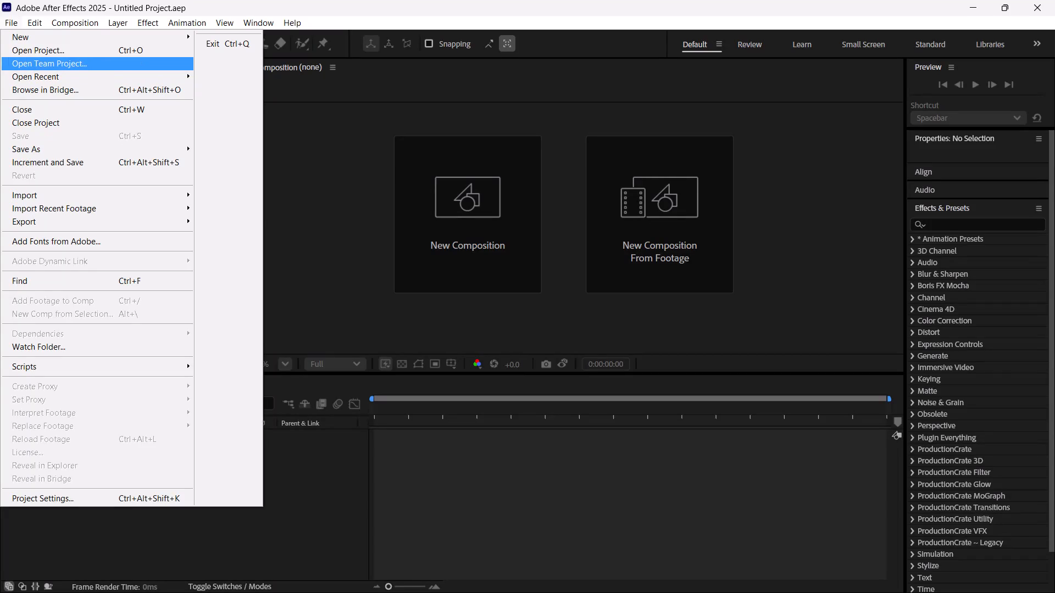
# Open the motion graphics template Text Preset - Wahla VFX (11) from the Text Presets - MOGRT folder under Text animation.
pyautogui.click(71, 52)
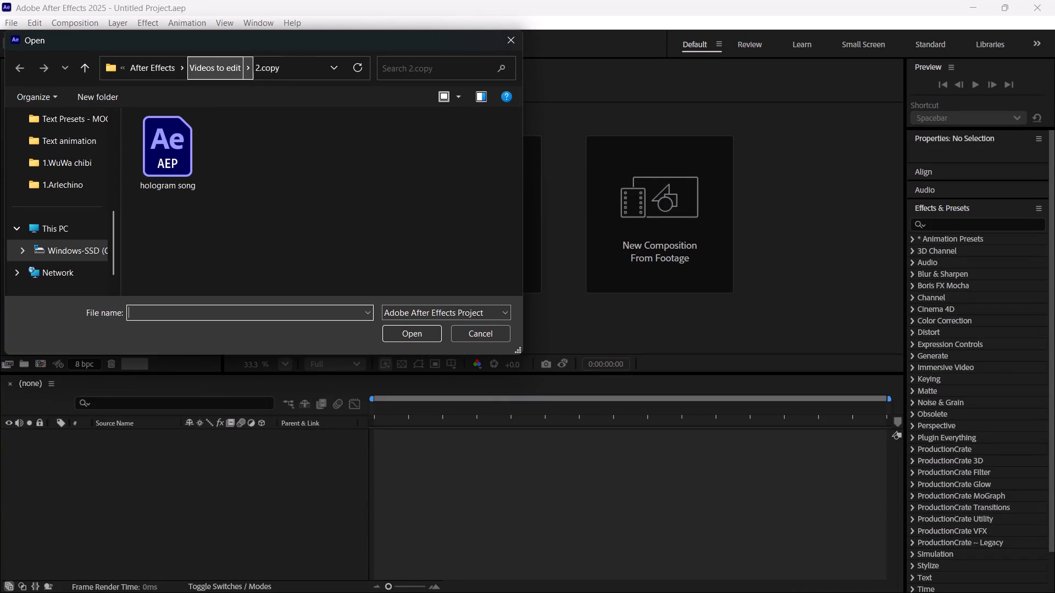
pyautogui.click(158, 70)
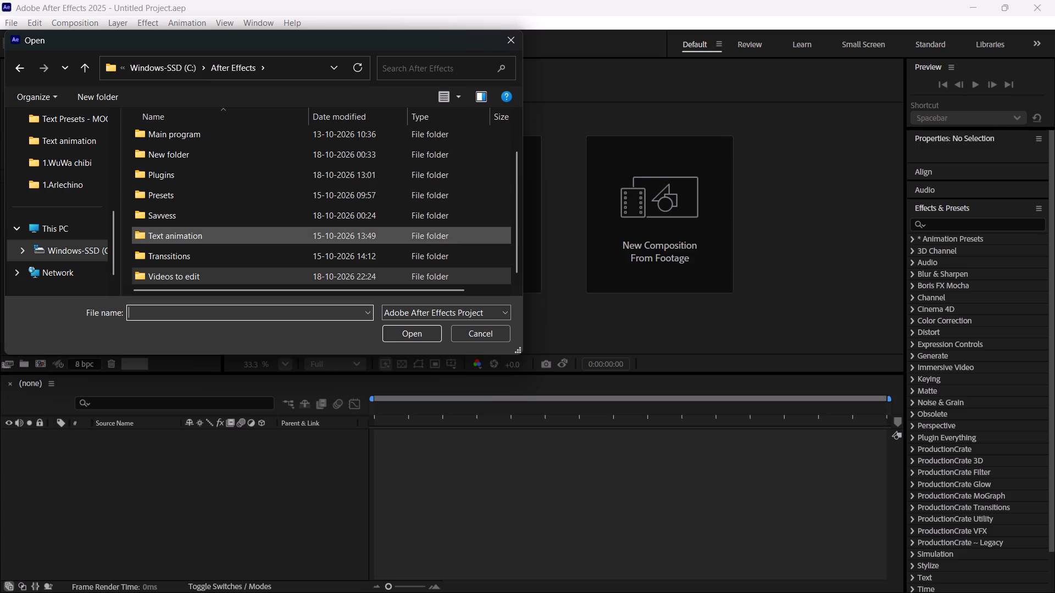
pyautogui.doubleClick(182, 234)
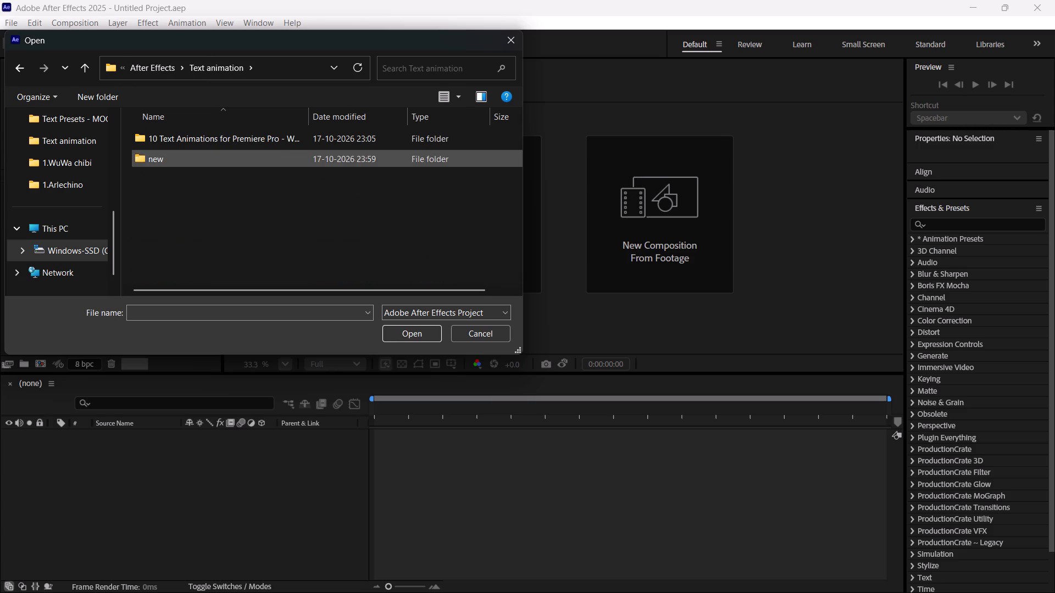
pyautogui.doubleClick(187, 140)
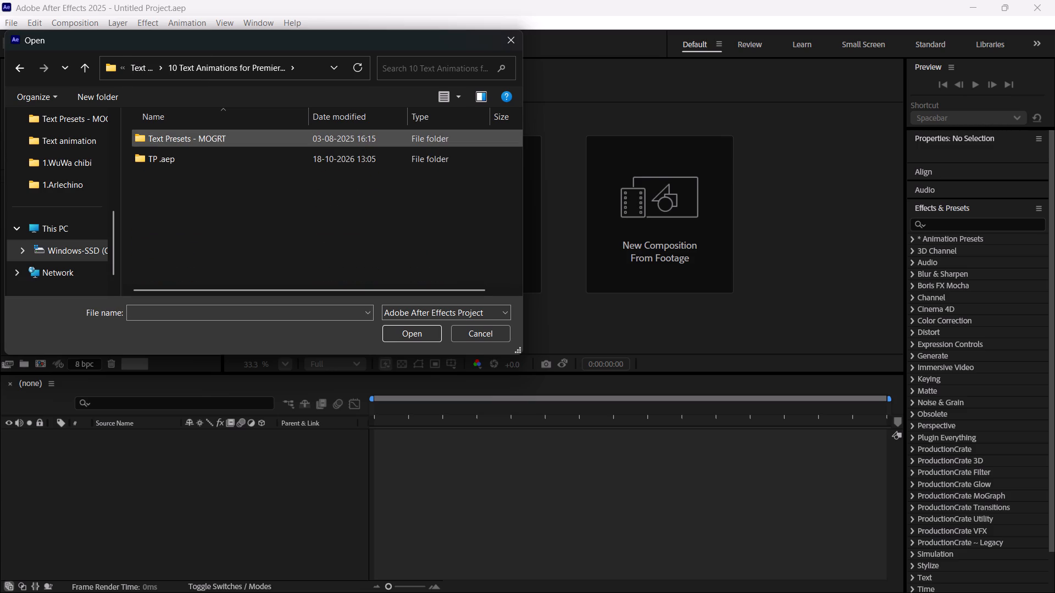
pyautogui.doubleClick(191, 142)
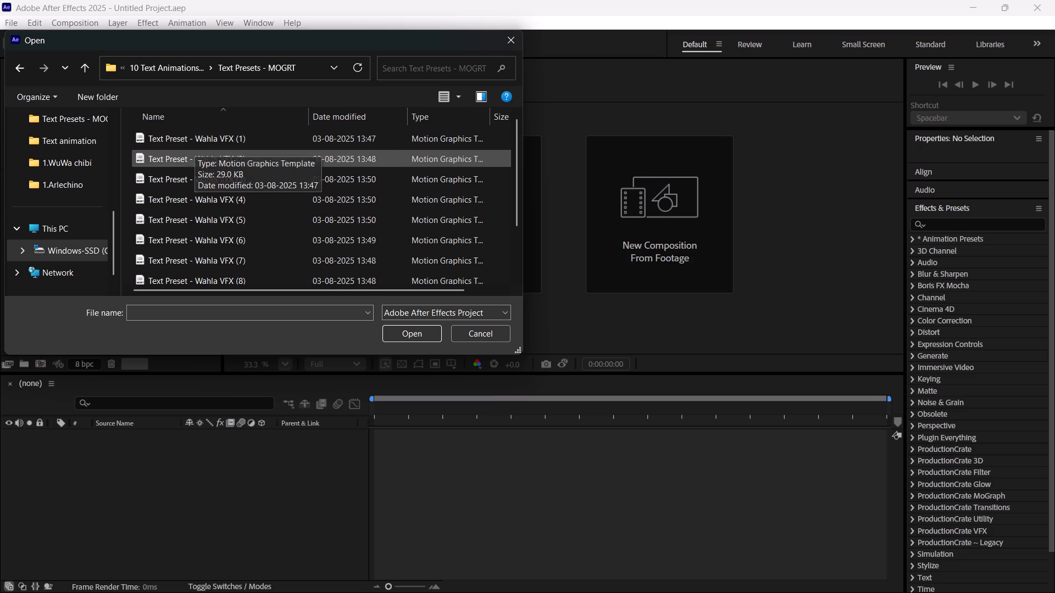
pyautogui.scroll(-8, 220, 247)
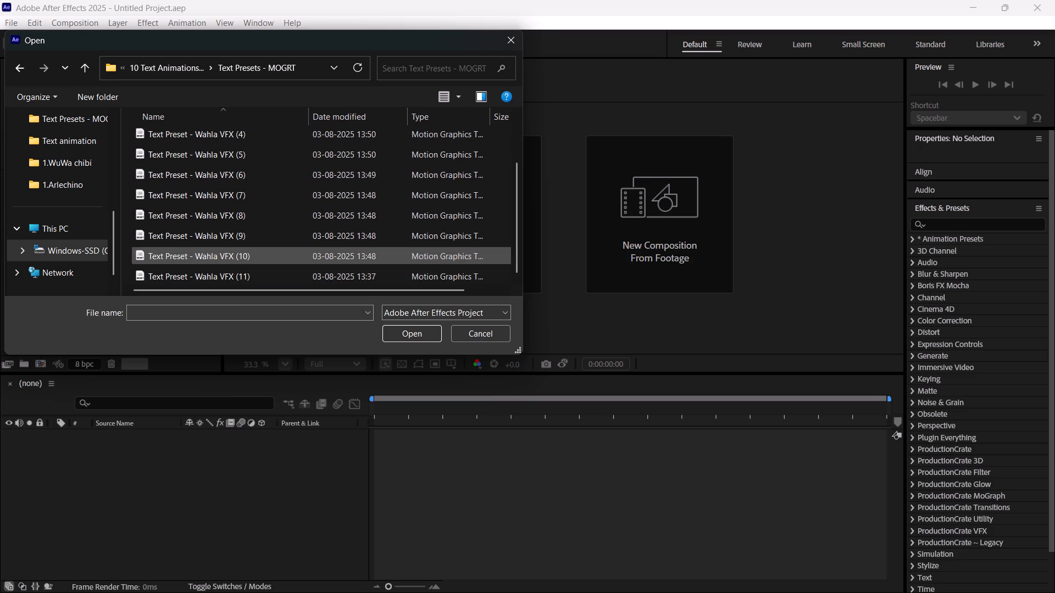
pyautogui.doubleClick(237, 278)
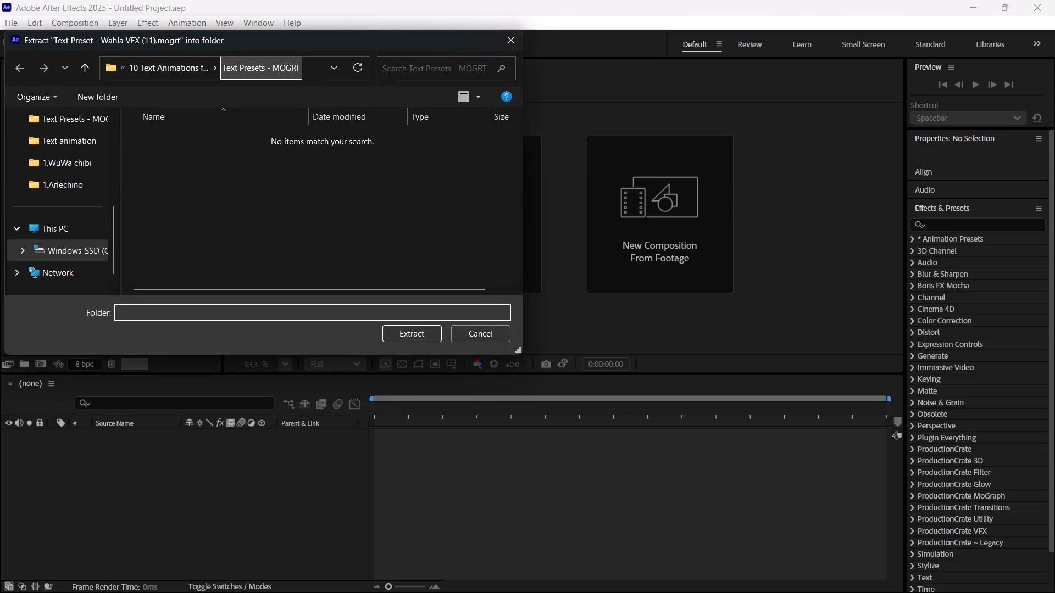
# Extract the template into the TP .aep folder, discard the current project's changes if asked, and accept the version conversion.
pyautogui.click(177, 70)
pyautogui.doubleClick(190, 166)
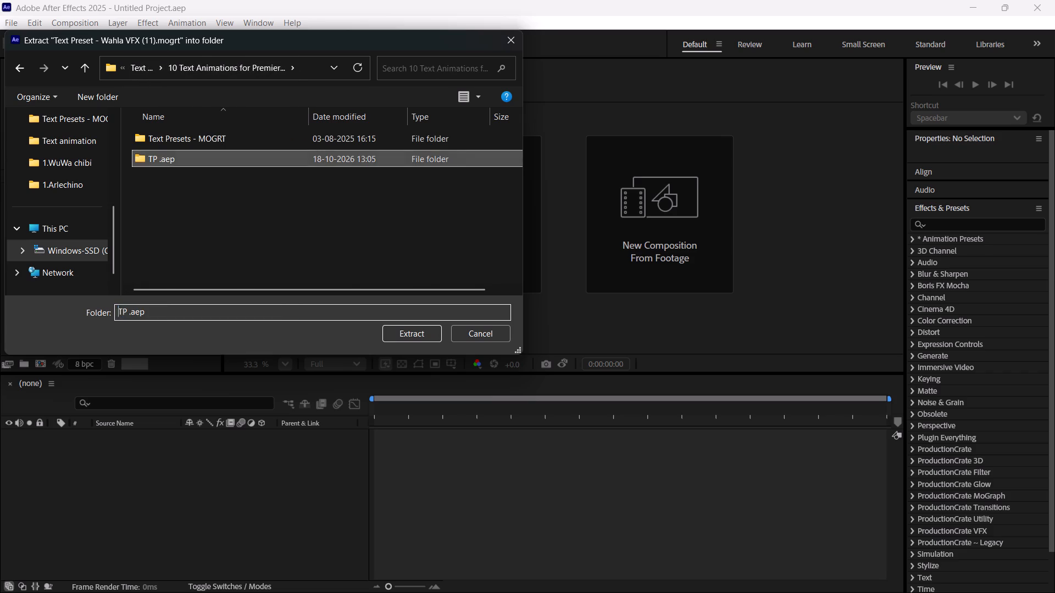
pyautogui.scroll(-8, 276, 221)
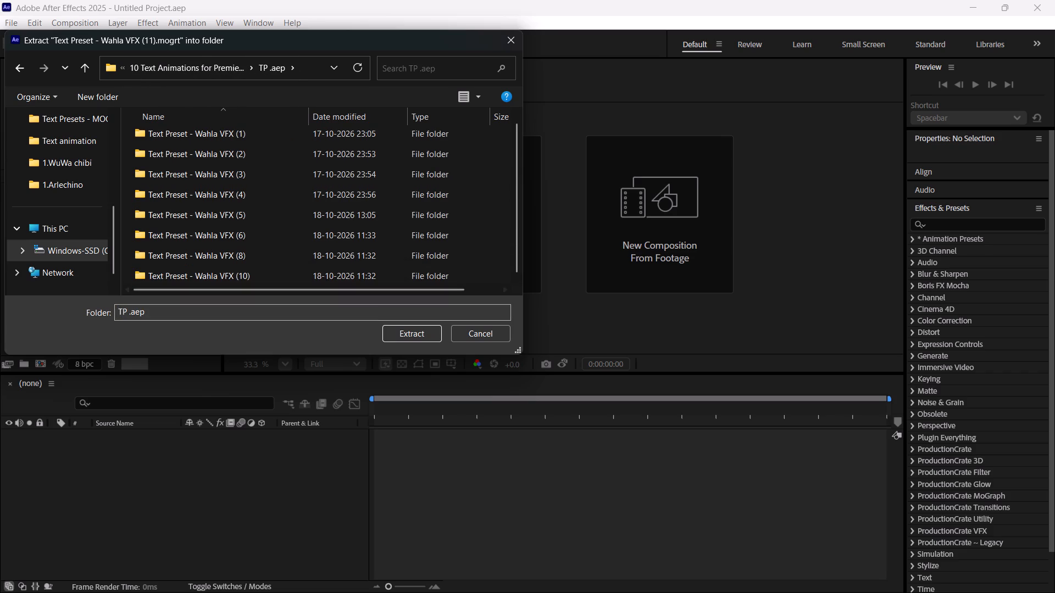
pyautogui.click(406, 335)
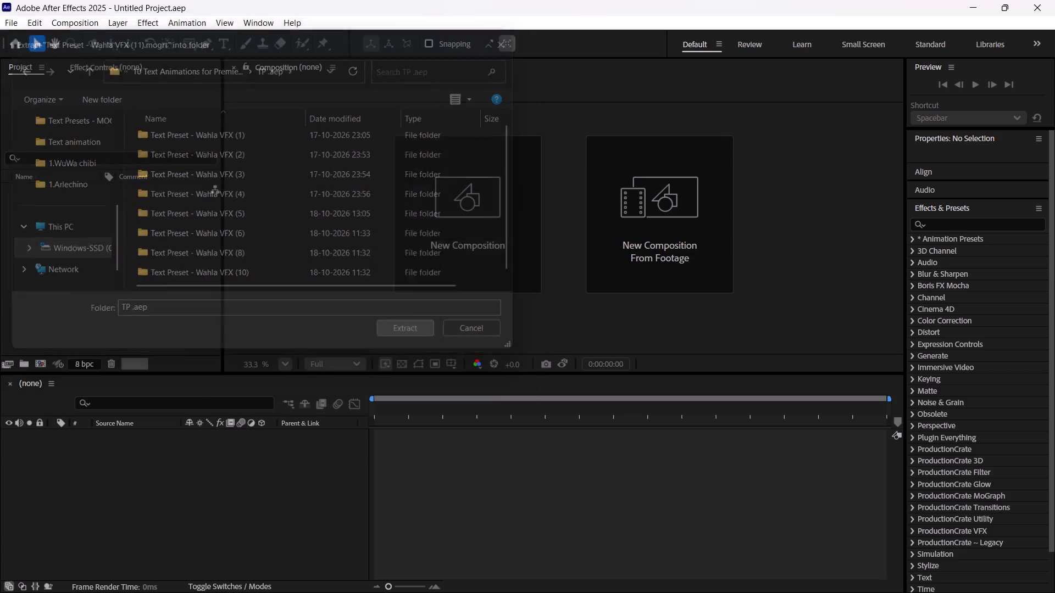
pyautogui.click(705, 404)
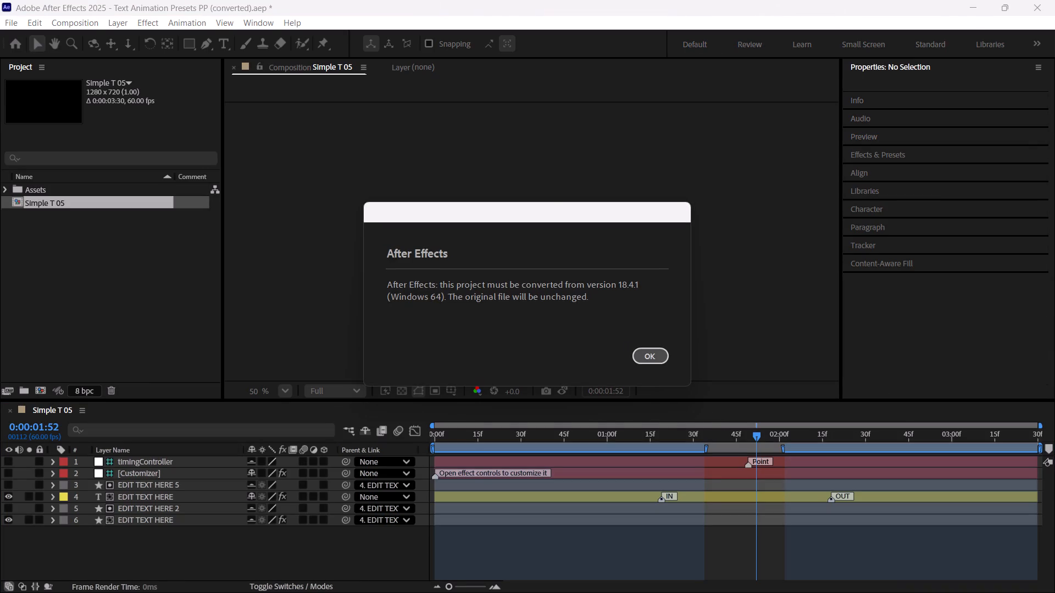
pyautogui.click(648, 356)
# Scrub back and forth through the Simple T 05 composition to examine how the title text and its moving box animate.
pyautogui.moveTo(759, 437); pyautogui.dragTo(488, 437)
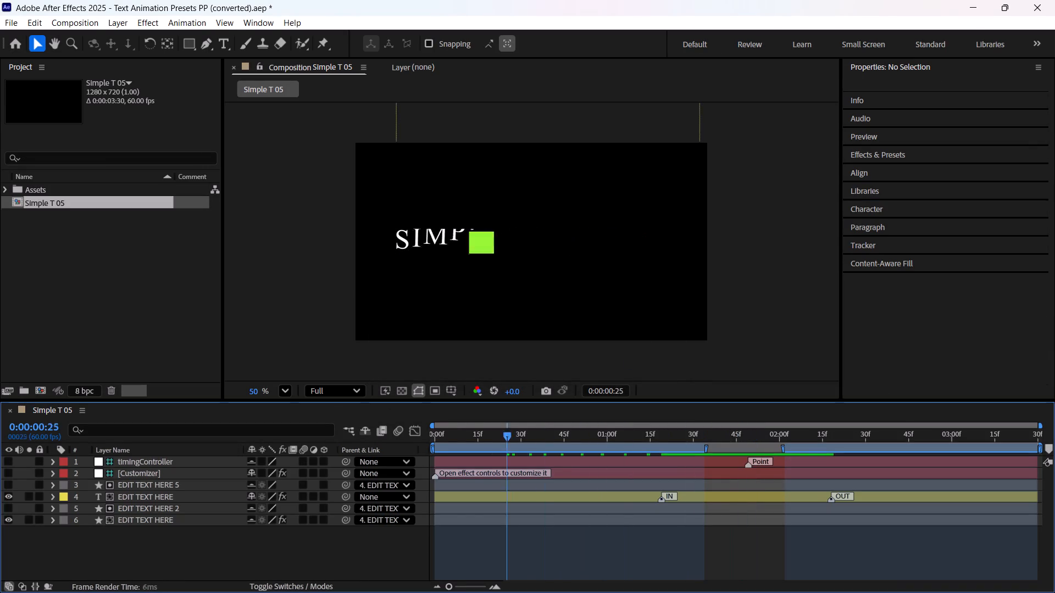
pyautogui.moveTo(488, 437); pyautogui.dragTo(717, 443)
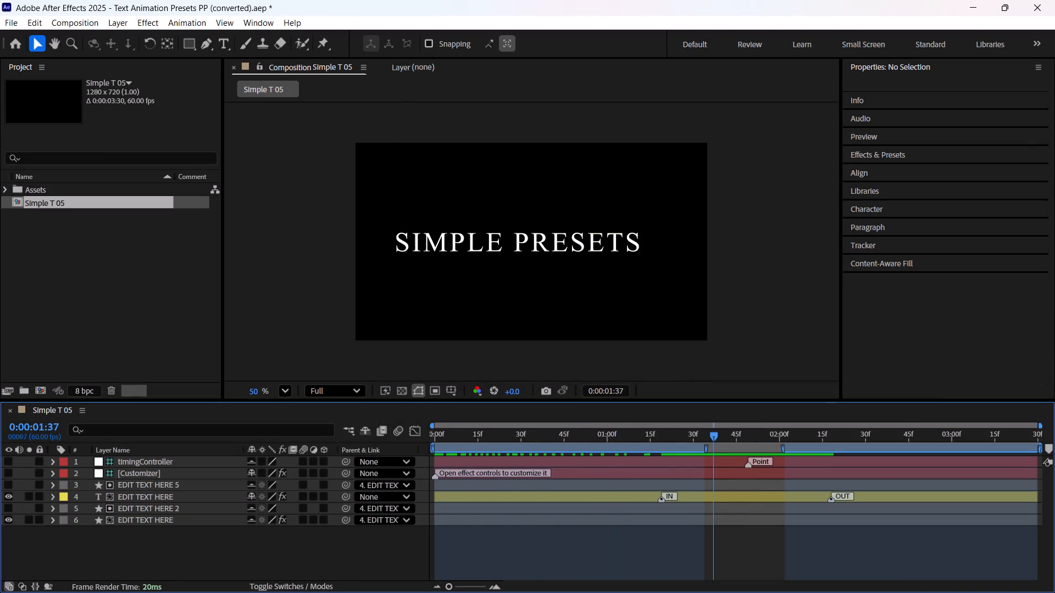
pyautogui.moveTo(717, 443); pyautogui.dragTo(536, 445)
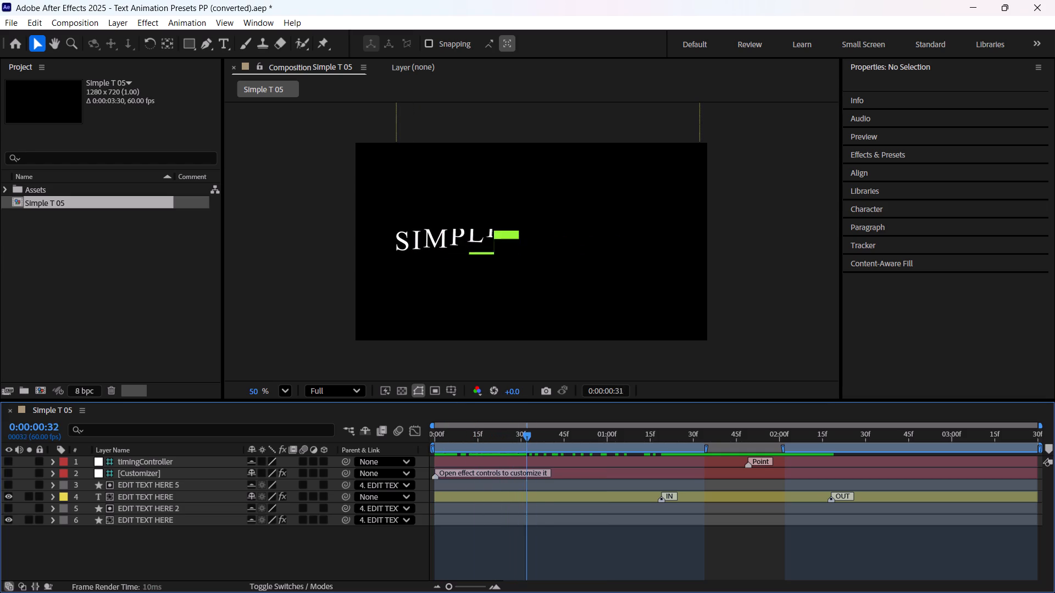
pyautogui.moveTo(536, 445); pyautogui.dragTo(731, 468)
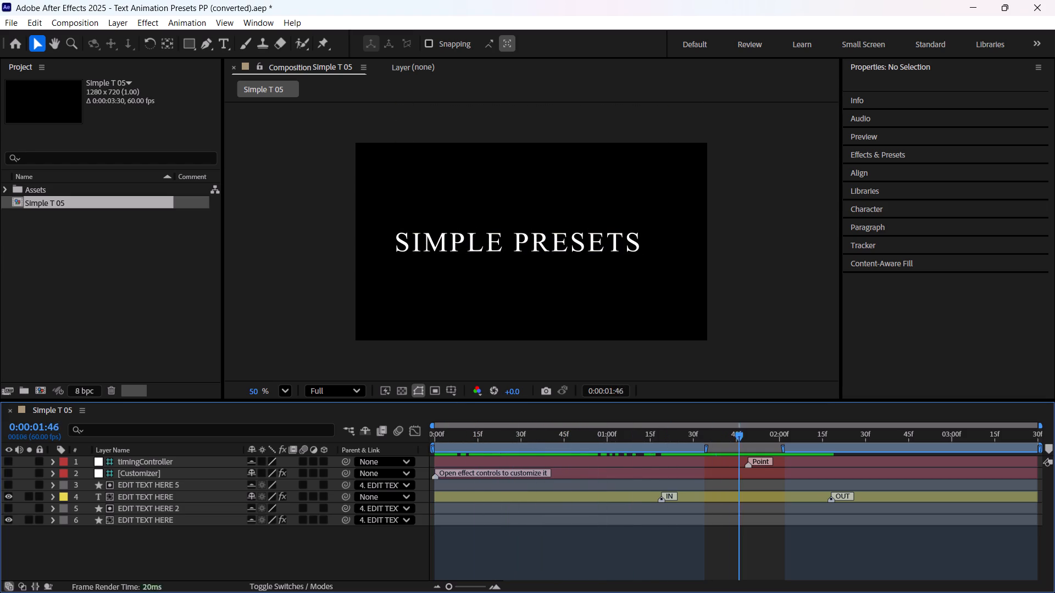
pyautogui.moveTo(731, 468); pyautogui.dragTo(530, 444)
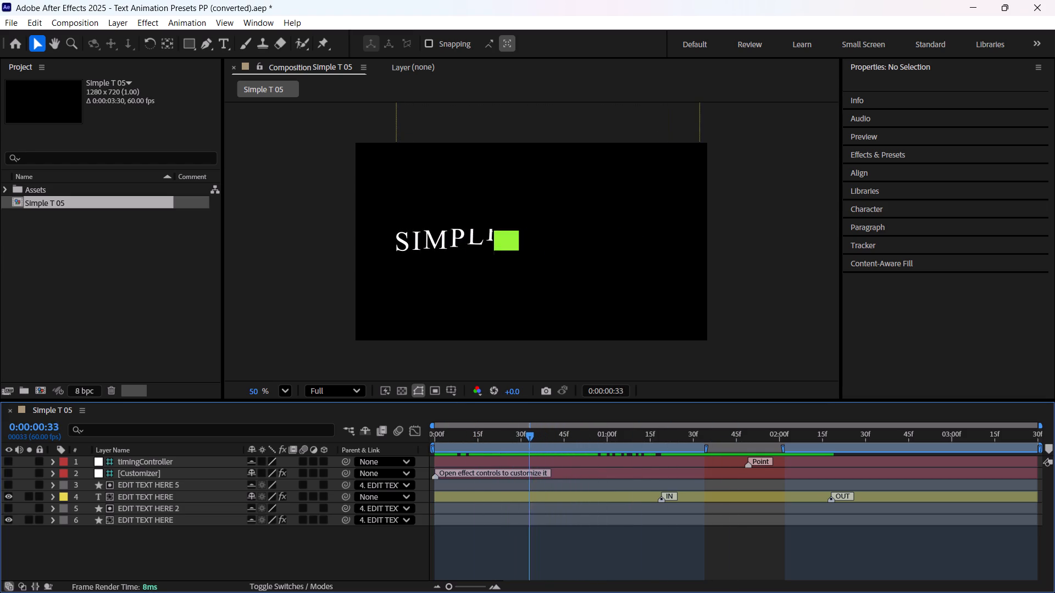
pyautogui.moveTo(530, 444); pyautogui.dragTo(549, 446)
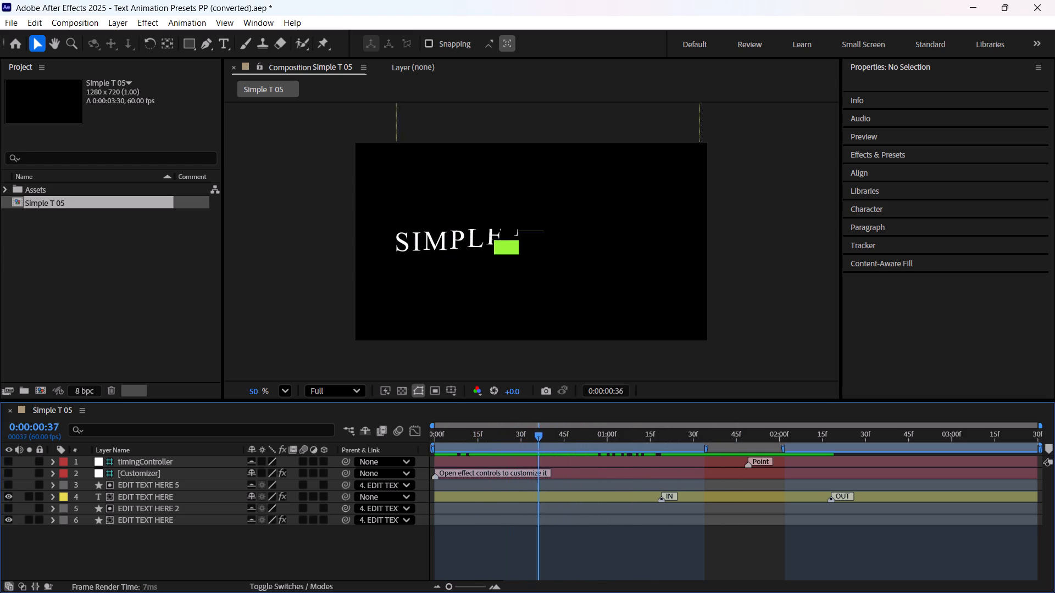
pyautogui.moveTo(549, 446); pyautogui.dragTo(501, 449)
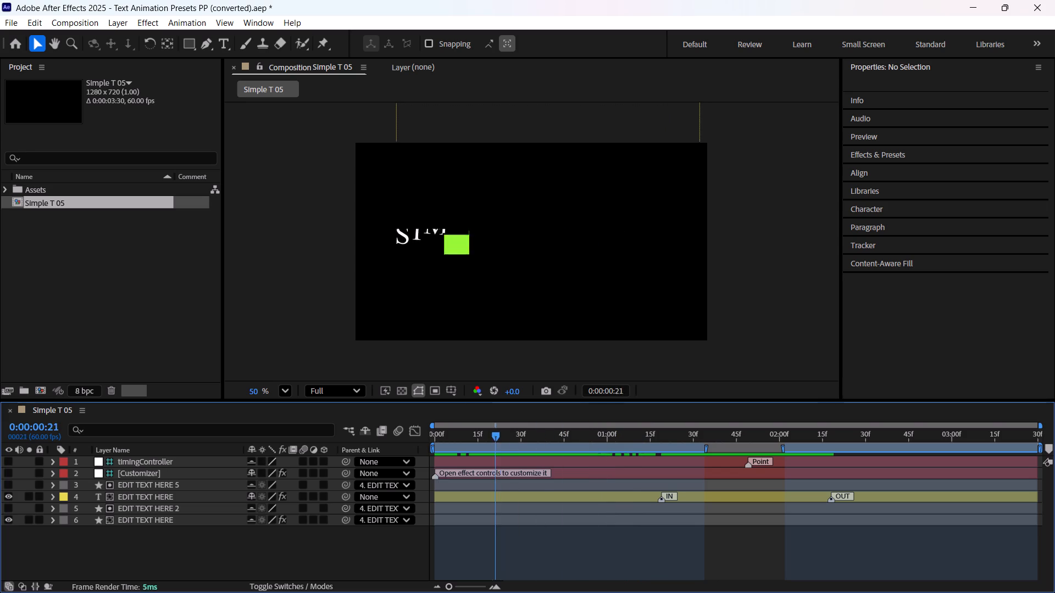
pyautogui.moveTo(501, 449); pyautogui.dragTo(559, 459)
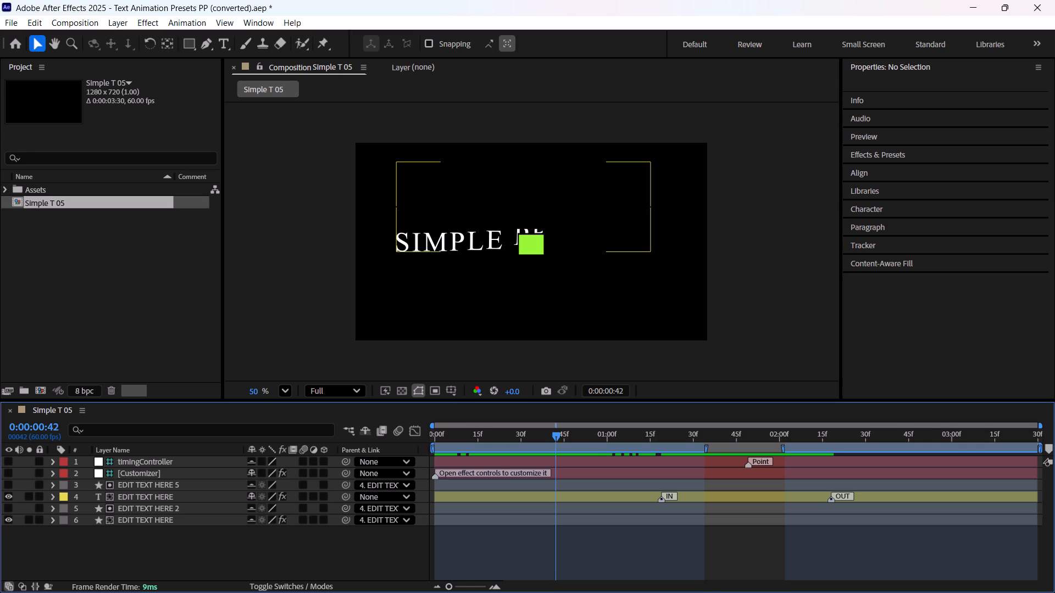
# Toggle the visibility of the two EDIT TEXT HERE layers, text and shape, to examine what each contributes to the animation.
pyautogui.click(8, 497)
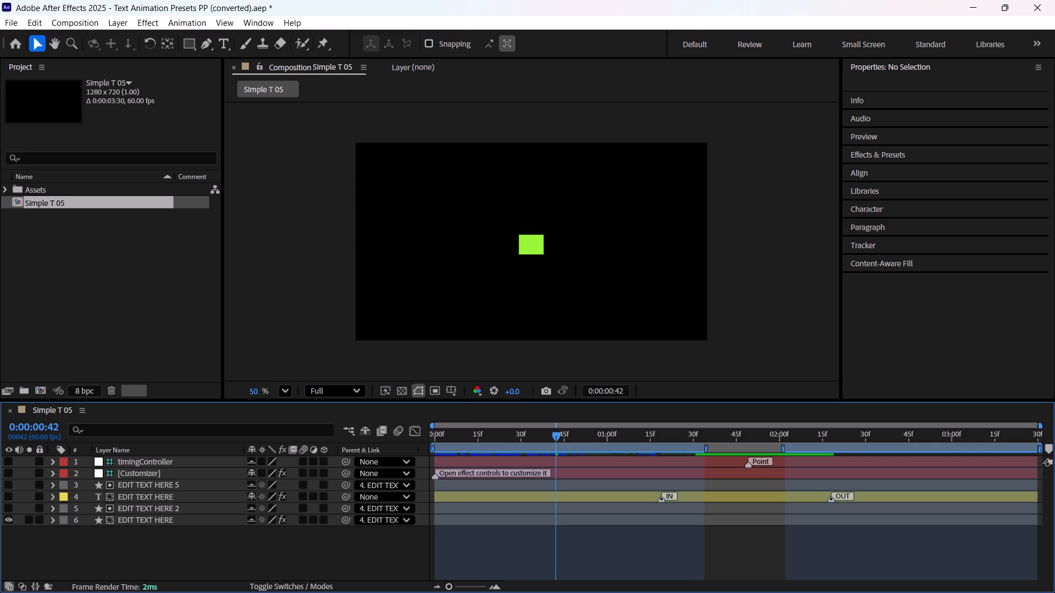
pyautogui.click(9, 498)
pyautogui.click(8, 518)
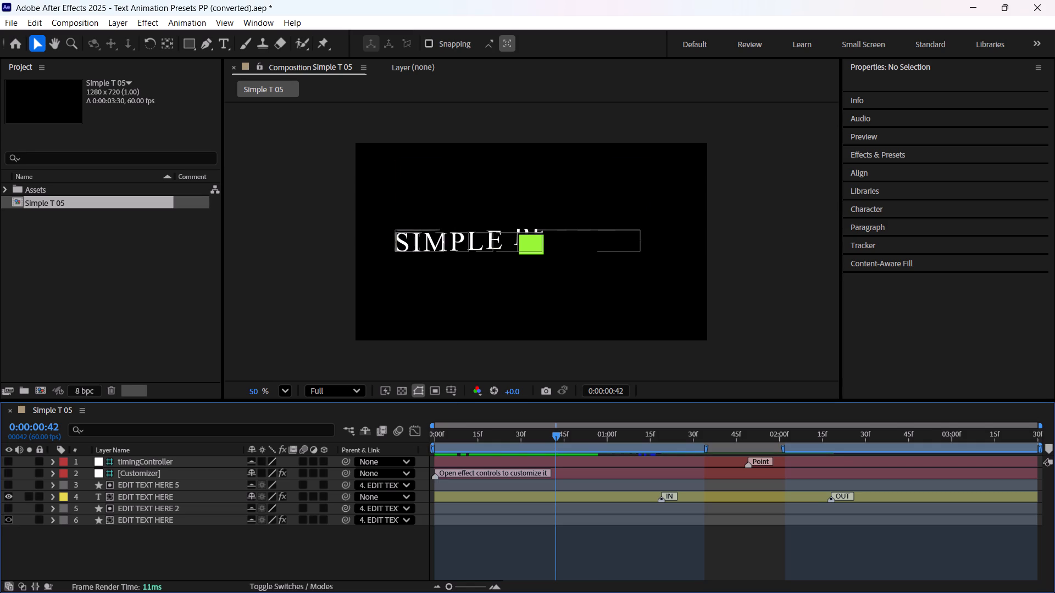
pyautogui.moveTo(549, 444); pyautogui.dragTo(511, 439)
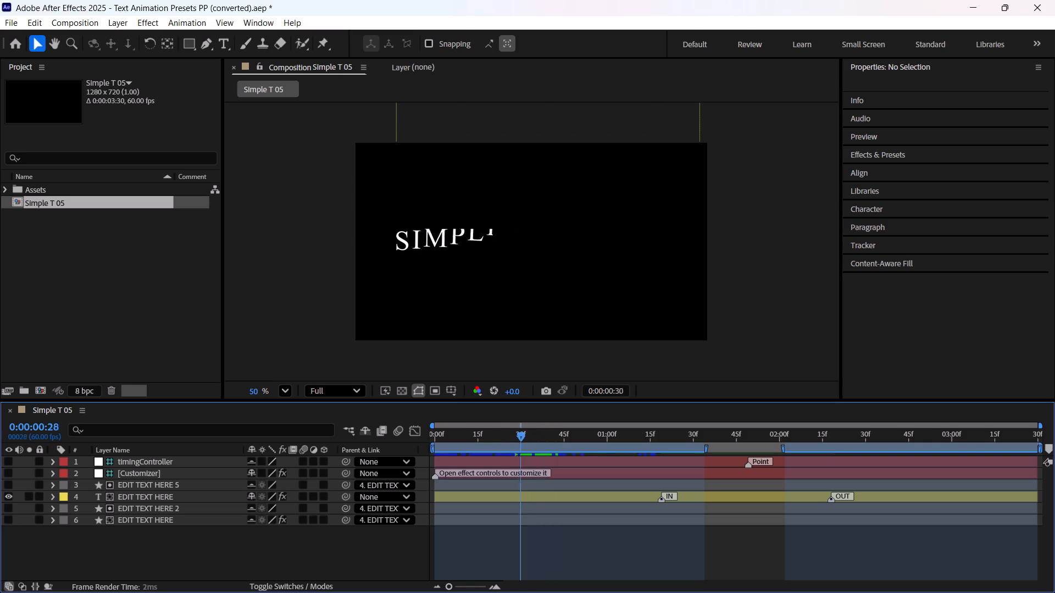
pyautogui.moveTo(511, 439); pyautogui.dragTo(611, 437)
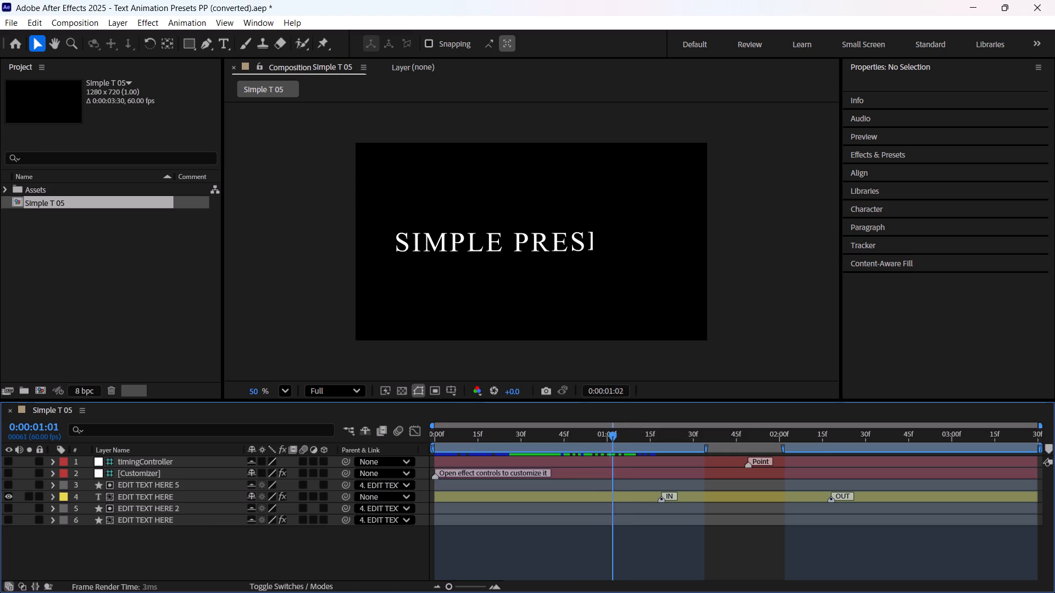
pyautogui.moveTo(611, 437); pyautogui.dragTo(582, 435)
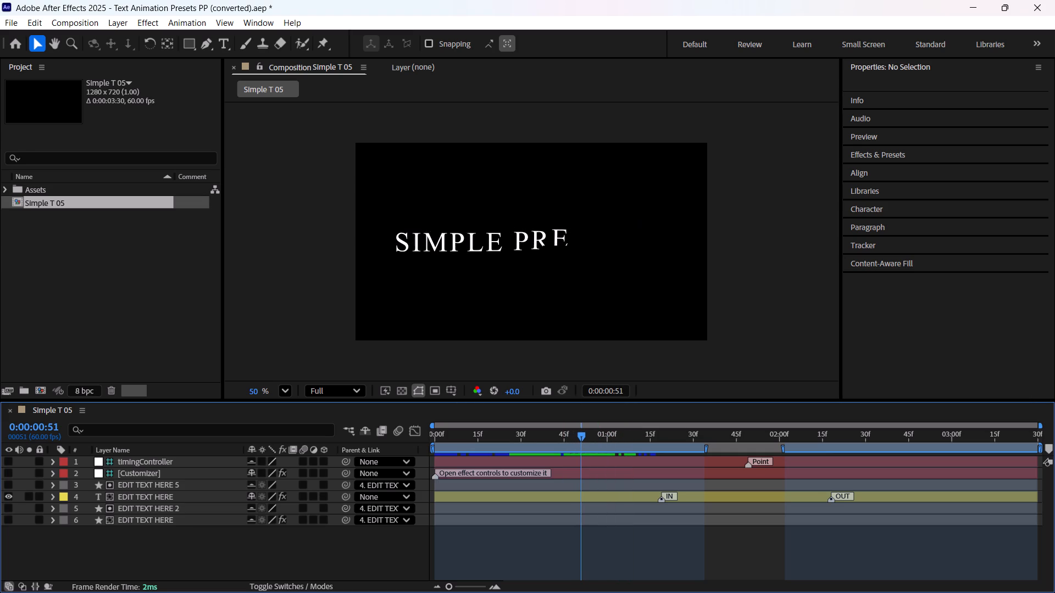
pyautogui.click(8, 523)
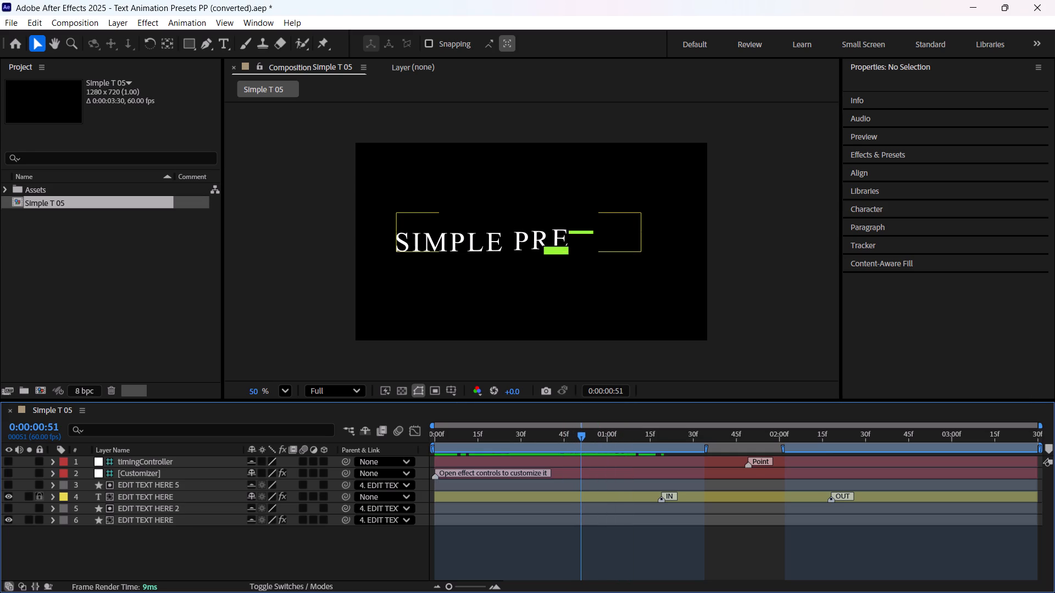
# Check the EDIT TEXT HERE text layer for keyframes and open its text contents for inspection.
pyautogui.click(151, 498)
pyautogui.click(151, 498)
pyautogui.click(151, 498)
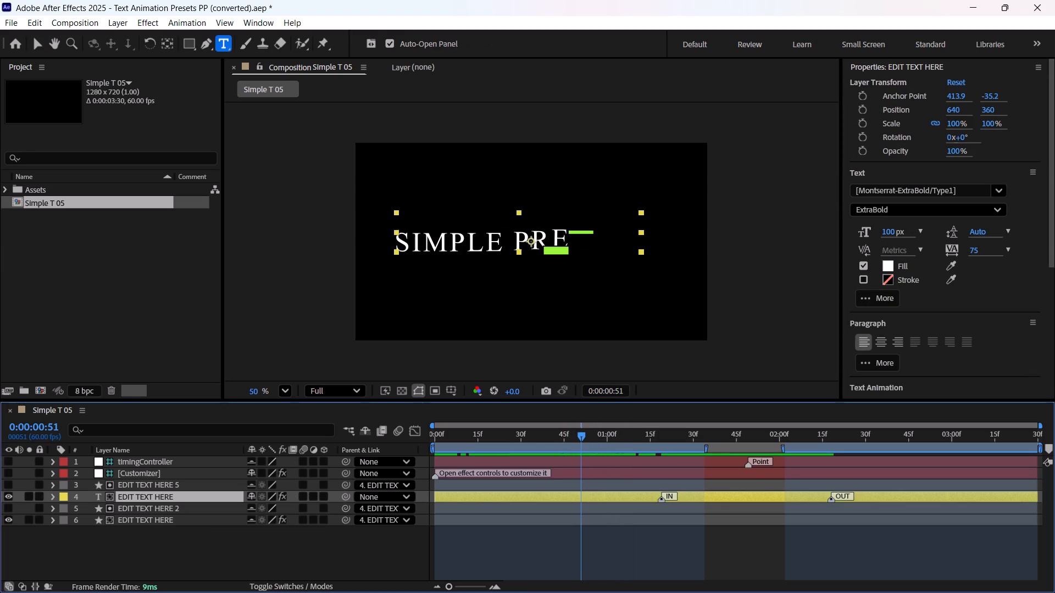
pyautogui.click(150, 497)
pyautogui.click(162, 566)
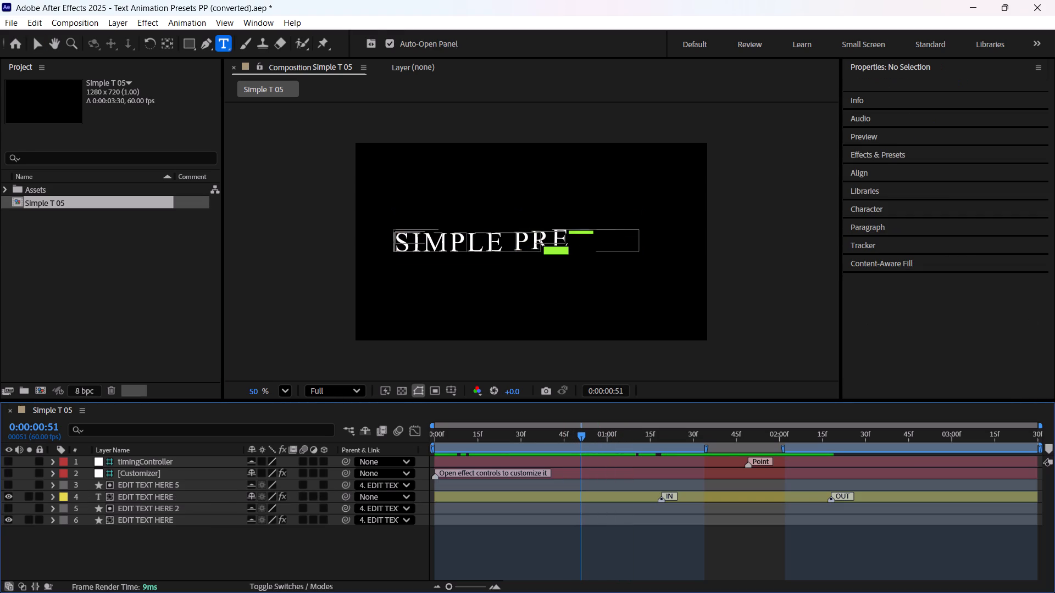
pyautogui.click(152, 499)
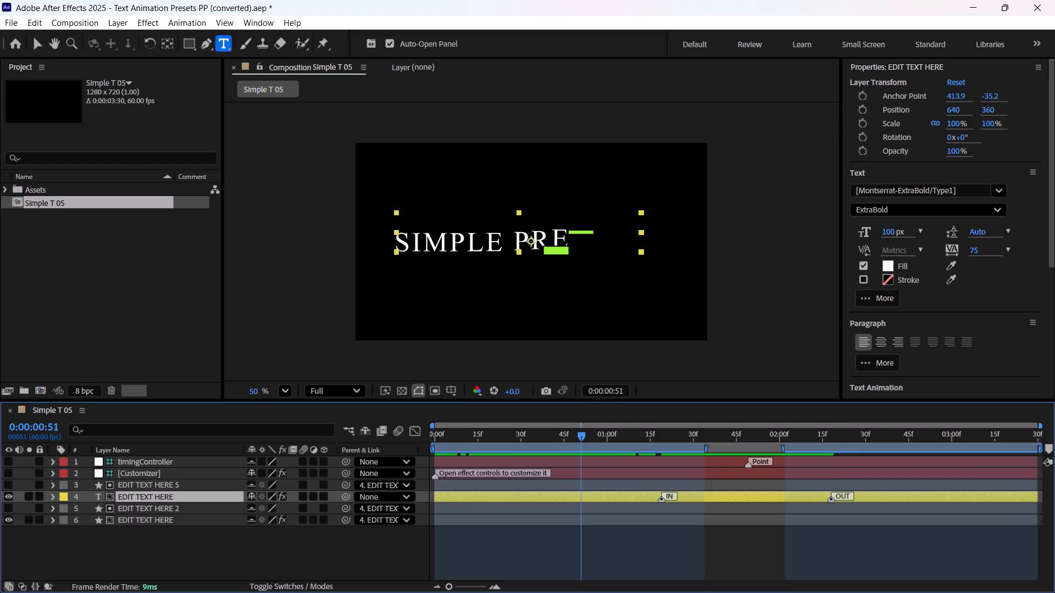
pyautogui.press('u')
pyautogui.press('u')
pyautogui.click(183, 567)
pyautogui.click(177, 504)
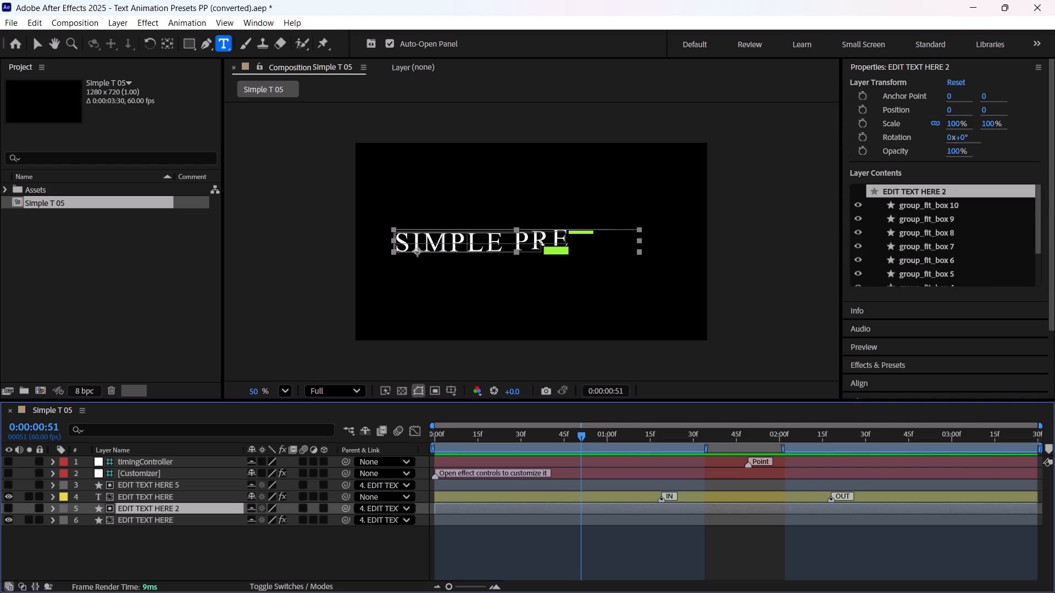
pyautogui.click(174, 497)
pyautogui.press('u')
pyautogui.doubleClick(174, 497)
pyautogui.doubleClick(174, 497)
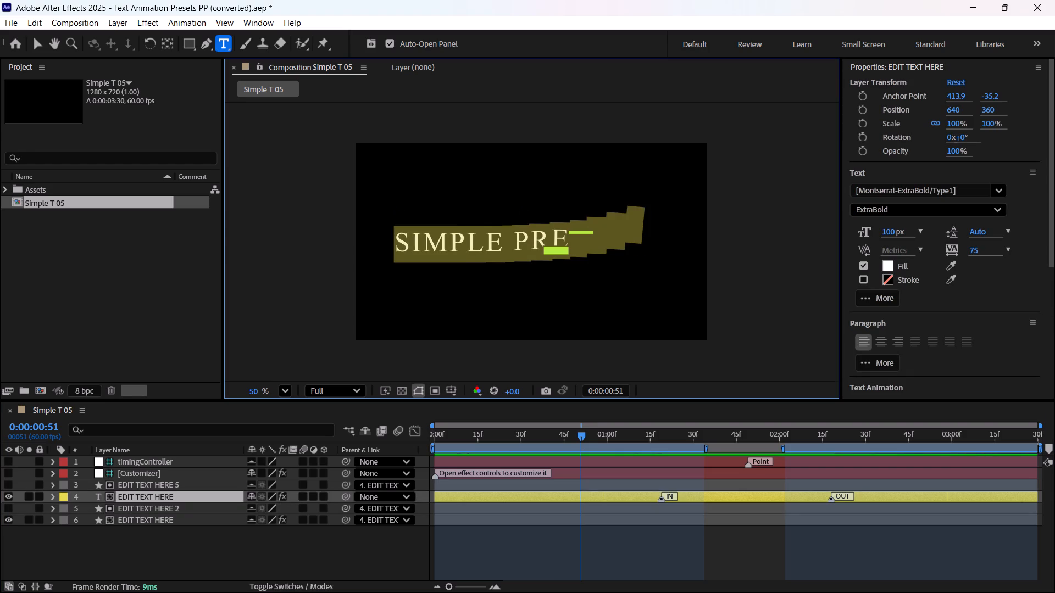
pyautogui.doubleClick(174, 497)
pyautogui.click(174, 497)
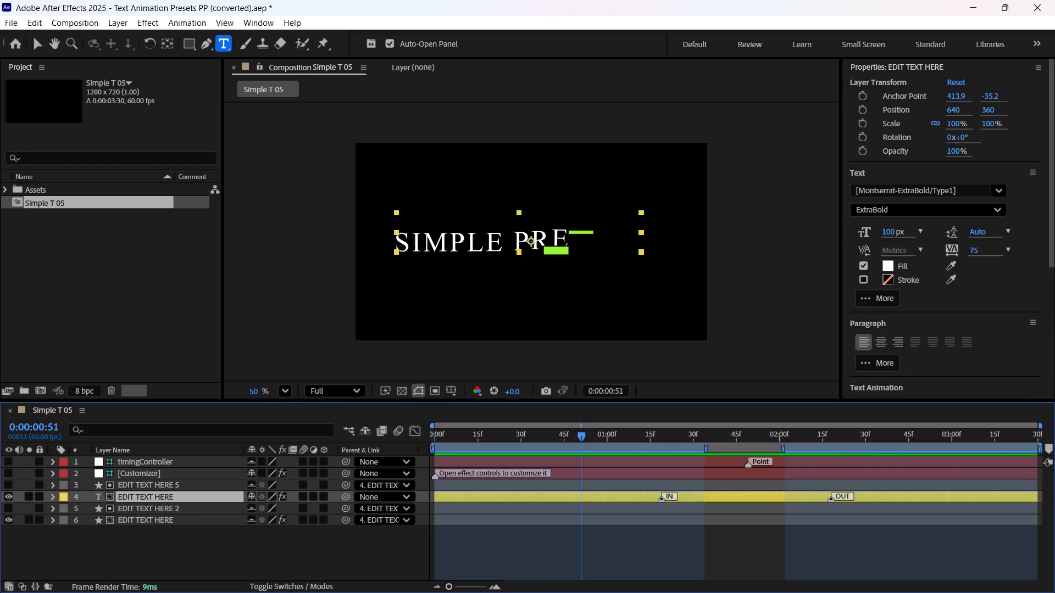
# Expand the EDIT TEXT HERE text layer's property groups and scrub toward the OUT marker to examine the animation.
pyautogui.click(54, 497)
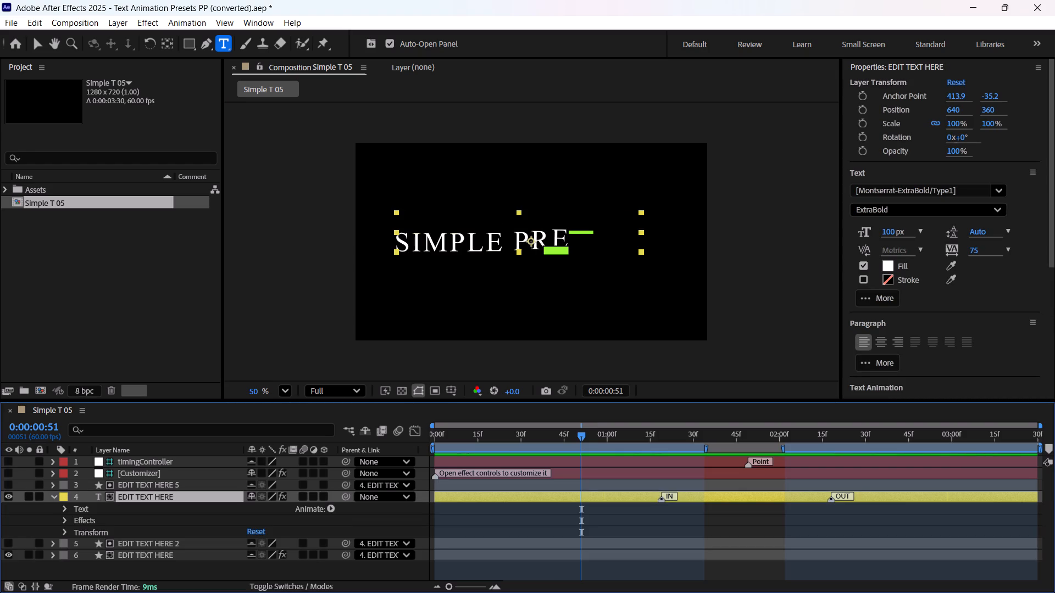
pyautogui.click(632, 512)
pyautogui.click(684, 507)
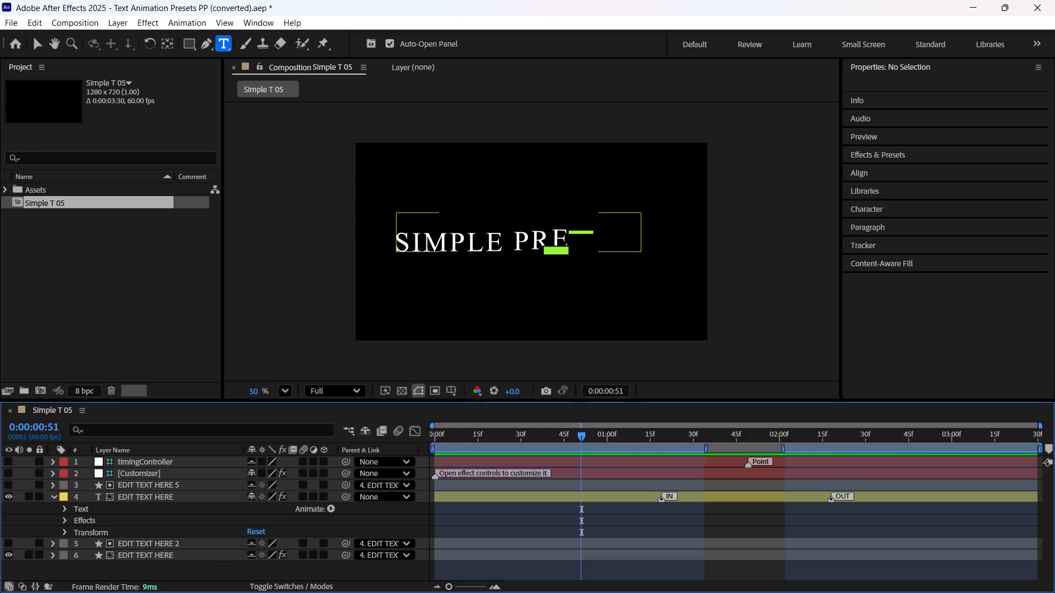
pyautogui.moveTo(631, 441); pyautogui.dragTo(819, 438)
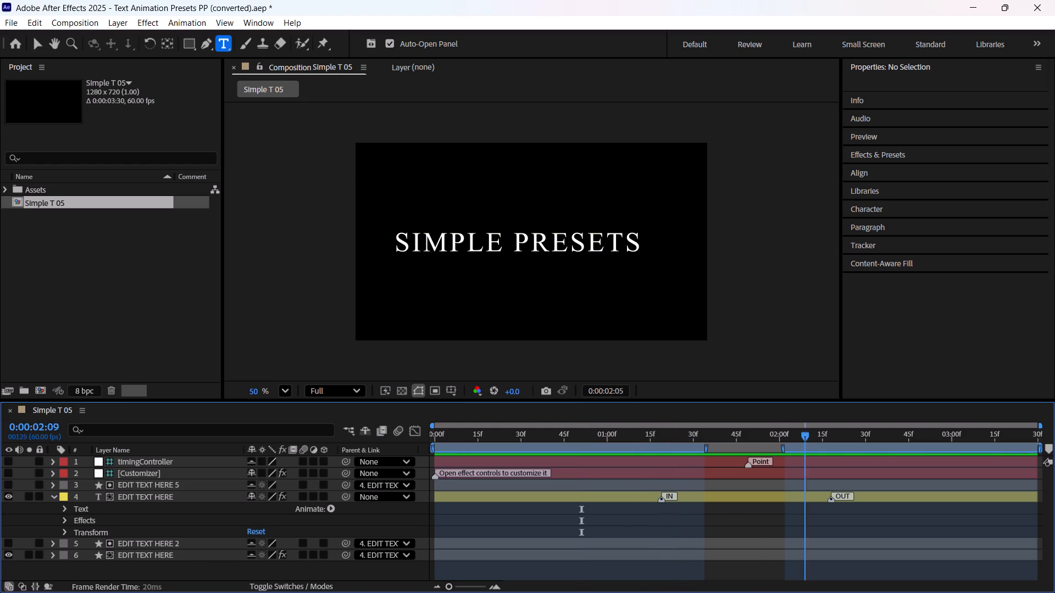
# Scrub back to about 0:00:00:29 and expand the EDIT TEXT HERE shape layer to examine its property groups and keyframes.
pyautogui.moveTo(819, 438); pyautogui.dragTo(532, 446)
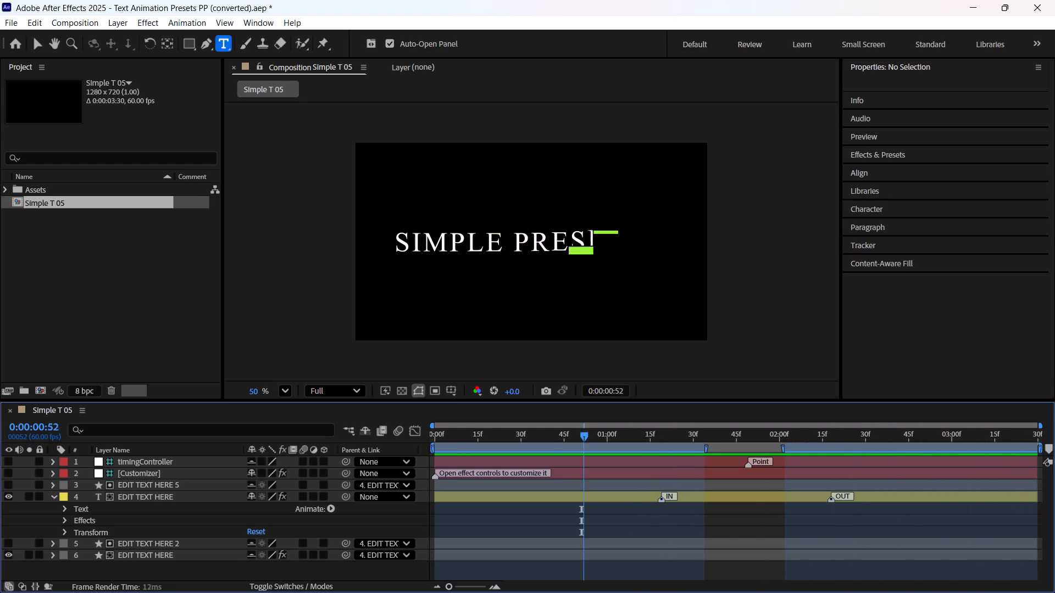
pyautogui.moveTo(532, 446); pyautogui.dragTo(518, 446)
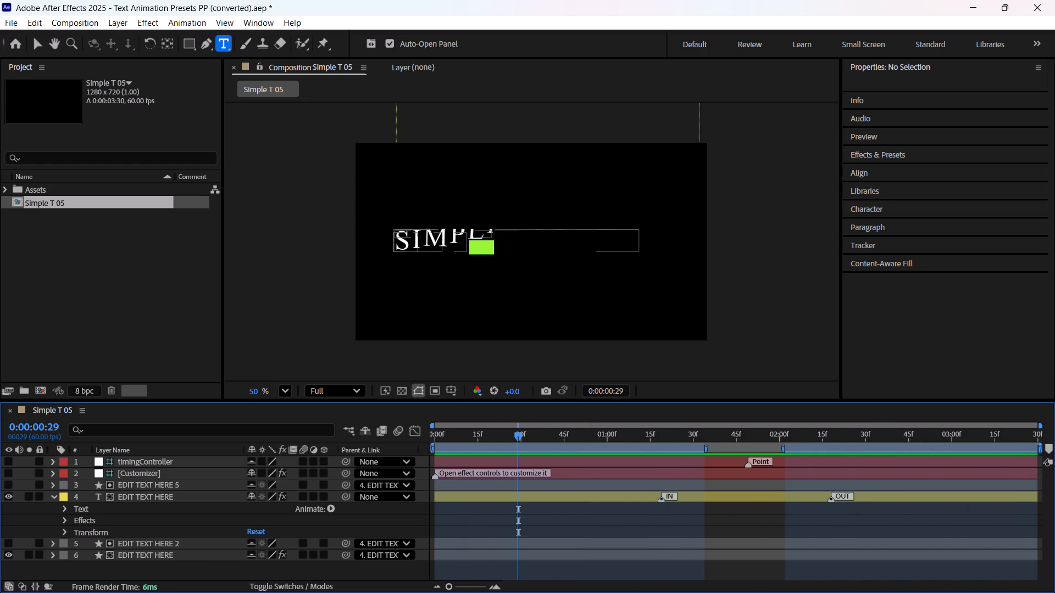
pyautogui.scroll(-3, 128, 510)
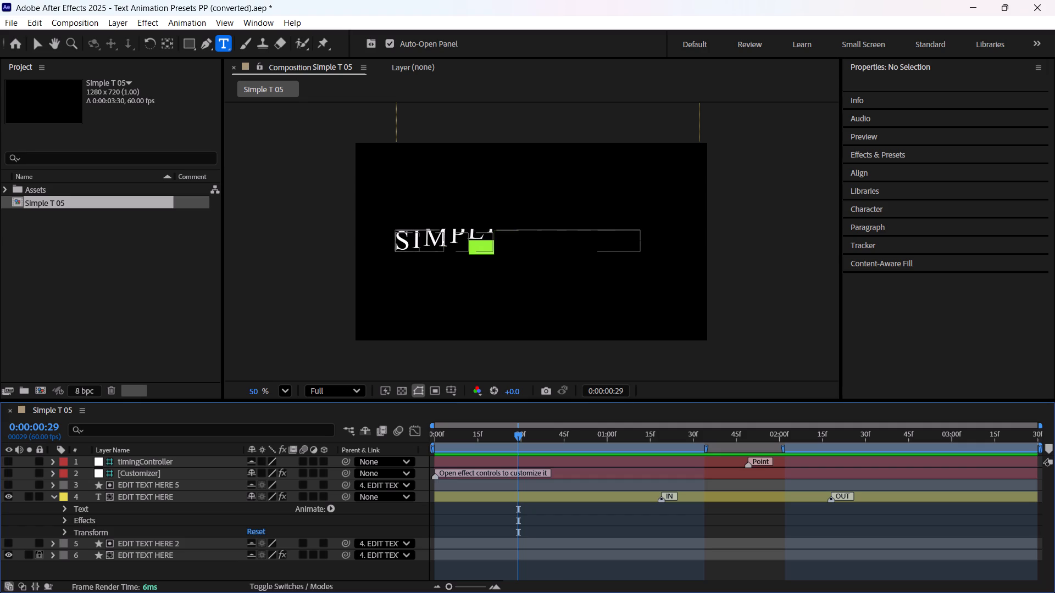
pyautogui.click(53, 555)
pyautogui.scroll(-3, 118, 511)
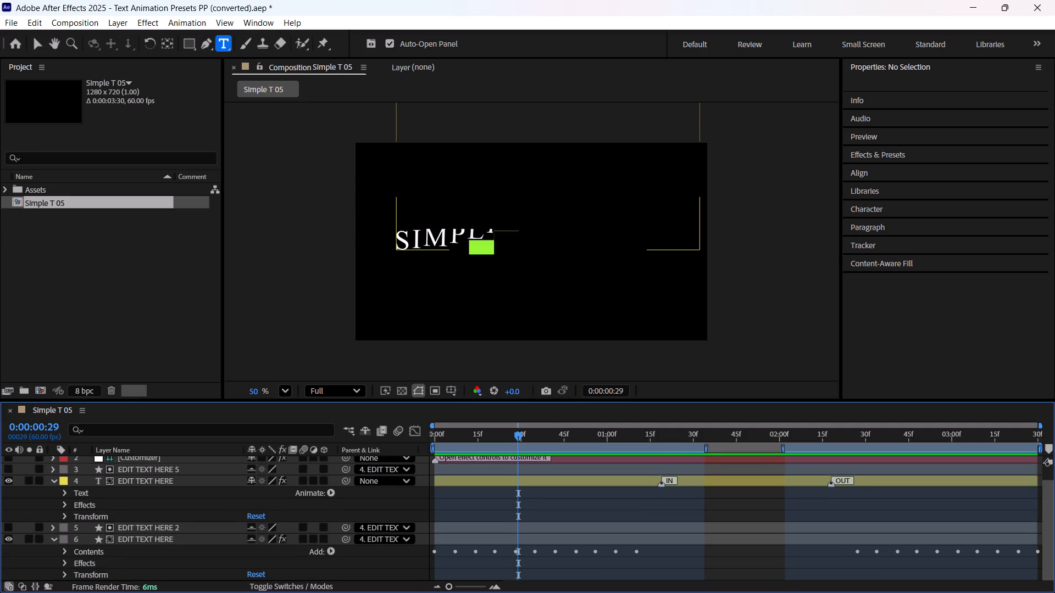
# Try selecting property groups, then both EDIT TEXT HERE layers, text and shape, and check which animation preset commands are available.
pyautogui.click(94, 554)
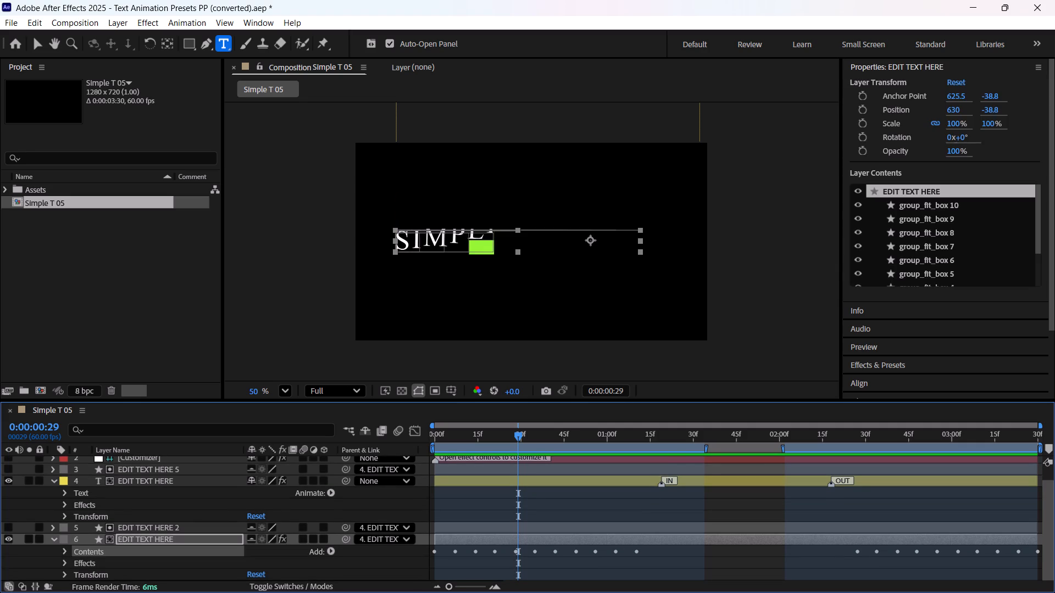
pyautogui.click(92, 554)
pyautogui.click(89, 553)
pyautogui.keyDown('ctrl'); pyautogui.click(103, 493); pyautogui.keyUp('ctrl')
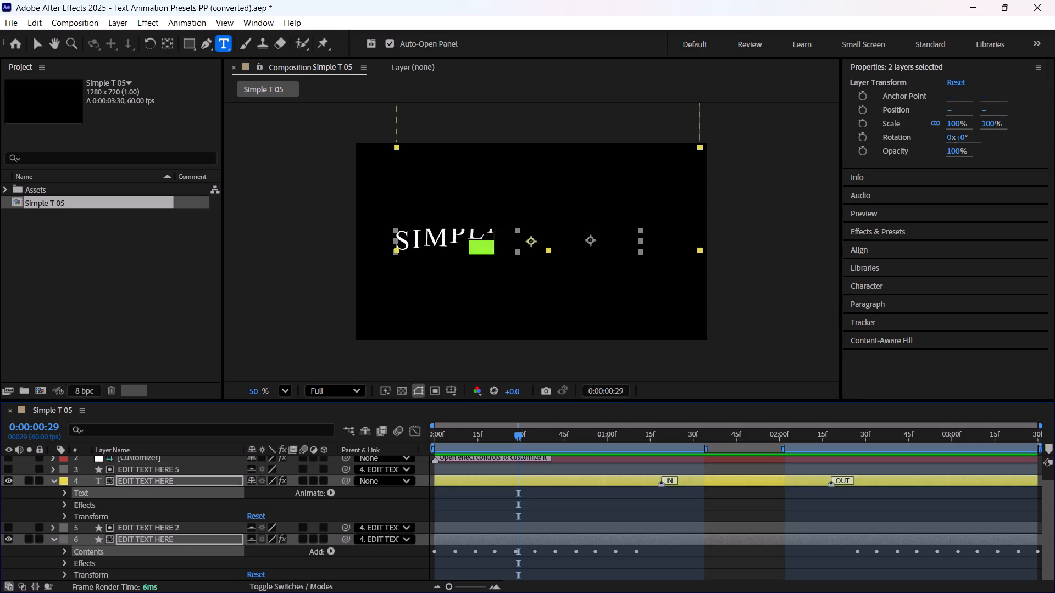
pyautogui.keyDown('ctrl'); pyautogui.click(99, 501); pyautogui.keyUp('ctrl')
pyautogui.keyDown('ctrl'); pyautogui.click(96, 510); pyautogui.keyUp('ctrl')
pyautogui.keyDown('ctrl'); pyautogui.click(99, 506); pyautogui.keyUp('ctrl')
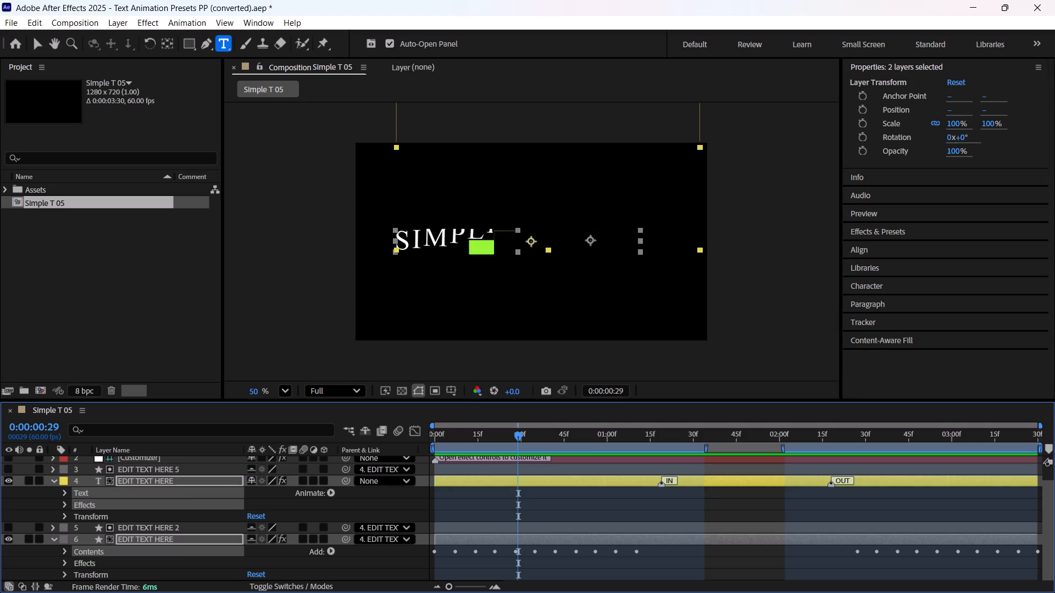
pyautogui.keyDown('ctrl'); pyautogui.click(99, 519); pyautogui.keyUp('ctrl')
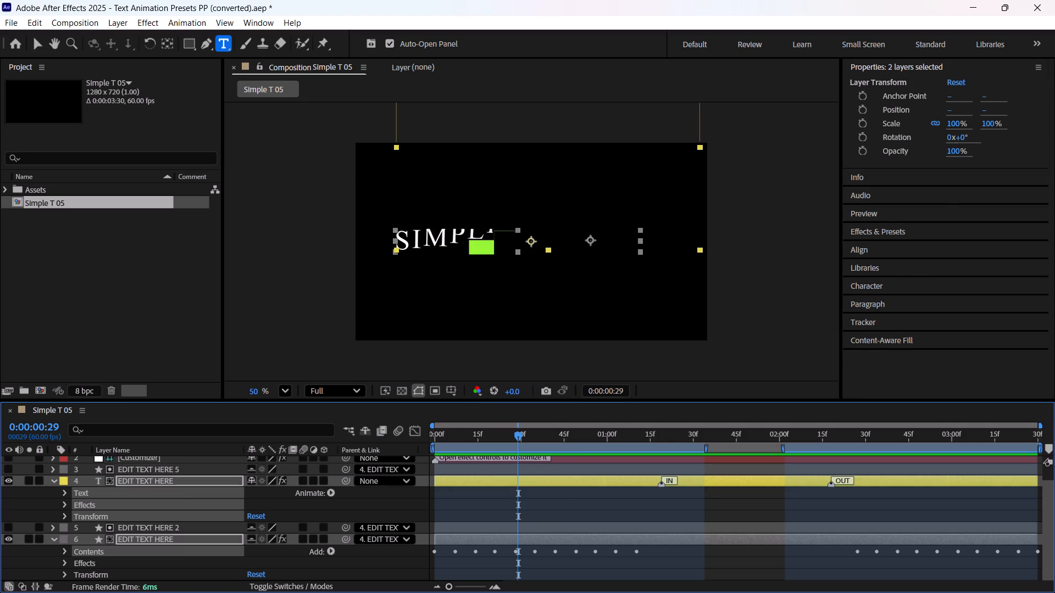
pyautogui.click(186, 564)
pyautogui.click(156, 550)
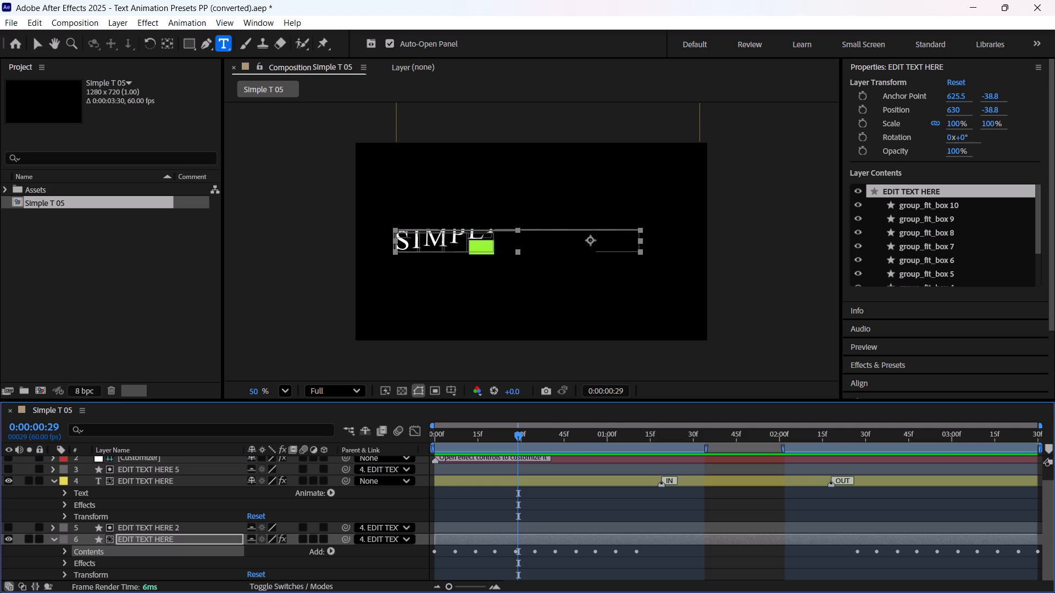
pyautogui.click(139, 478)
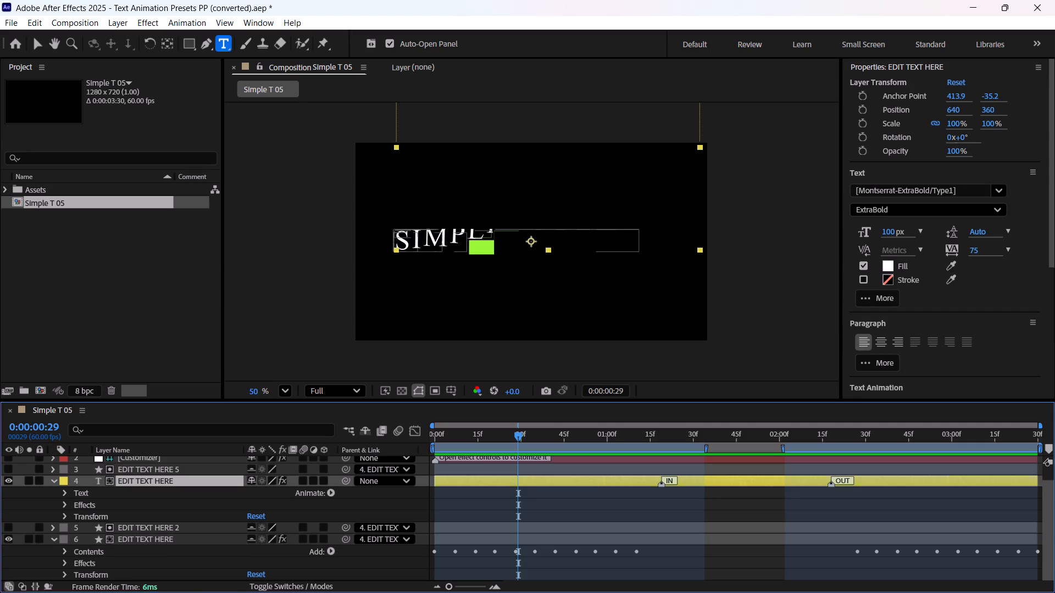
pyautogui.keyDown('ctrl'); pyautogui.click(141, 538); pyautogui.keyUp('ctrl')
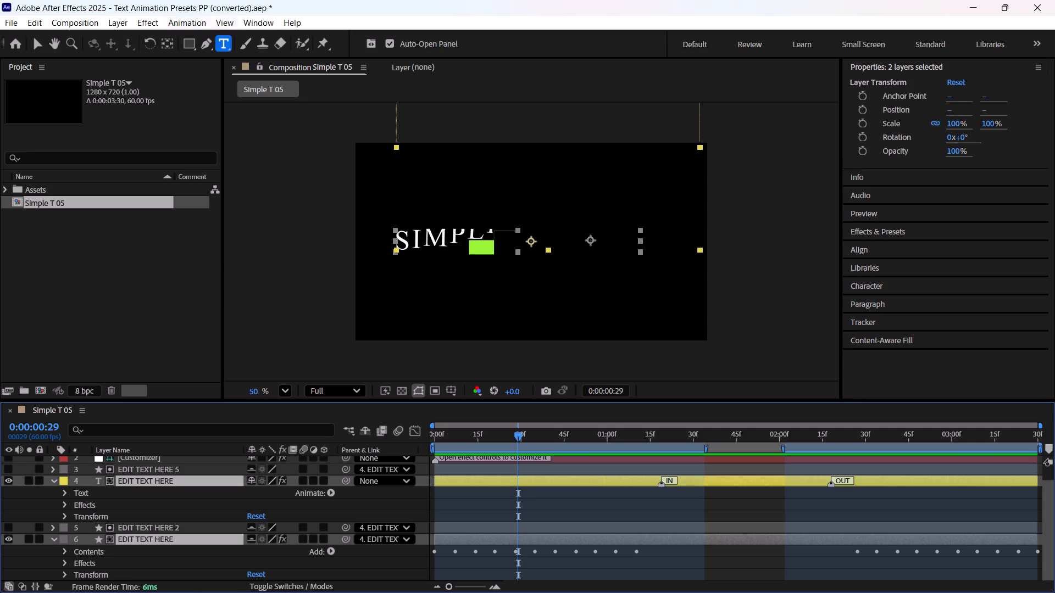
pyautogui.click(196, 30)
pyautogui.click(191, 25)
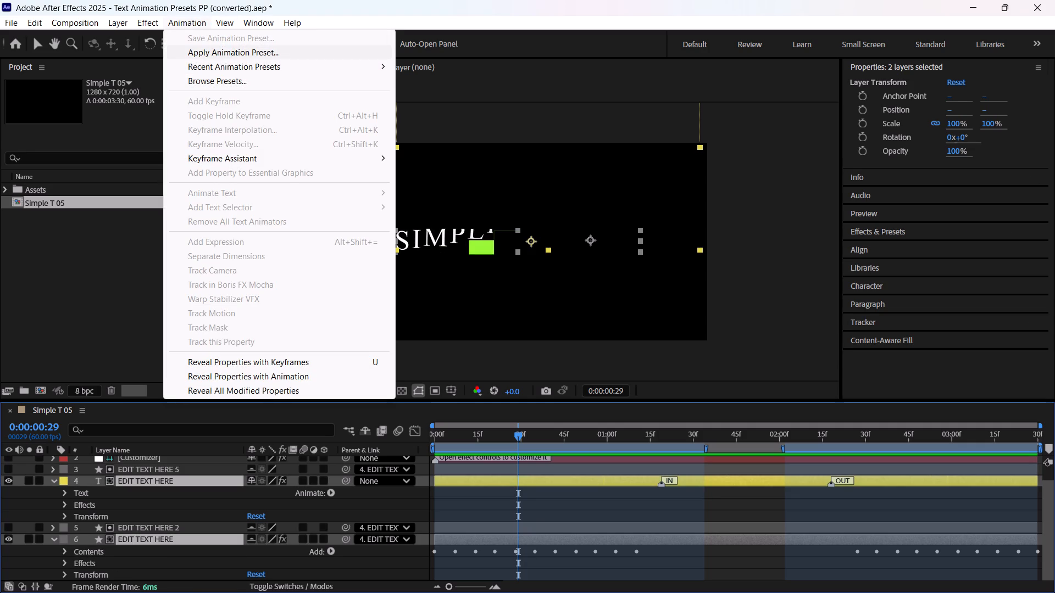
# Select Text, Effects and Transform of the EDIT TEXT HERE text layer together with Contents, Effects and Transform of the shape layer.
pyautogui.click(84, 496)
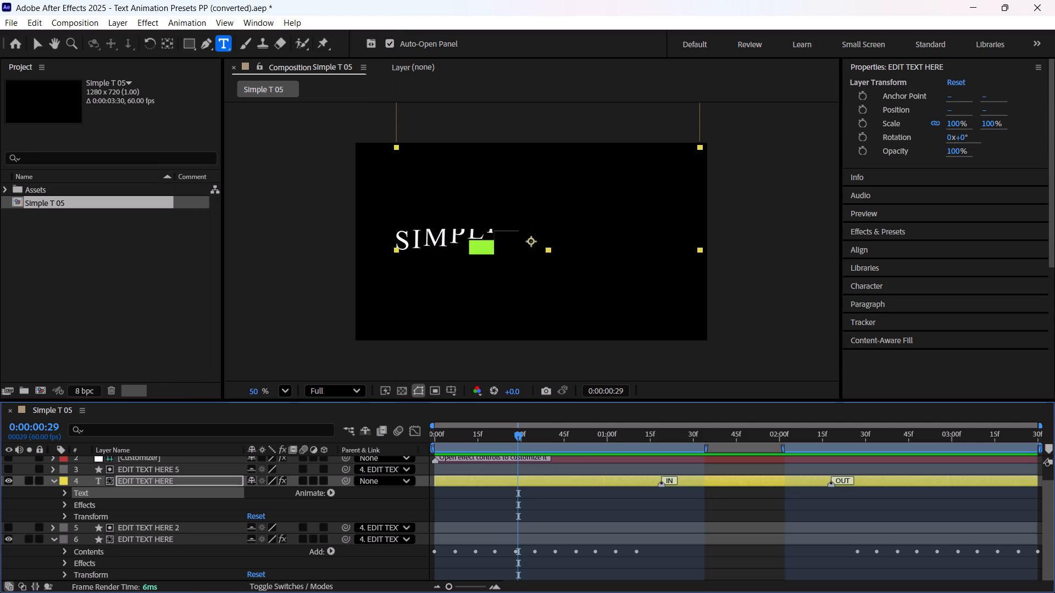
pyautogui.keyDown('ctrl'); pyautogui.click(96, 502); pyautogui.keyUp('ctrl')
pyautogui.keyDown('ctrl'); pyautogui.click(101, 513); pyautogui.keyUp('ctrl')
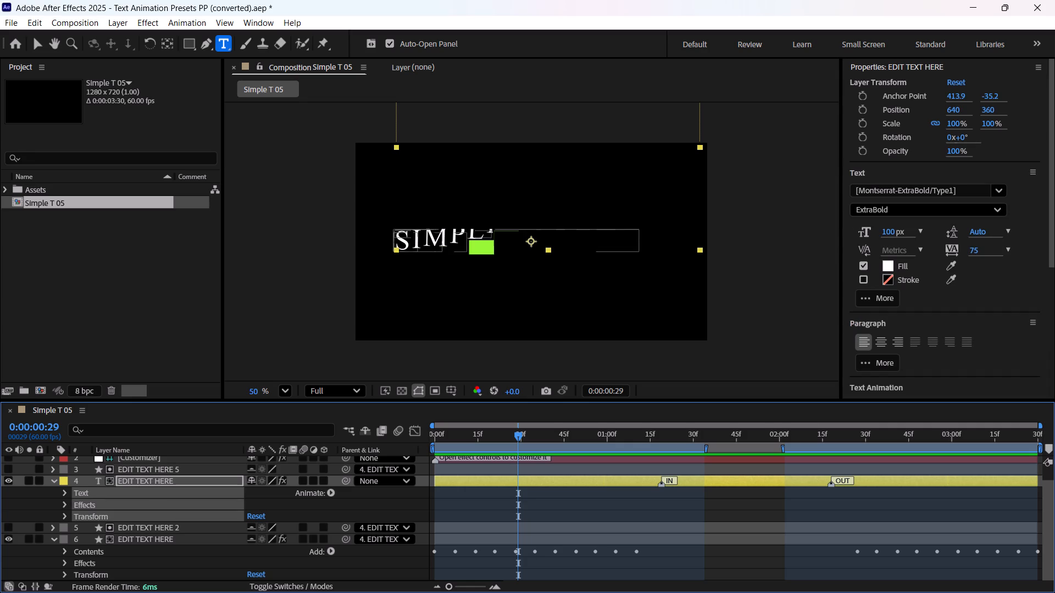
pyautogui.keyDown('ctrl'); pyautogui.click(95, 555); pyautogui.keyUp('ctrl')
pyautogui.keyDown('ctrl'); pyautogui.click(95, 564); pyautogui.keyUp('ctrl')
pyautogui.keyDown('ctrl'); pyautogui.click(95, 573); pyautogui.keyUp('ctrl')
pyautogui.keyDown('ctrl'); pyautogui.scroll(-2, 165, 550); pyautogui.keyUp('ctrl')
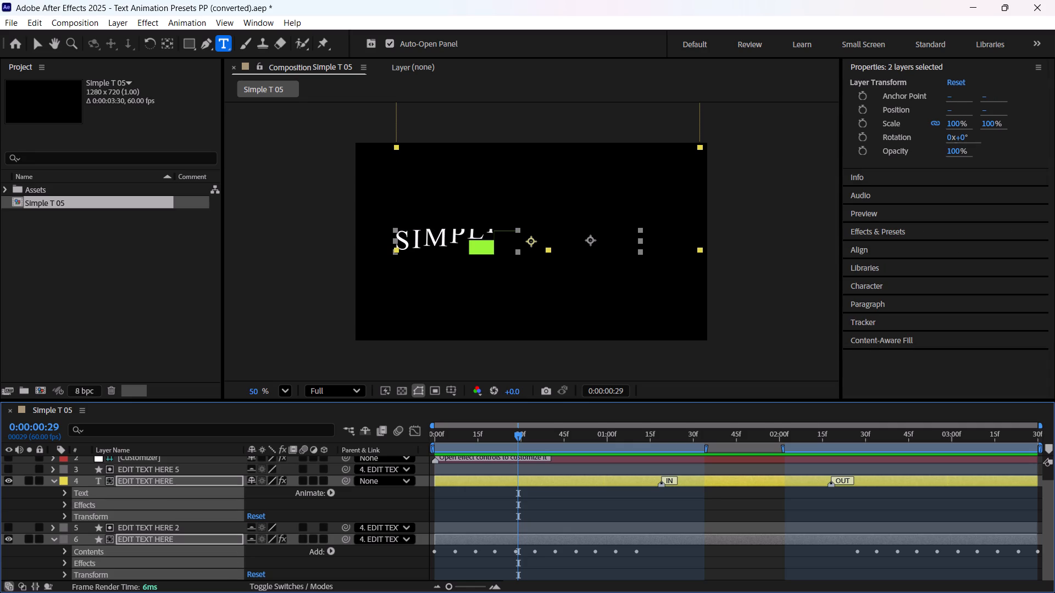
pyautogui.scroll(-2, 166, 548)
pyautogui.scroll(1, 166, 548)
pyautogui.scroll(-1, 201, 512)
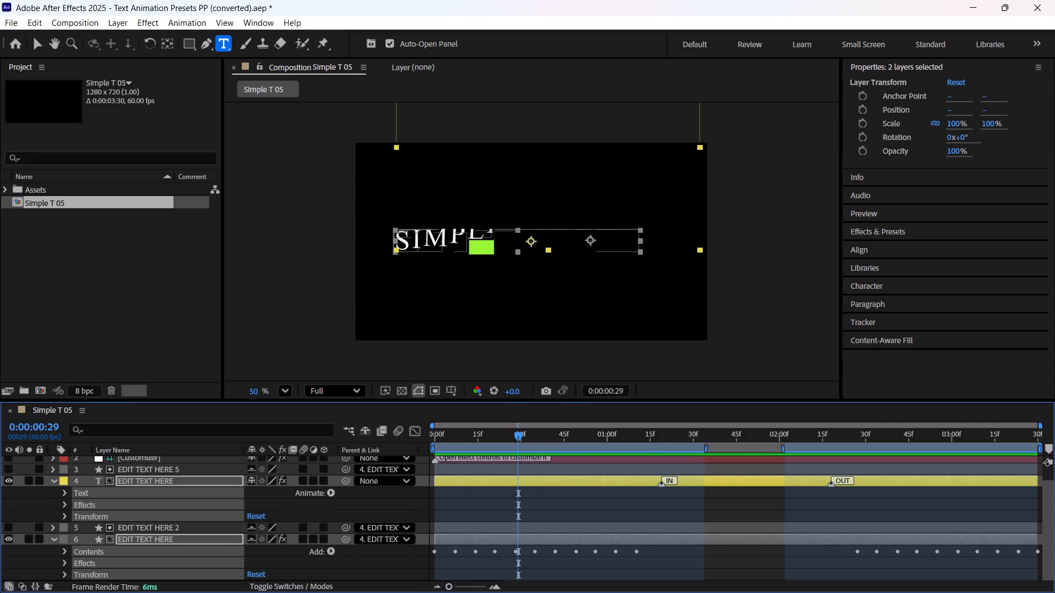
# Expand the EDIT TEXT HERE 2 layer and toggle its visibility to examine its keyframes and contribution, leaving it hidden and collapsed.
pyautogui.click(54, 528)
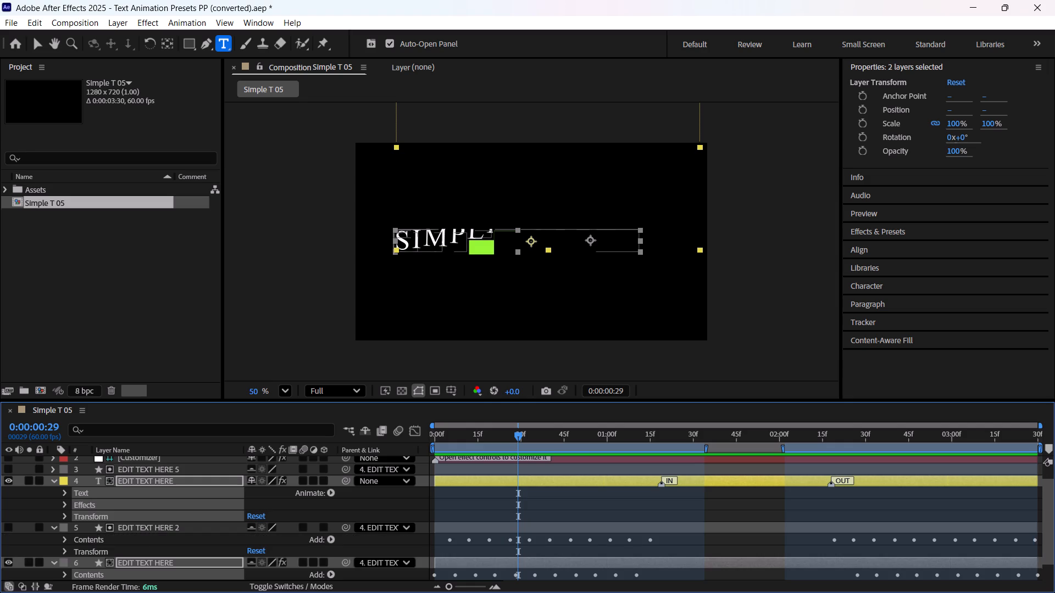
pyautogui.click(6, 529)
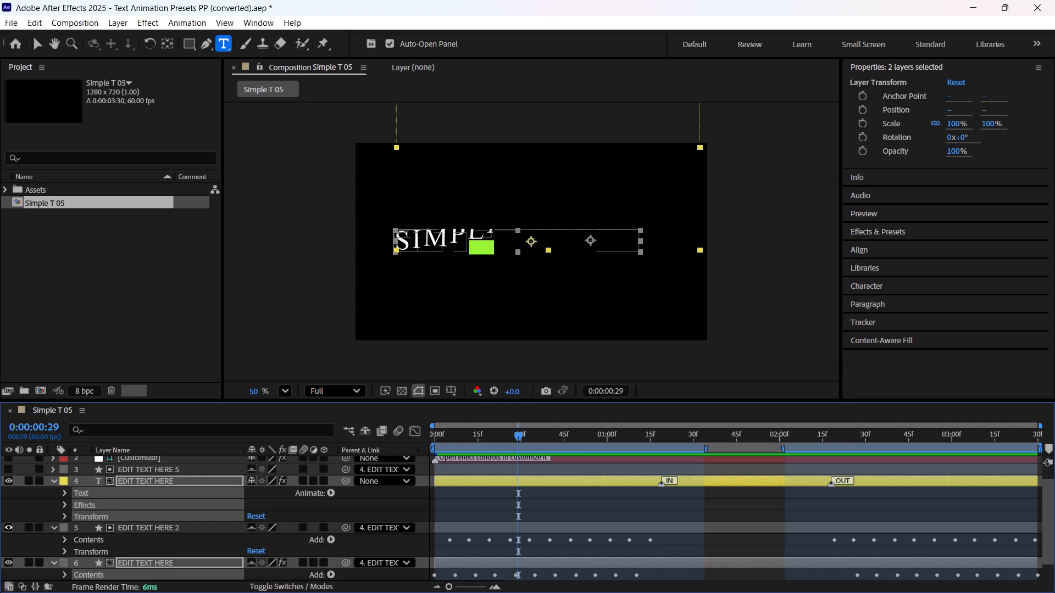
pyautogui.click(6, 529)
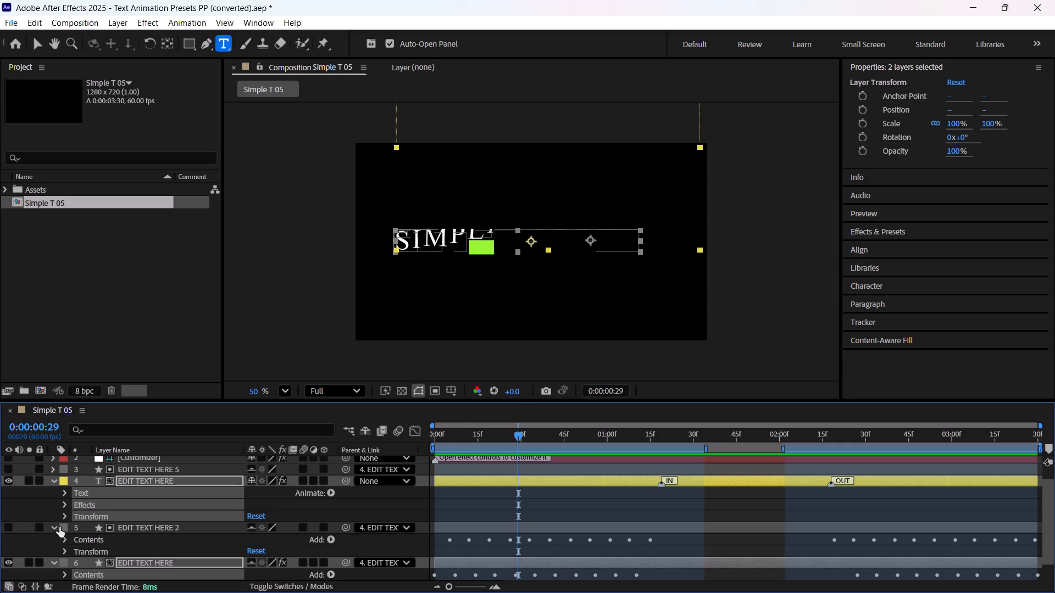
pyautogui.click(54, 527)
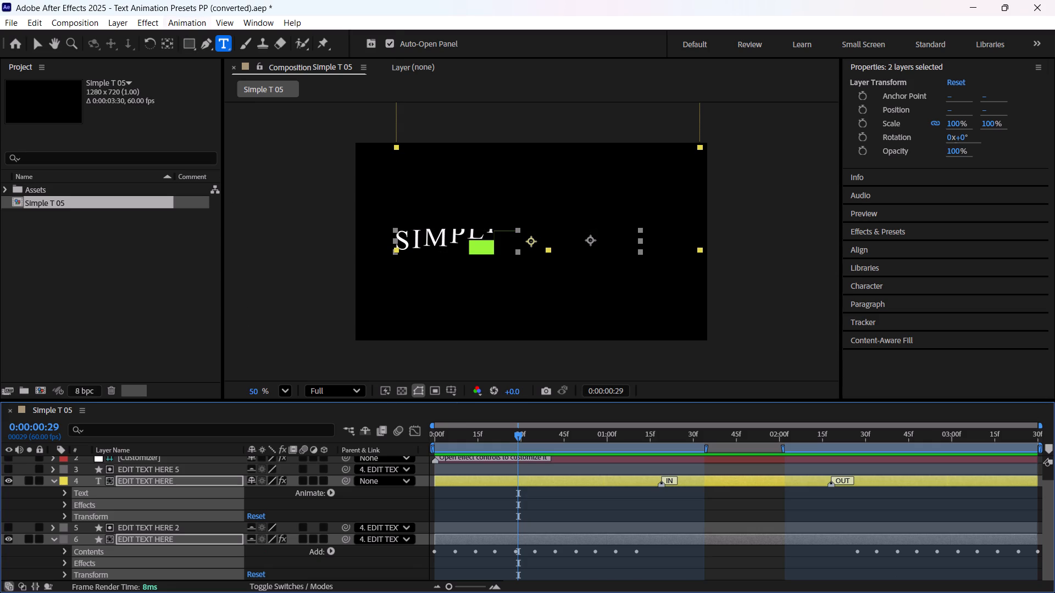
# Check which animation preset commands are available for the selected property groups, and clear the selection.
pyautogui.click(173, 23)
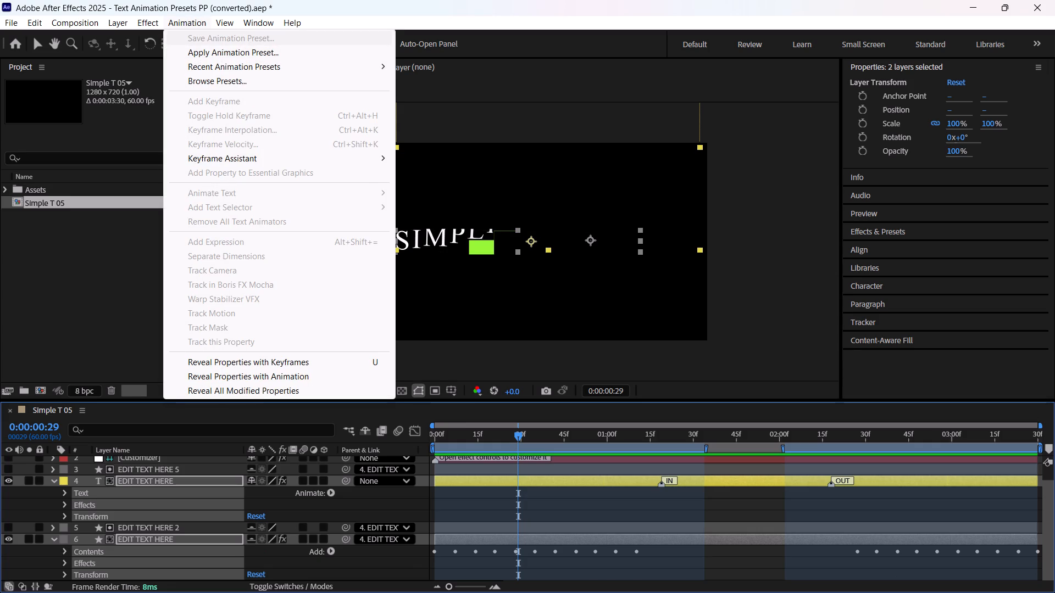
pyautogui.click(266, 515)
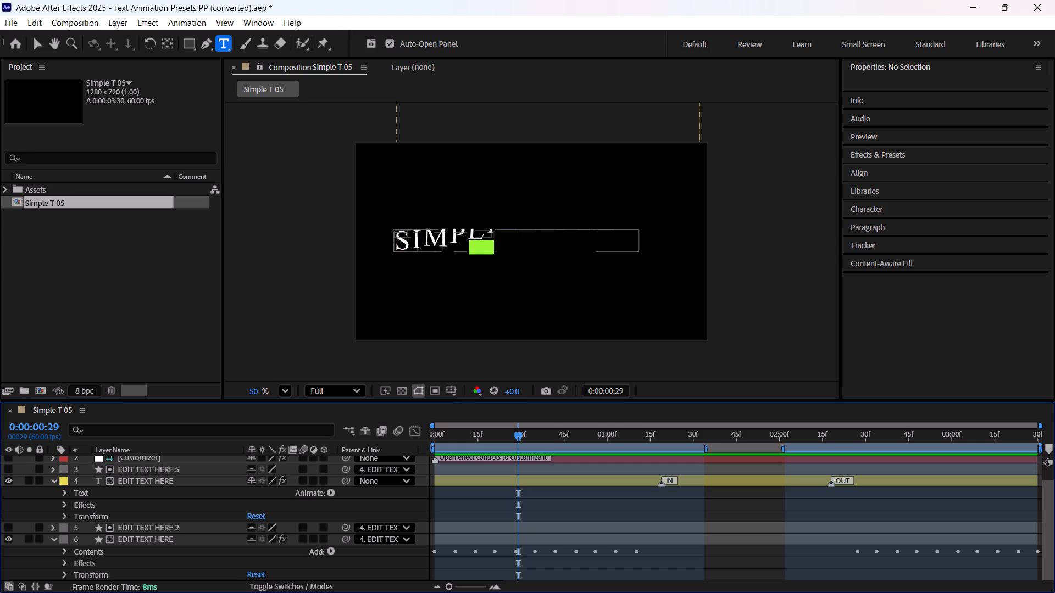
# Examine the text layer's Text group, including Animator 1, AK_Animator-IN and AK_Animator-OUT, and collapse the group again.
pyautogui.click(63, 493)
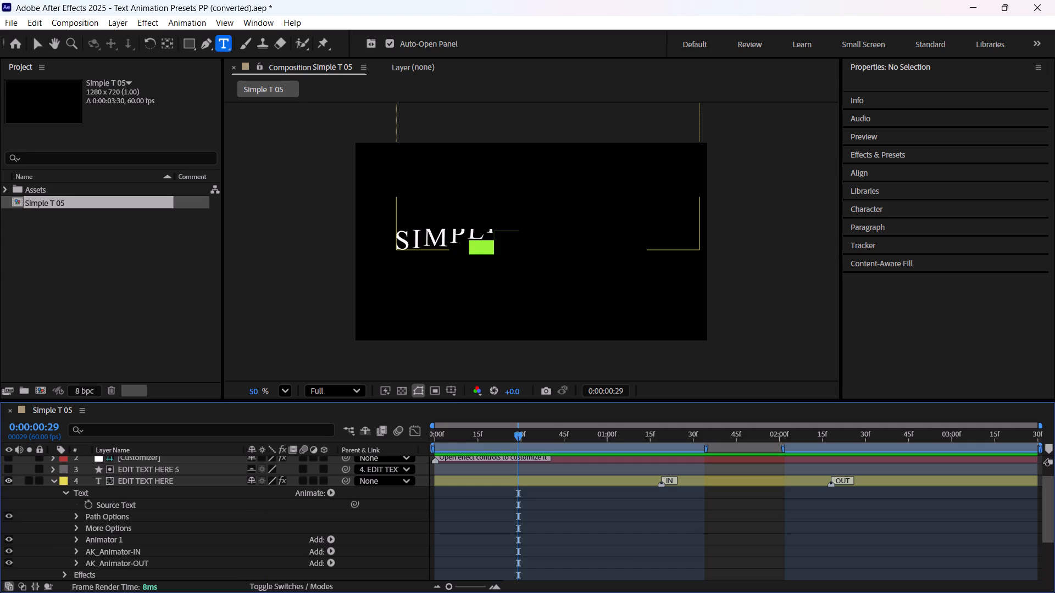
pyautogui.click(67, 495)
pyautogui.click(67, 495)
pyautogui.click(77, 543)
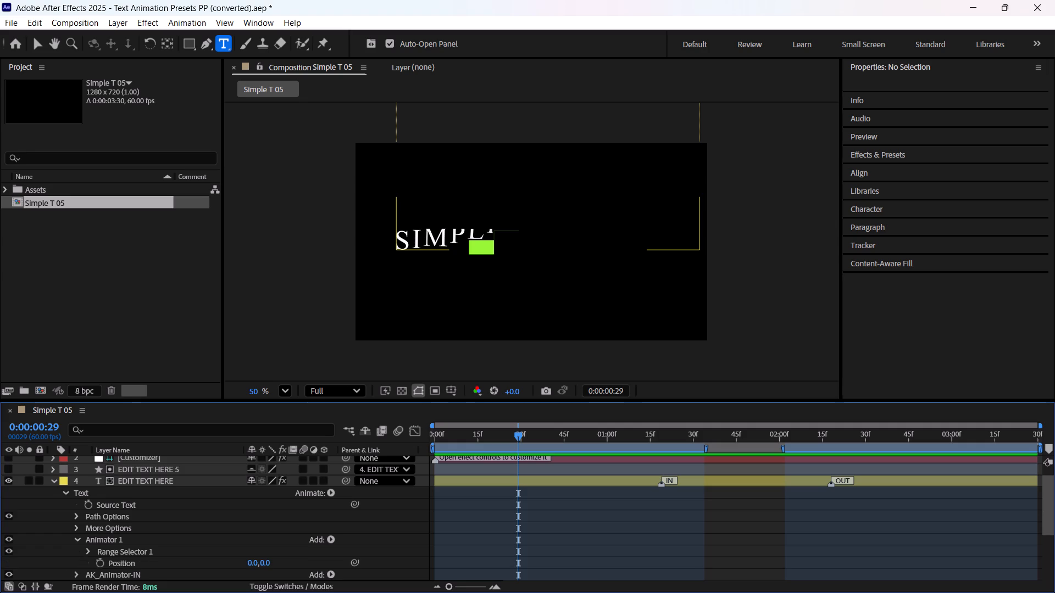
pyautogui.click(77, 540)
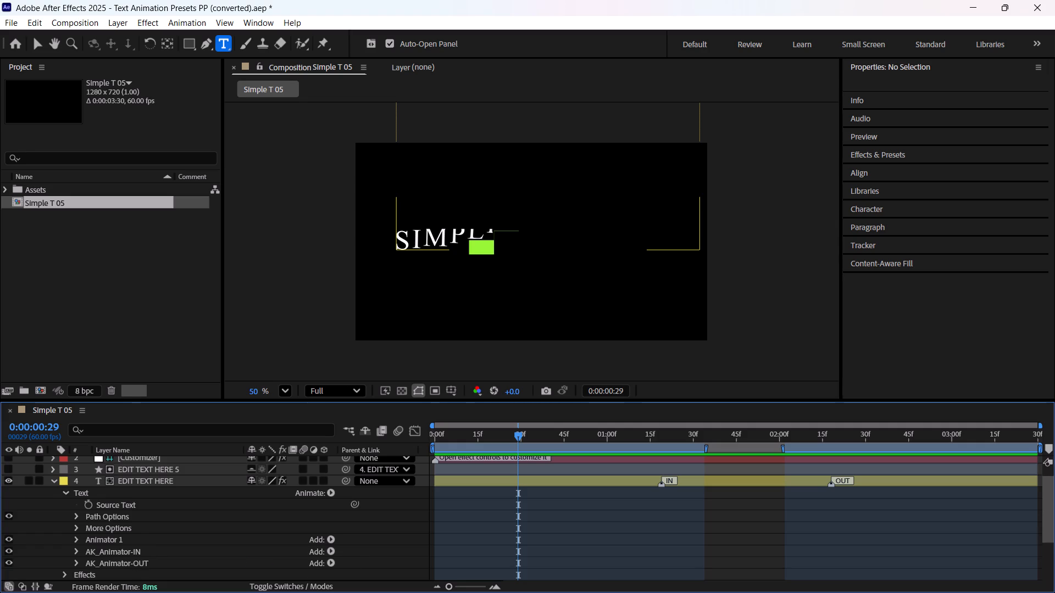
pyautogui.click(76, 552)
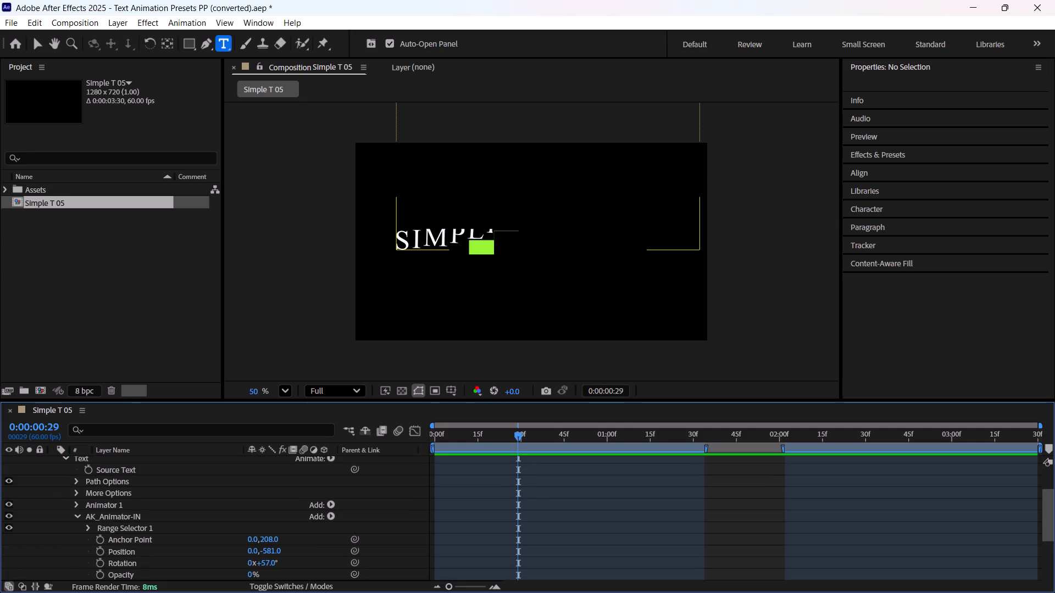
pyautogui.click(78, 516)
pyautogui.click(77, 529)
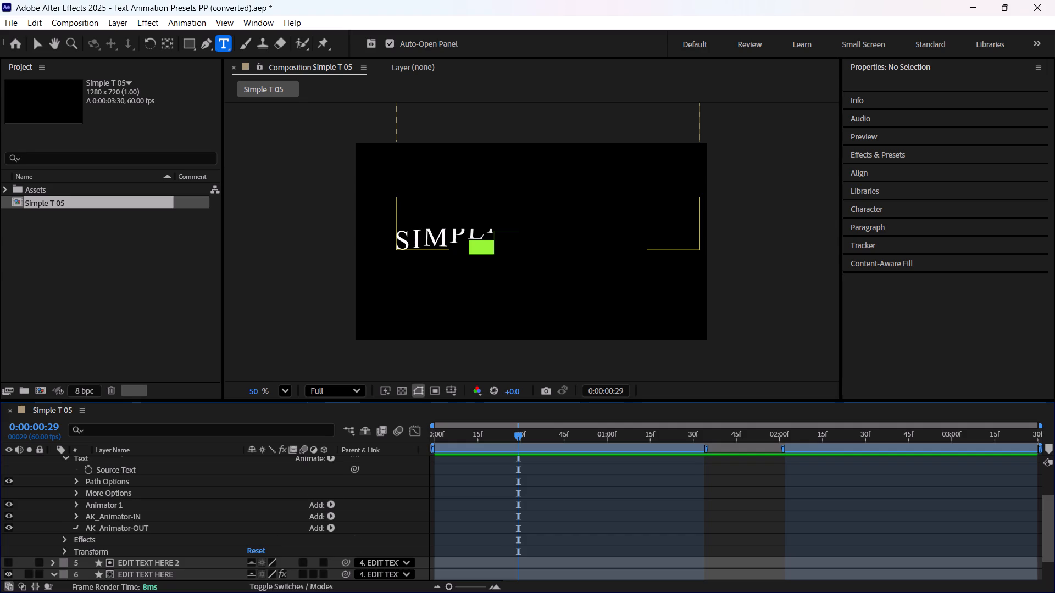
pyautogui.click(79, 518)
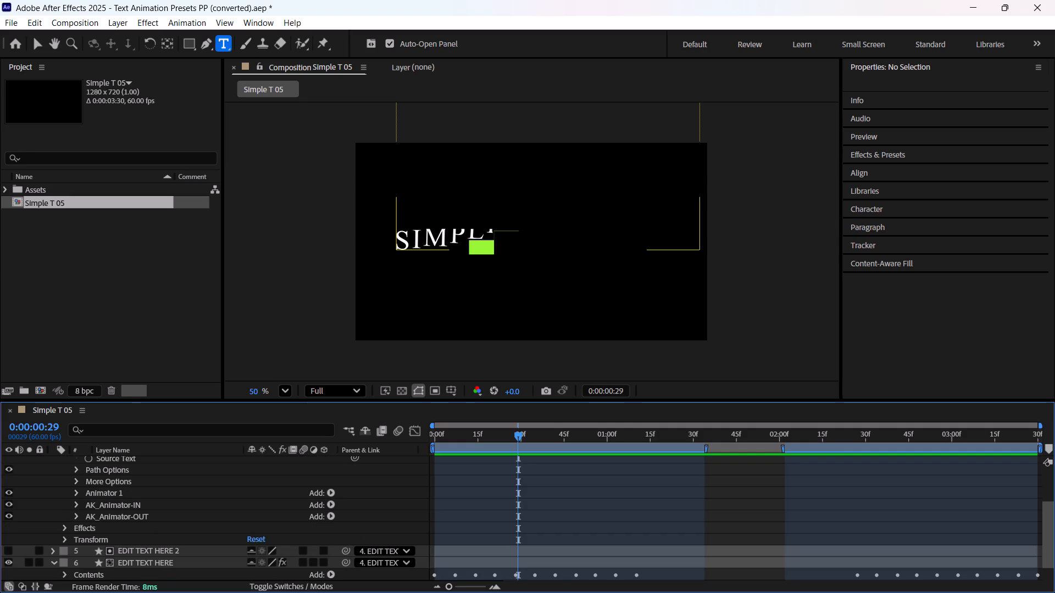
pyautogui.scroll(2, 115, 502)
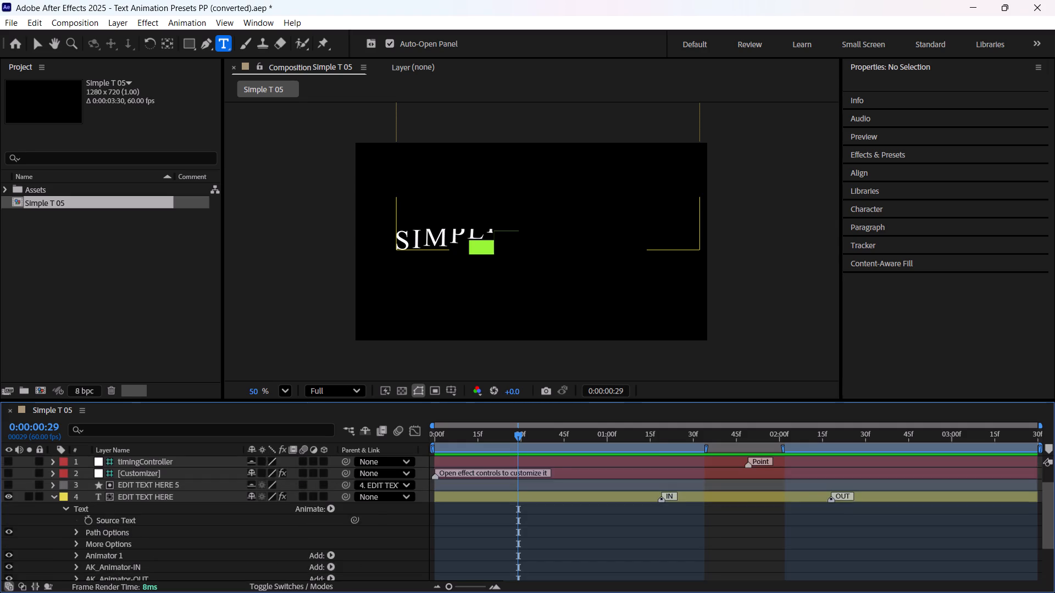
pyautogui.scroll(-1, 159, 502)
pyautogui.scroll(1, 156, 503)
pyautogui.click(68, 510)
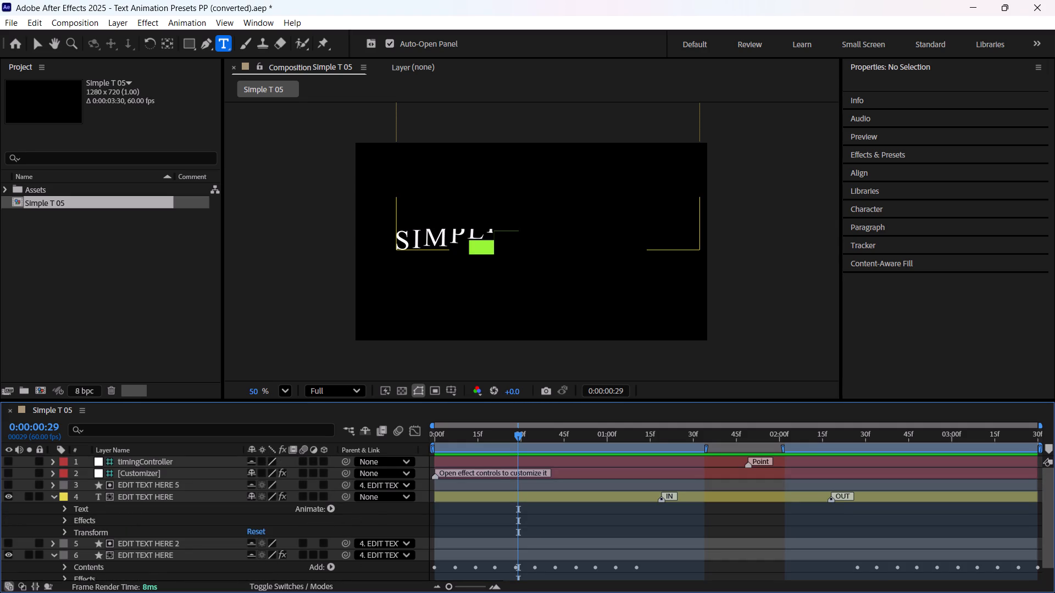
# Expand the text layer's Transform properties and scrub back to about 0:00:00:15 to examine the title's entrance.
pyautogui.click(62, 529)
pyautogui.scroll(-2, 115, 535)
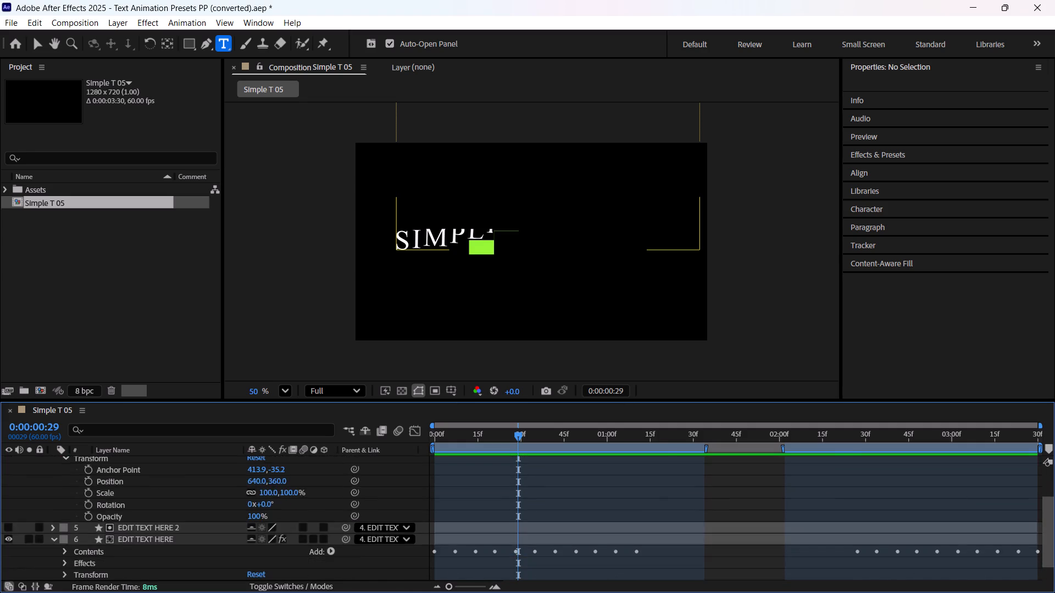
pyautogui.scroll(1, 115, 535)
pyautogui.moveTo(523, 436); pyautogui.dragTo(481, 436)
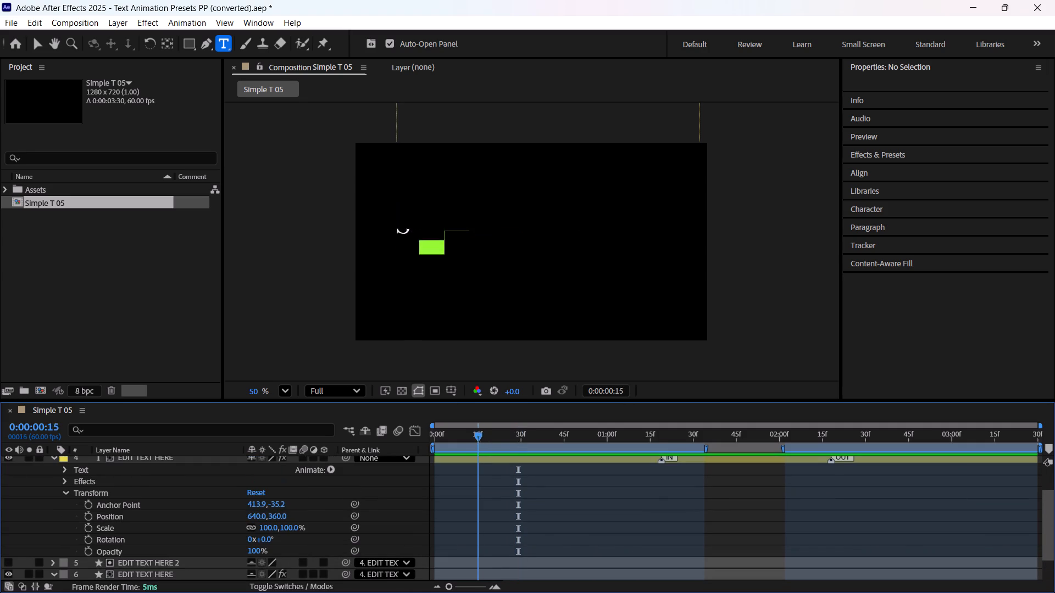
# Scrub to 0:00:00:17 to examine the title's entrance, and collapse the text layer's Transform properties.
pyautogui.moveTo(481, 436); pyautogui.dragTo(485, 450)
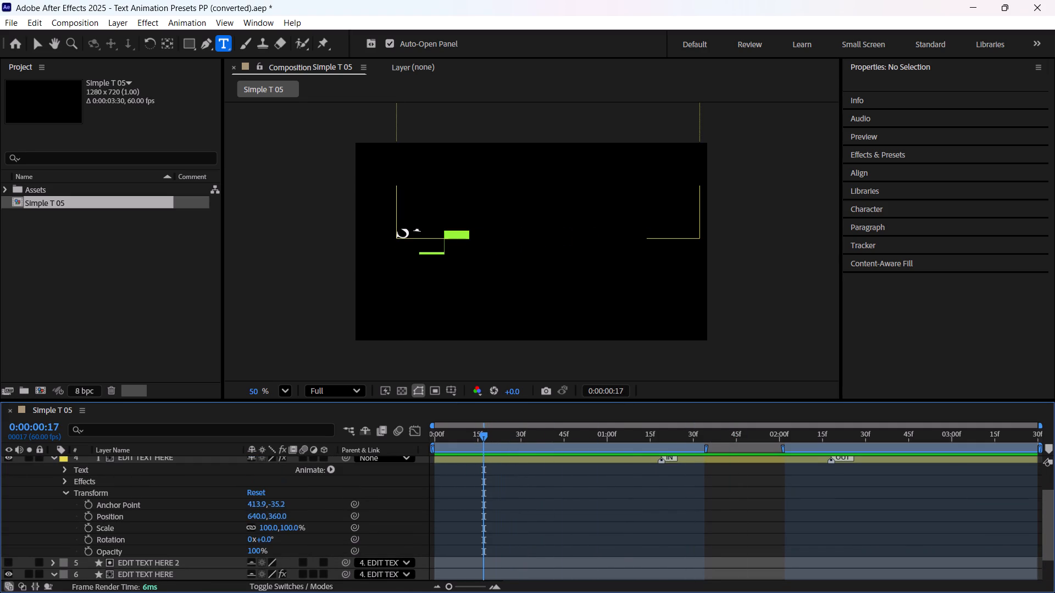
pyautogui.click(65, 490)
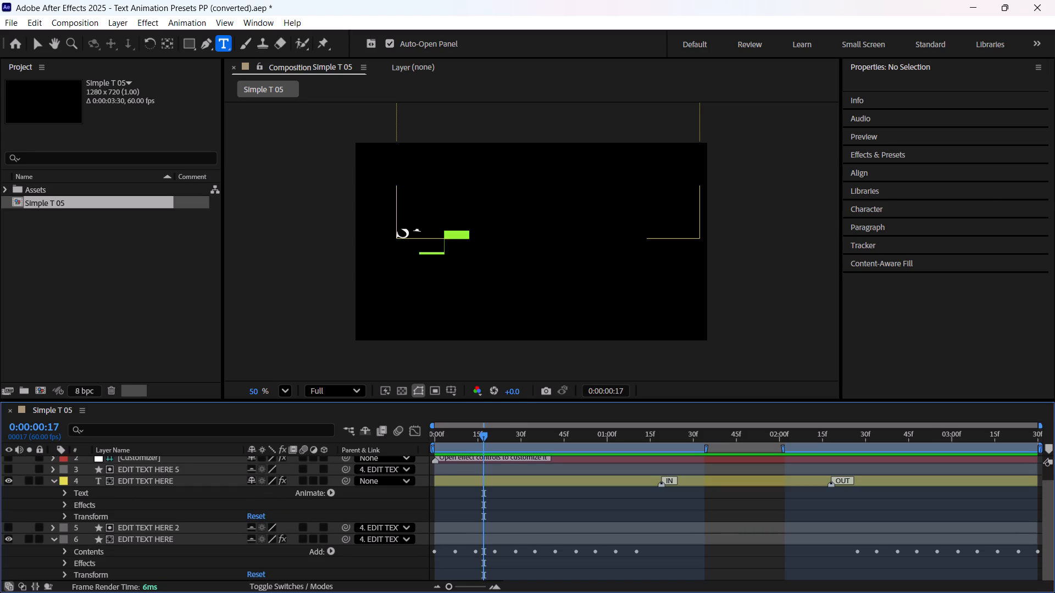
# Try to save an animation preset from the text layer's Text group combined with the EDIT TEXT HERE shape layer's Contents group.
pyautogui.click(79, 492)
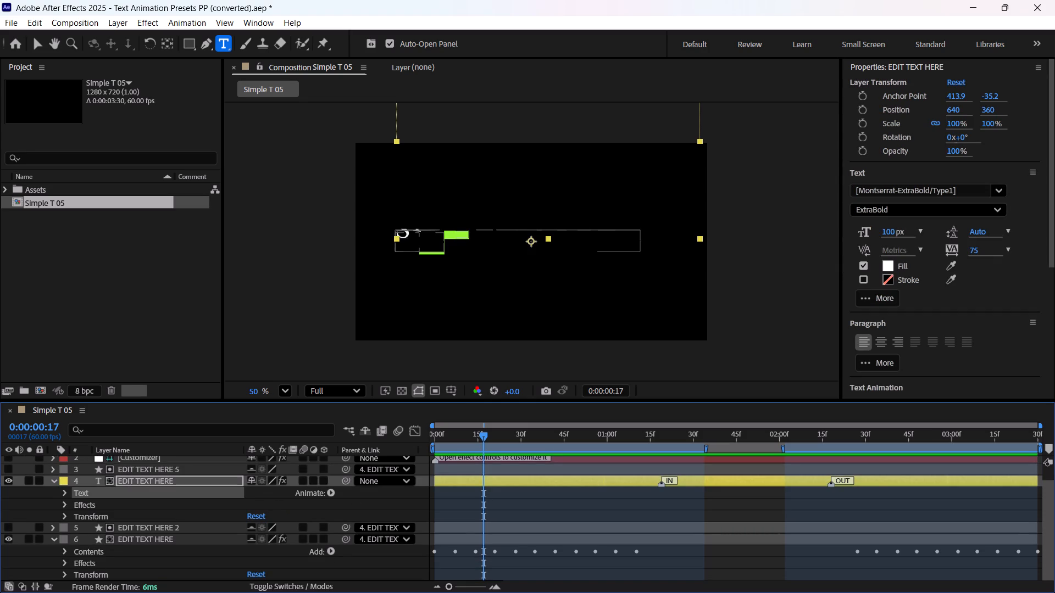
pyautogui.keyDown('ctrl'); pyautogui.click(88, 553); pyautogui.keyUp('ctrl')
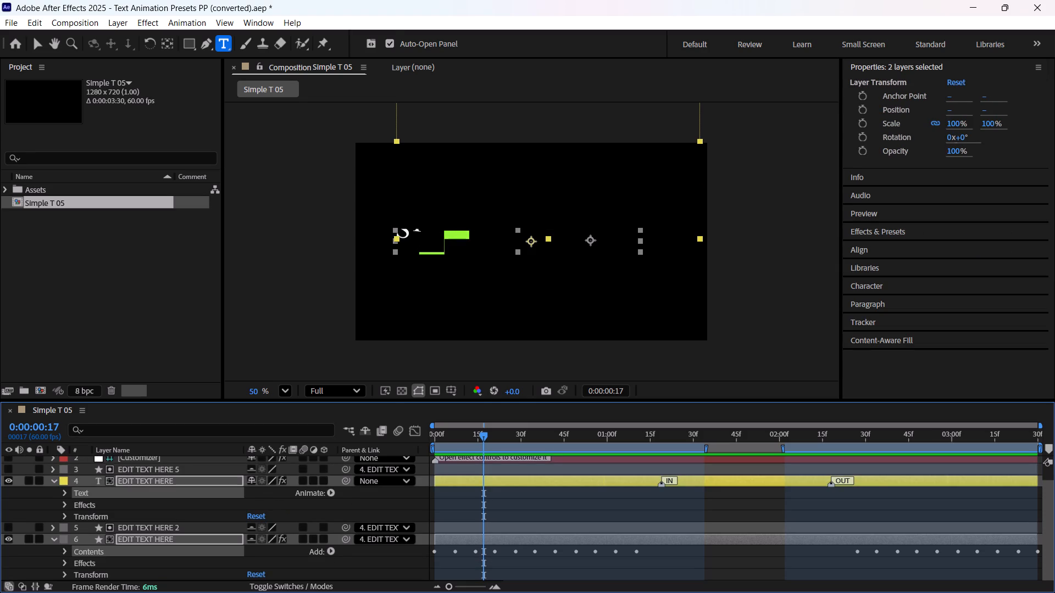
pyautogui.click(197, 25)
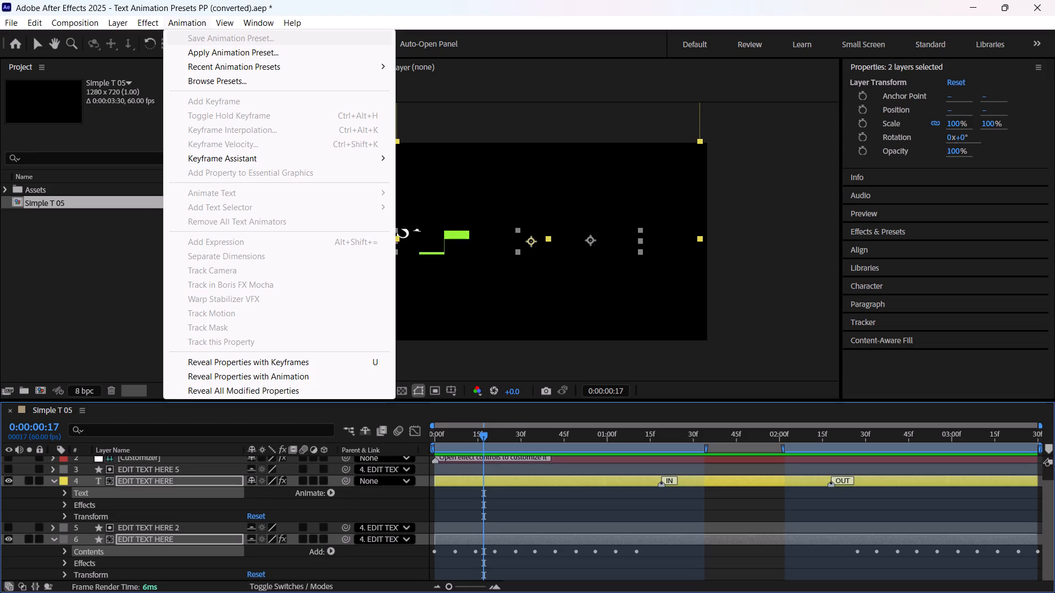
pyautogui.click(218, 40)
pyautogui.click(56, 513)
# Compare the animation preset commands available for the text layer's Text group alone and together with the shape layer's Contents group.
pyautogui.click(85, 497)
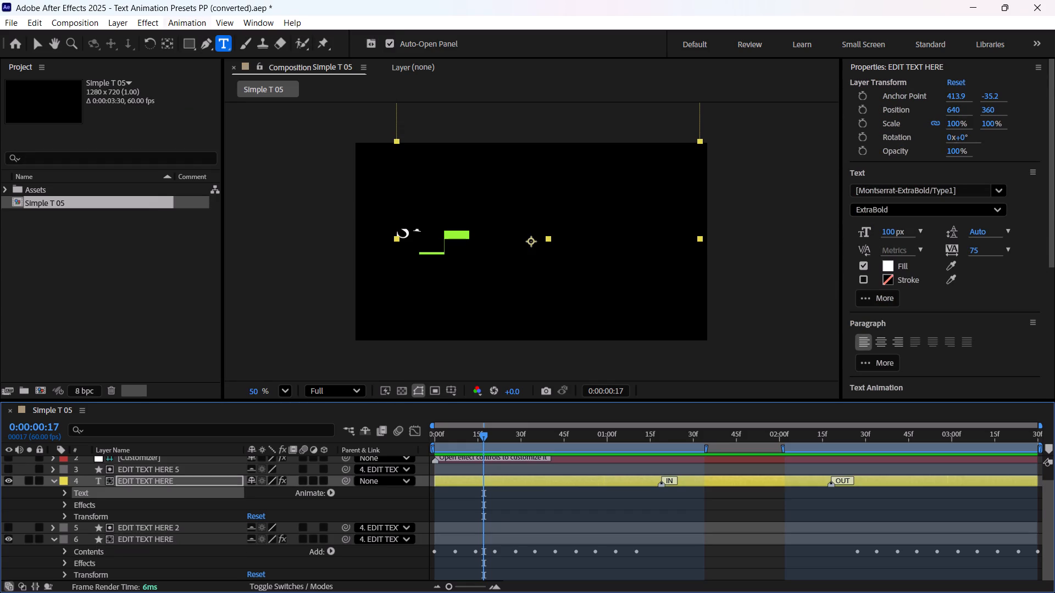
pyautogui.click(187, 25)
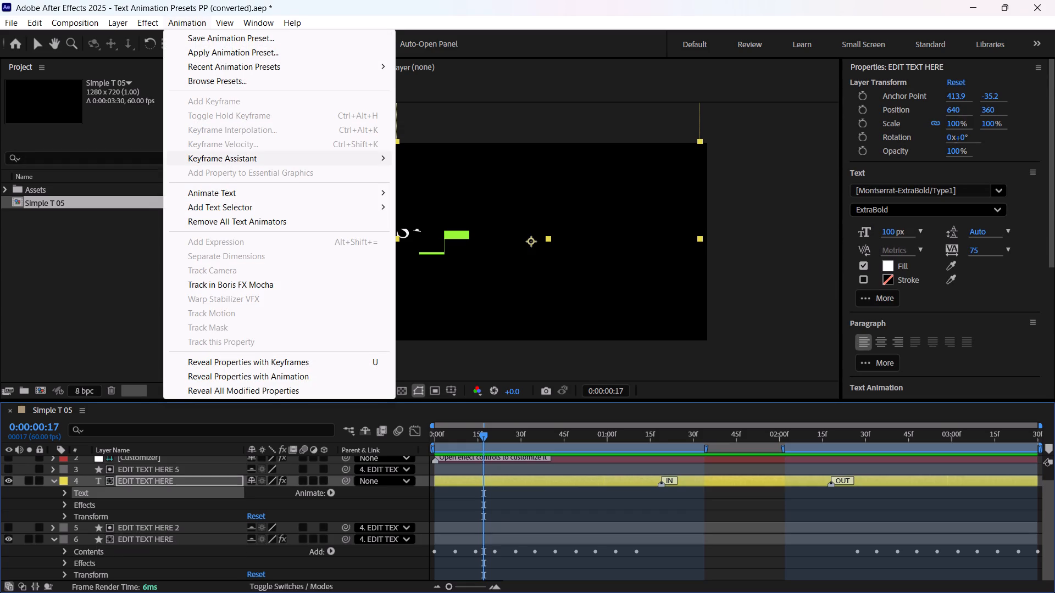
pyautogui.keyDown('ctrl'); pyautogui.click(91, 551); pyautogui.keyUp('ctrl')
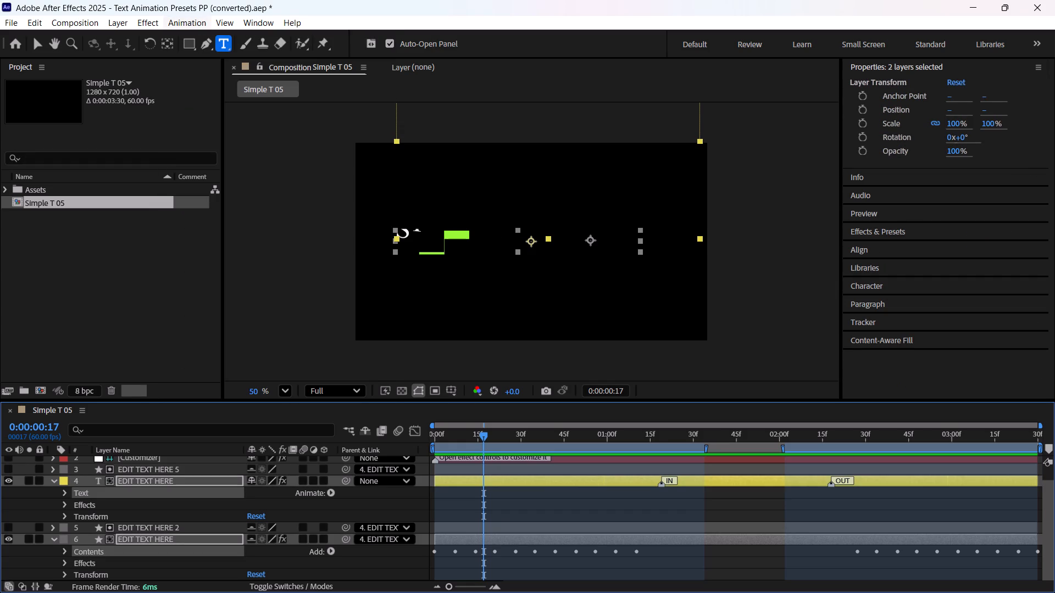
pyautogui.click(187, 21)
pyautogui.click(110, 504)
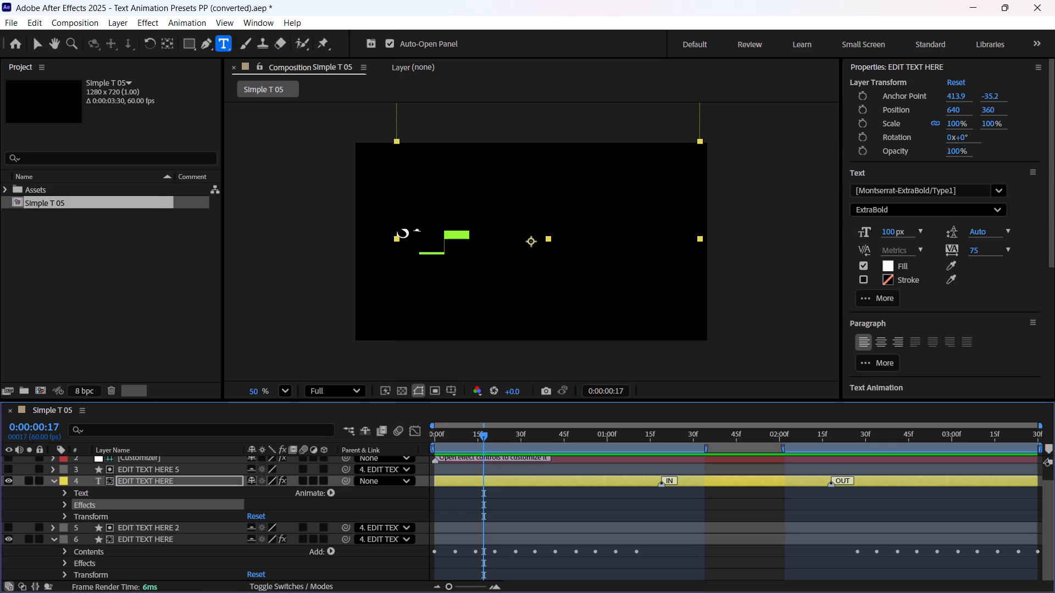
# Toggle the EDIT TEXT HERE text layer off and on to identify its contribution, and select the layer as a whole.
pyautogui.click(101, 496)
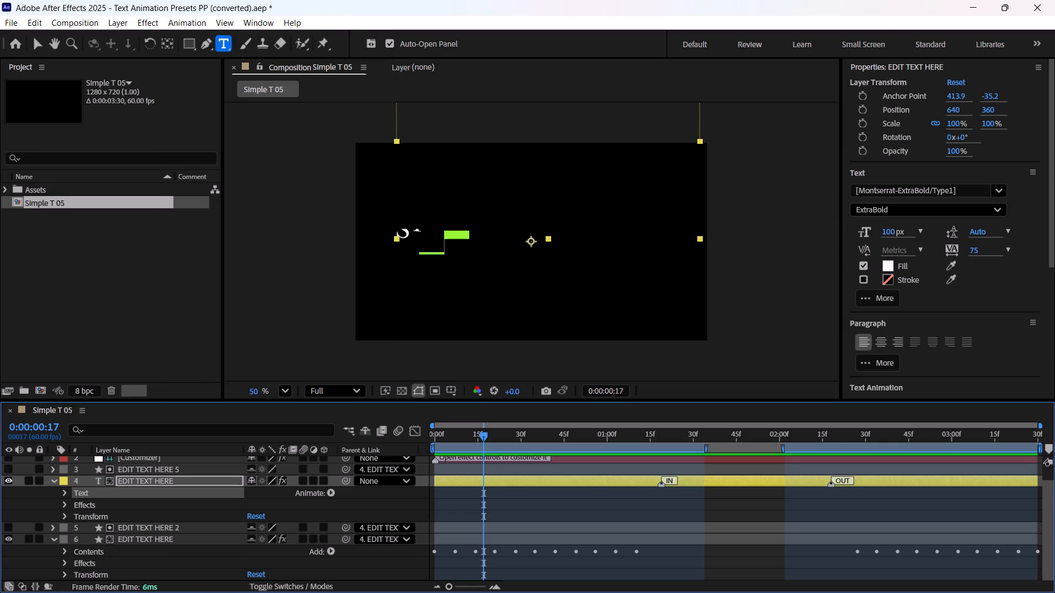
pyautogui.click(9, 480)
pyautogui.click(9, 480)
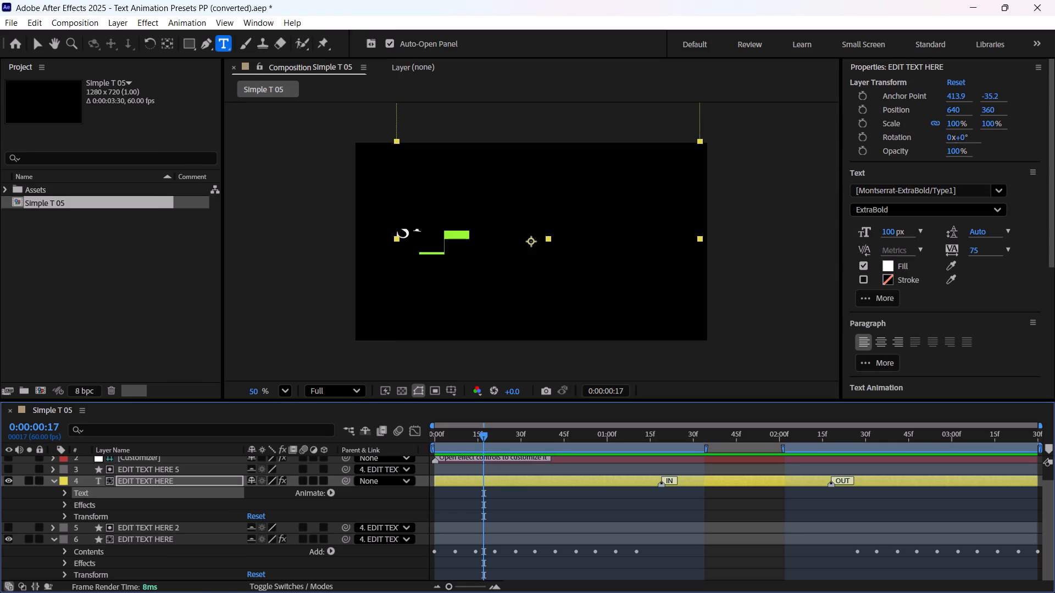
pyautogui.click(145, 481)
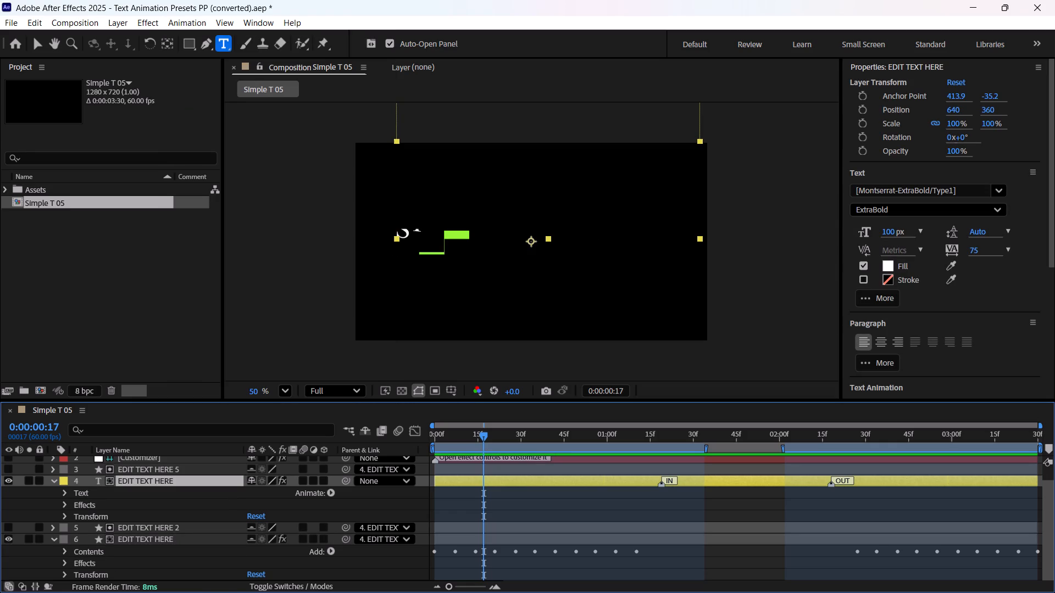
pyautogui.click(184, 26)
pyautogui.click(184, 26)
# Select the text layer's Text, Effects and Transform groups together as the content for saving an animation preset.
pyautogui.keyDown('ctrl'); pyautogui.click(85, 495); pyautogui.keyUp('ctrl')
pyautogui.click(85, 495)
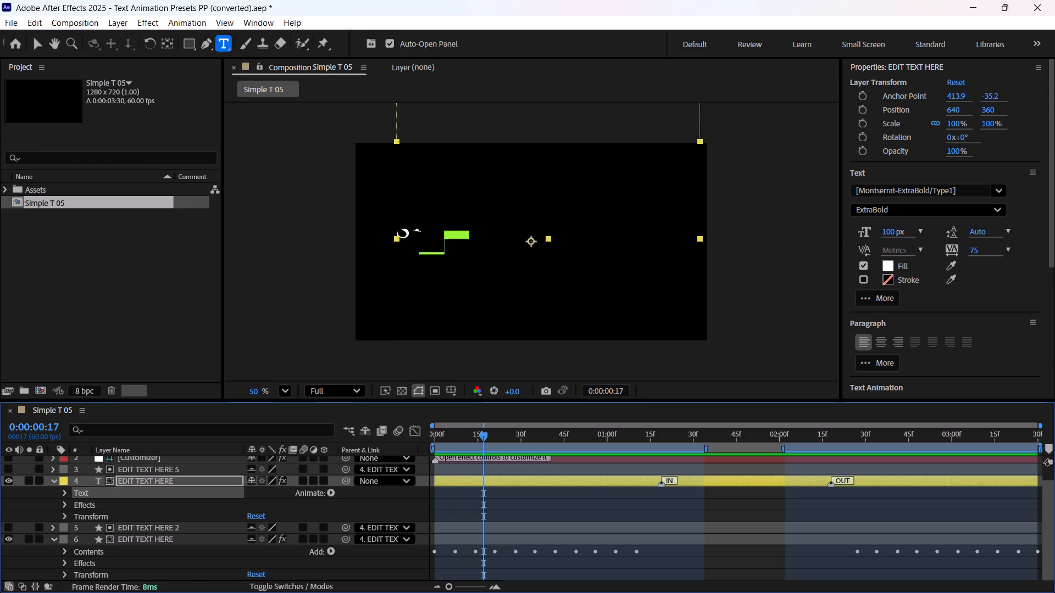
pyautogui.click(194, 21)
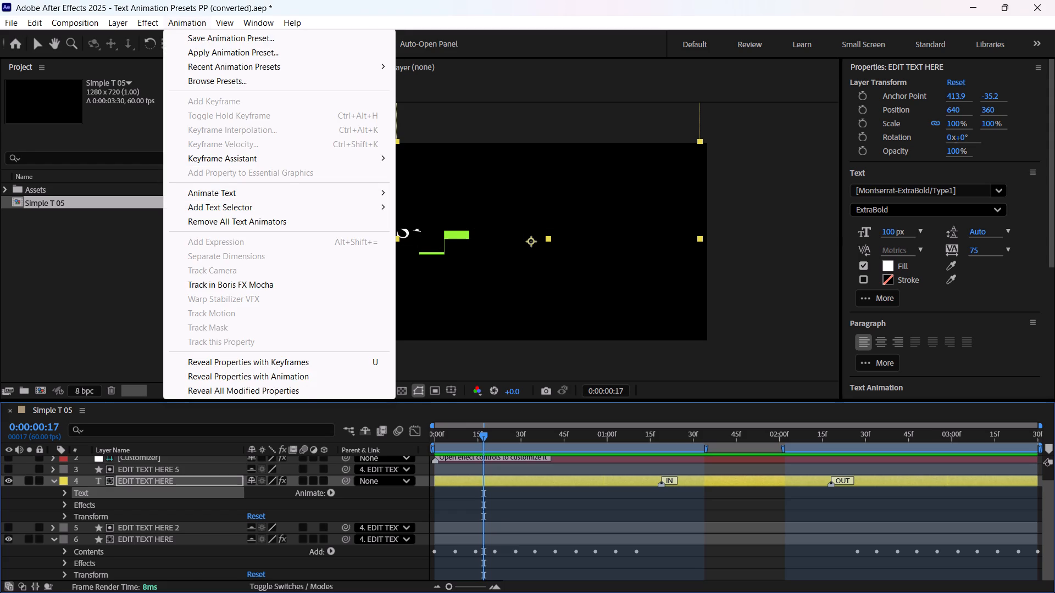
pyautogui.click(192, 22)
pyautogui.keyDown('ctrl'); pyautogui.click(91, 504); pyautogui.keyUp('ctrl')
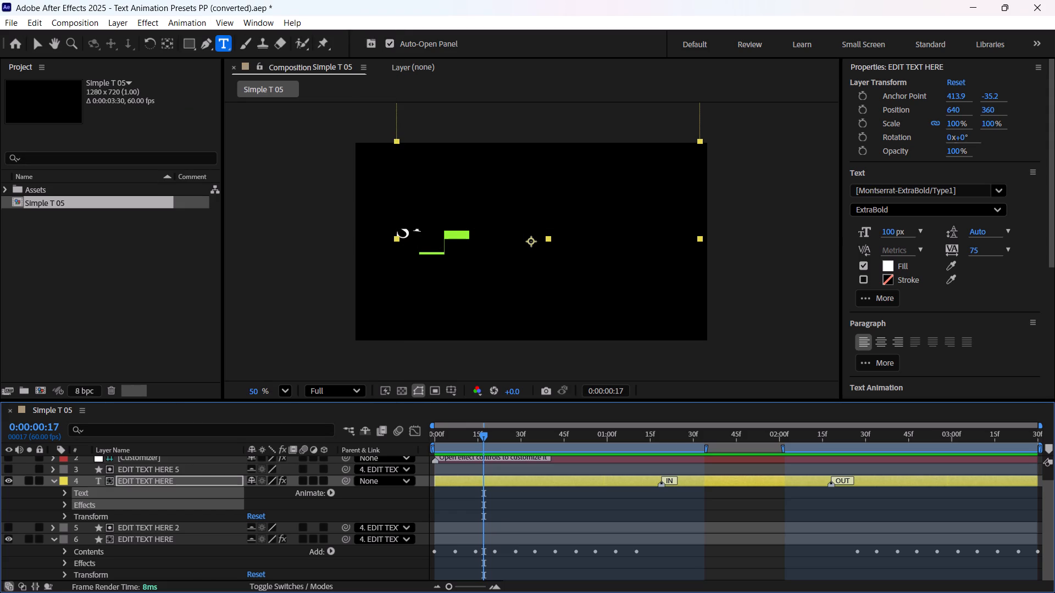
pyautogui.keyDown('ctrl'); pyautogui.click(93, 513); pyautogui.keyUp('ctrl')
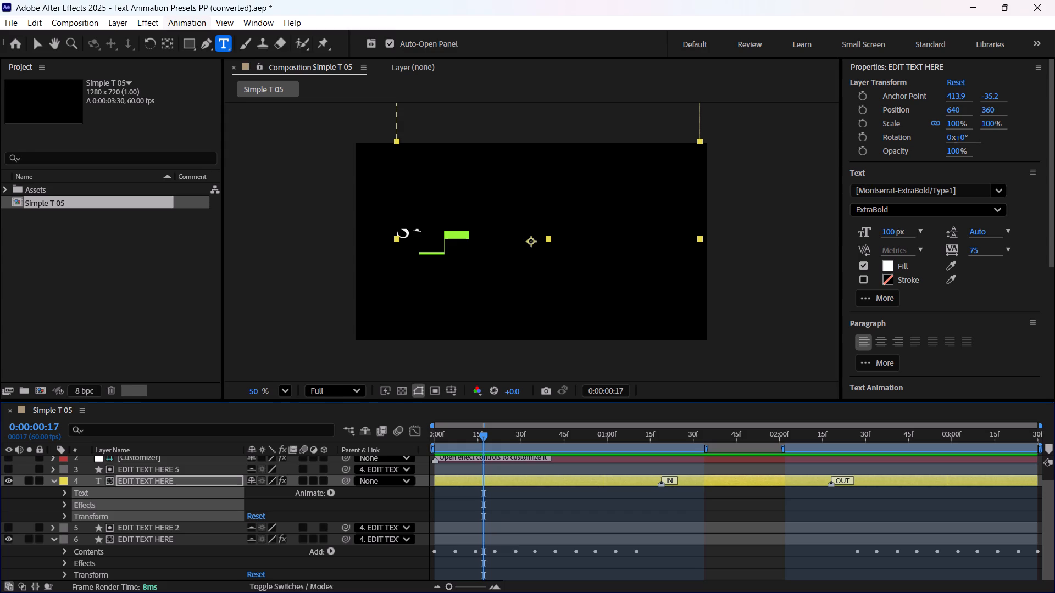
pyautogui.click(178, 24)
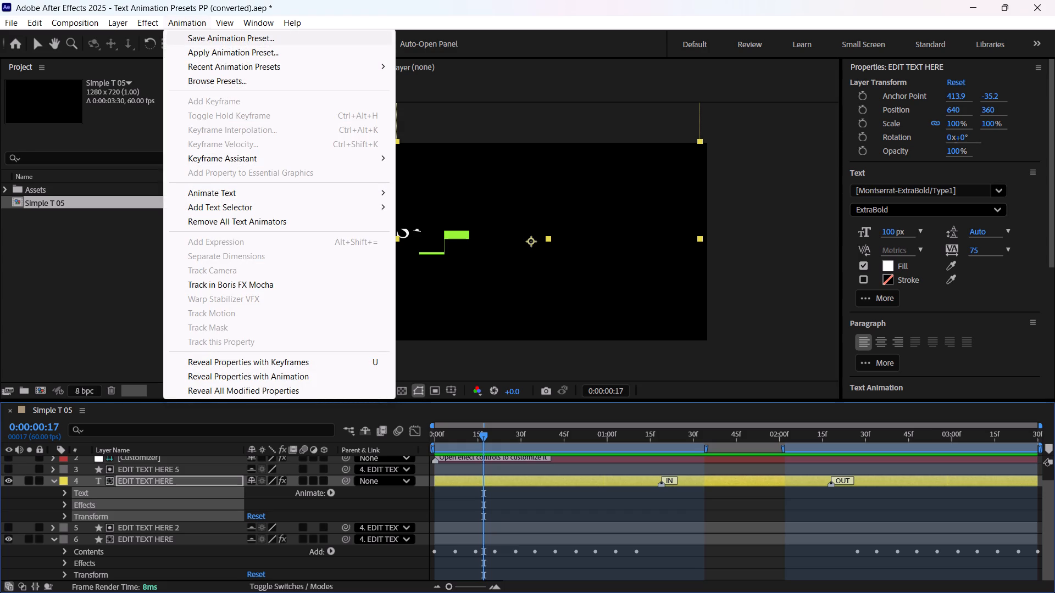
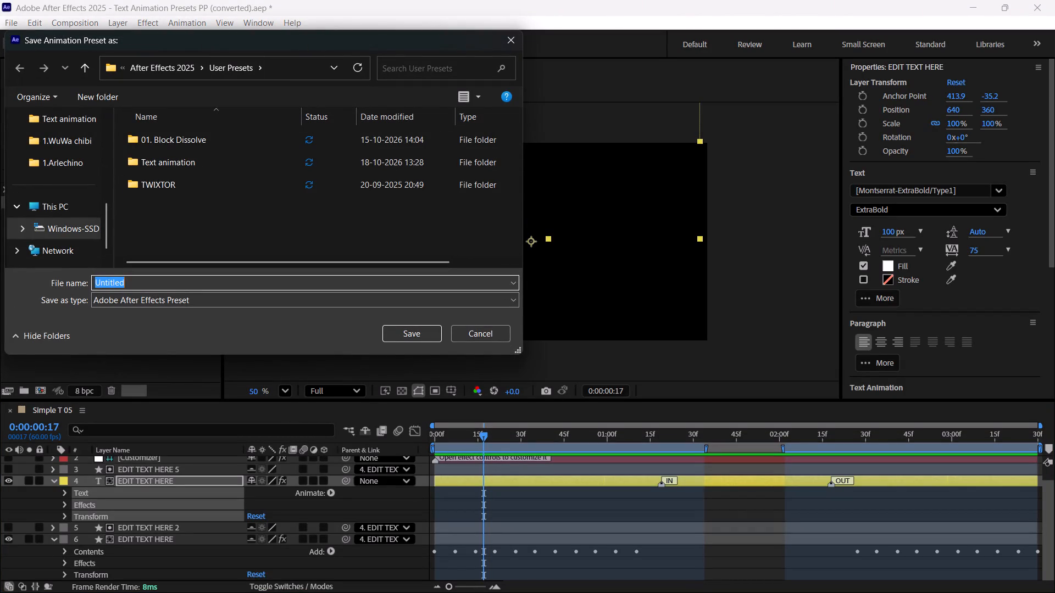
# Choose the Text animation folder inside User Presets as the save location, looking through its existing presets.
pyautogui.doubleClick(201, 165)
pyautogui.scroll(-4, 220, 208)
pyautogui.scroll(3, 220, 208)
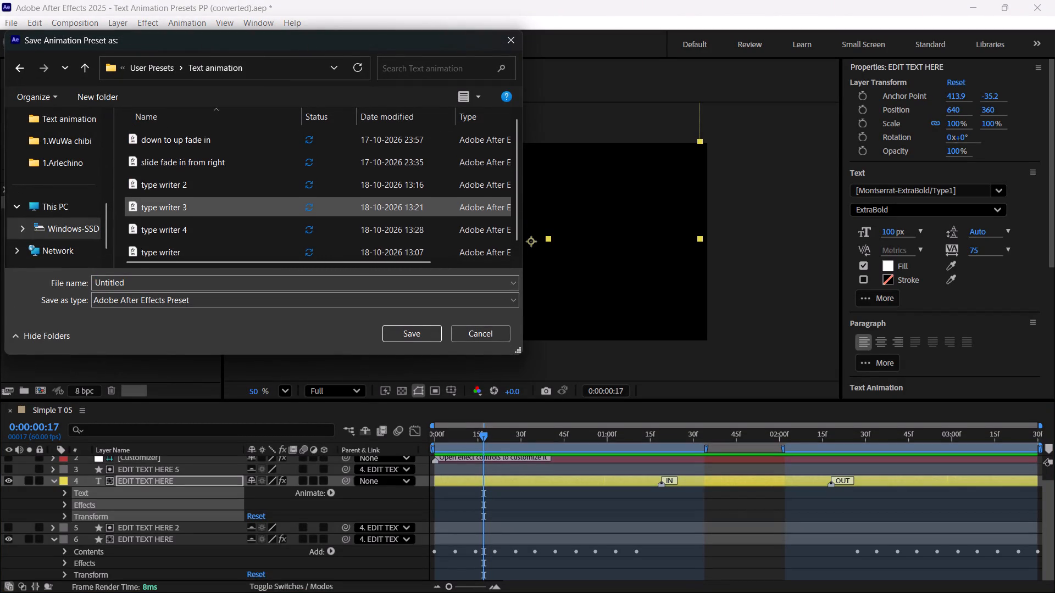
pyautogui.scroll(1, 220, 208)
pyautogui.scroll(-4, 220, 208)
pyautogui.scroll(5, 220, 208)
pyautogui.scroll(-5, 220, 208)
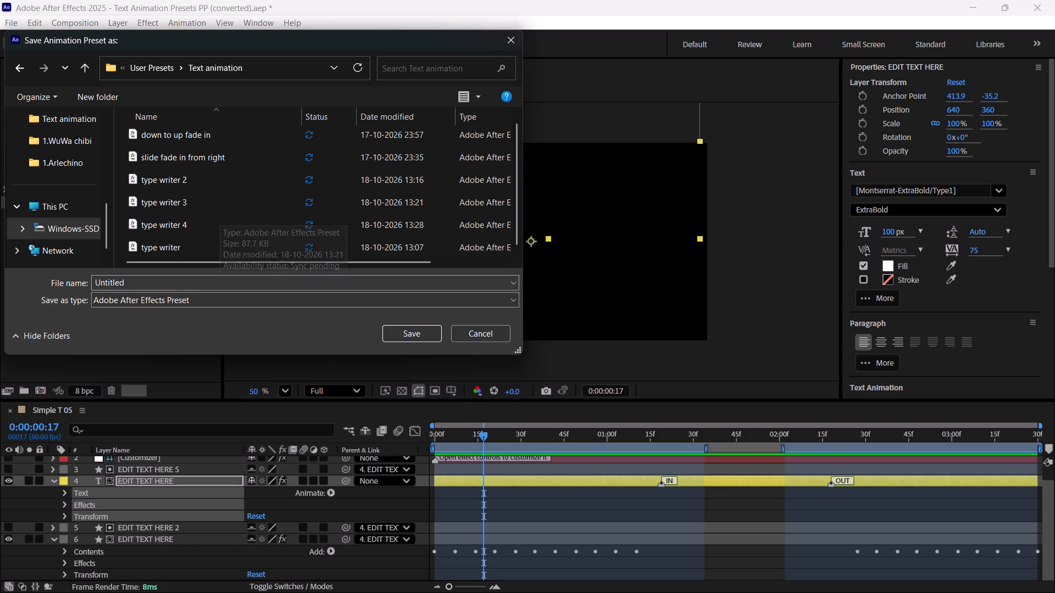
# Save the animation preset under the file name "slide from up".
pyautogui.click(136, 282)
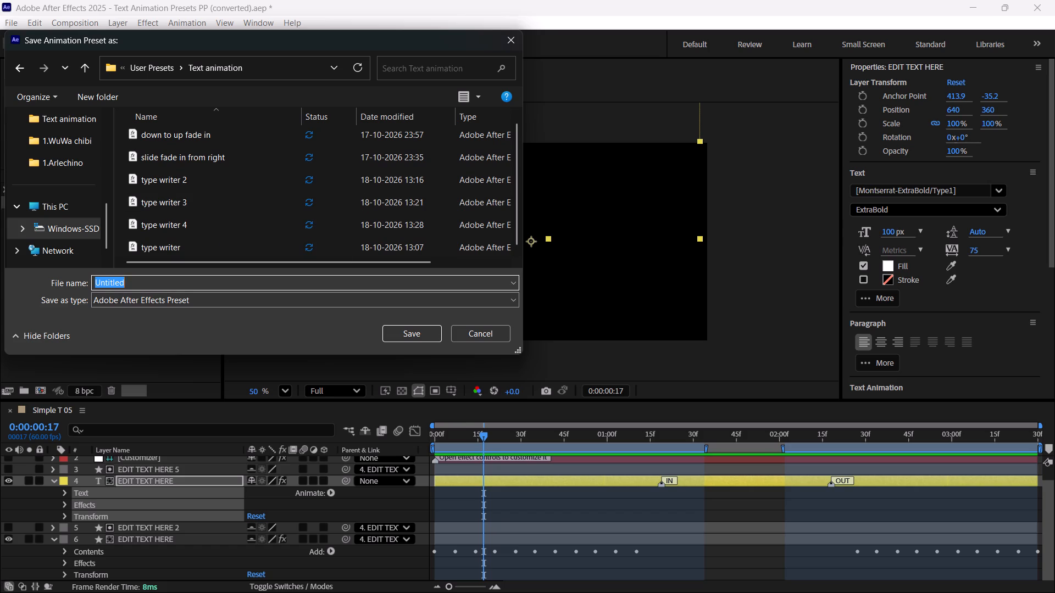
pyautogui.press('s')
pyautogui.write('lidde')
pyautogui.press('space')
pyautogui.press('BackSpace')
pyautogui.press('BackSpace')
pyautogui.press('BackSpace')
pyautogui.write('e fr')
pyautogui.write('om')
pyautogui.press('space')
pyautogui.write('up')
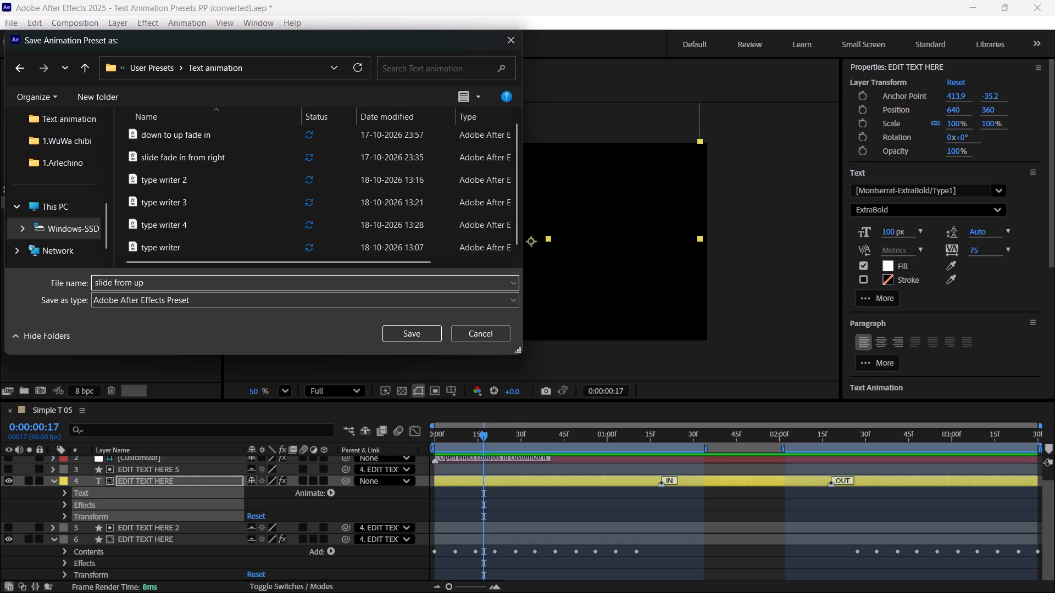
pyautogui.click(418, 338)
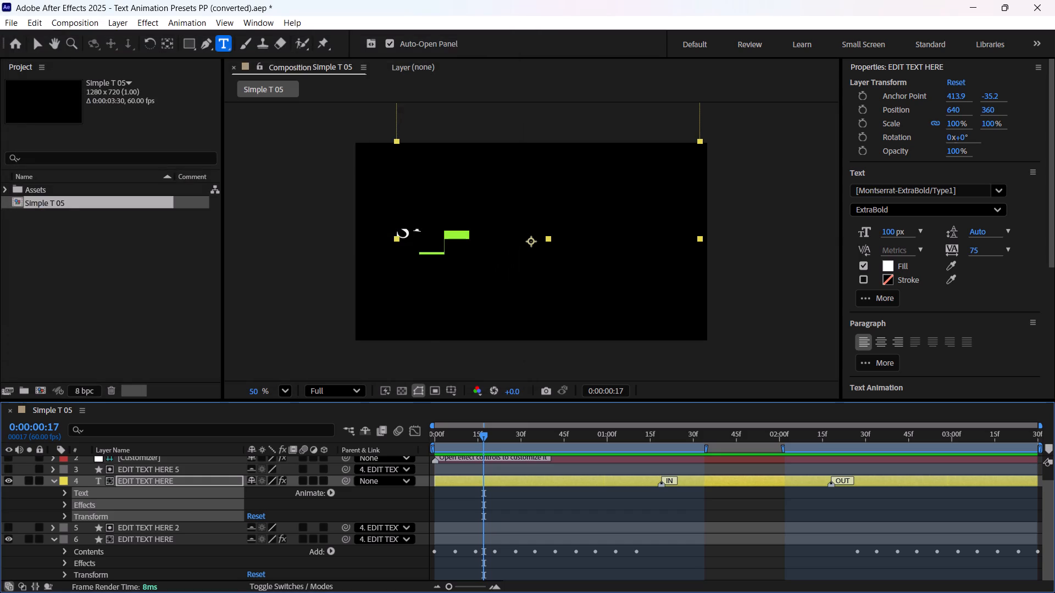
# Start opening another project, discarding the unsaved changes to Text Animation Presets PP (converted).aep.
pyautogui.click(12, 23)
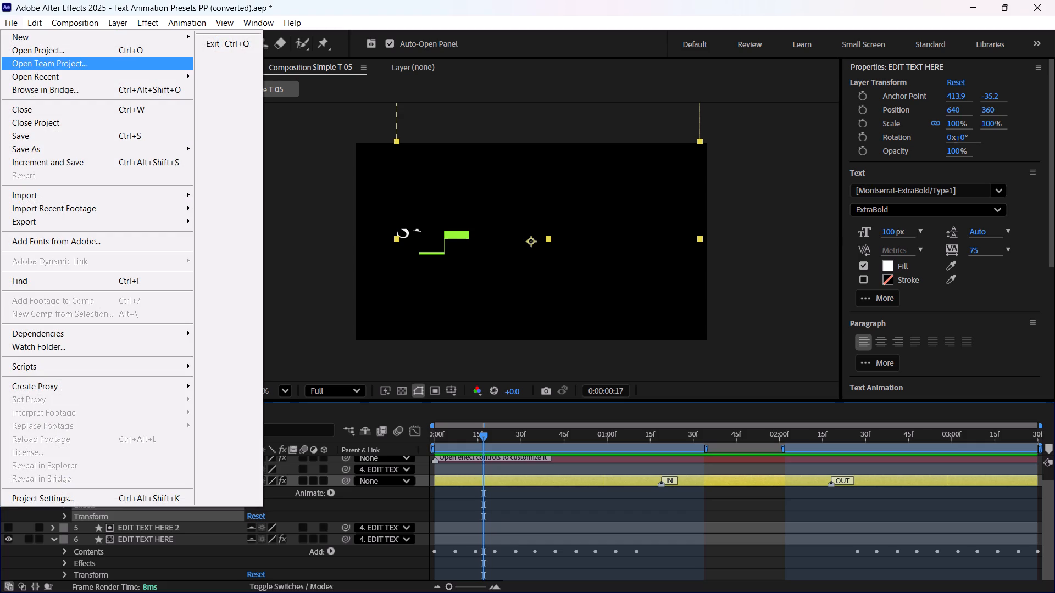
pyautogui.click(57, 49)
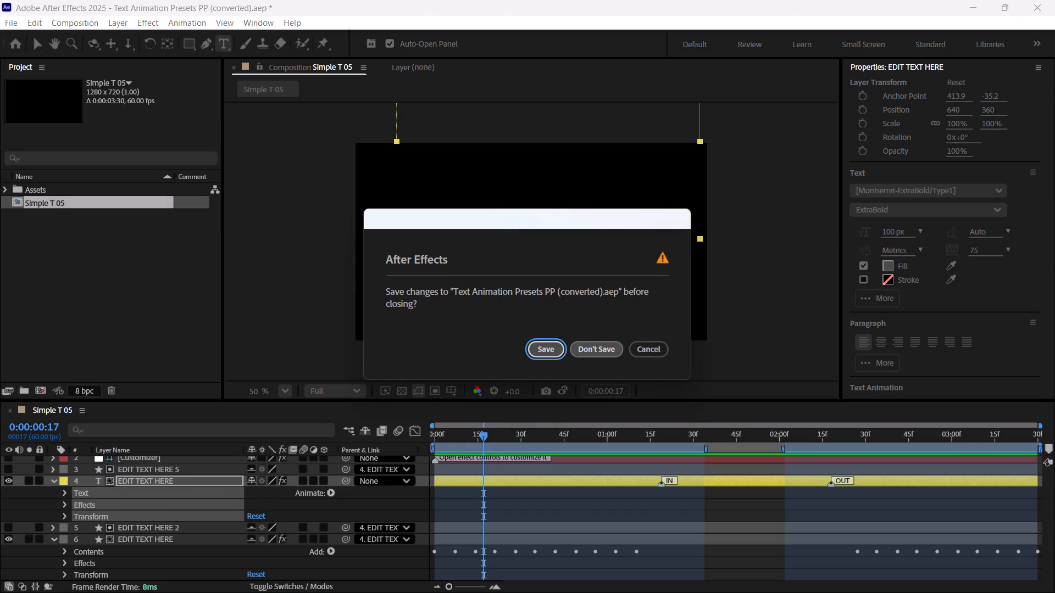
pyautogui.click(587, 343)
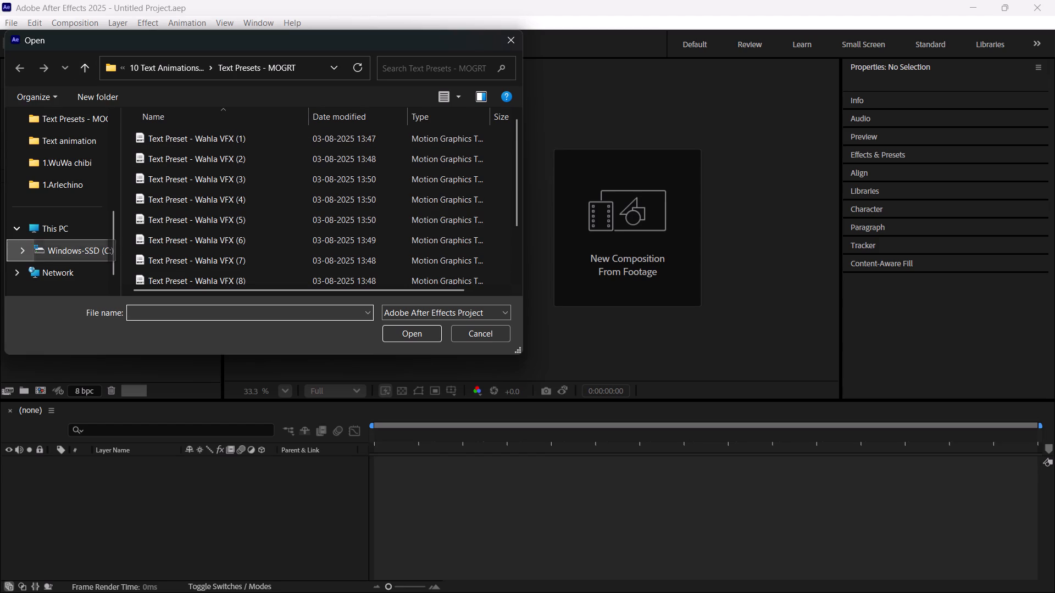
# Browse the Text Presets - MOGRT folder and its parent folder for a project, and leave without opening anything.
pyautogui.scroll(-5, 208, 195)
pyautogui.scroll(5, 208, 195)
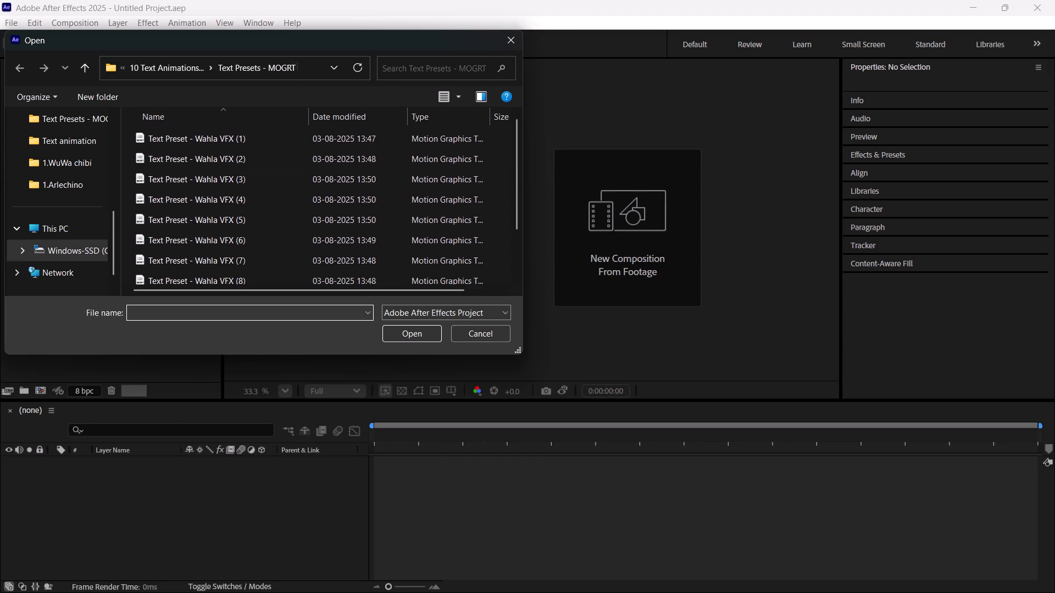
pyautogui.click(159, 69)
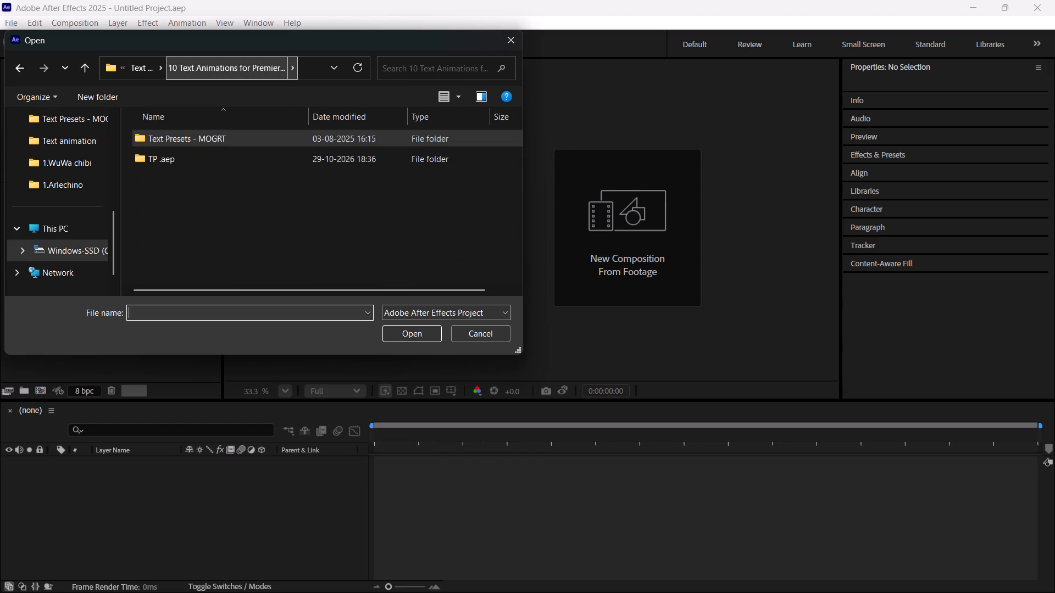
pyautogui.doubleClick(194, 143)
pyautogui.scroll(-6, 247, 244)
pyautogui.scroll(7, 247, 244)
pyautogui.click(469, 337)
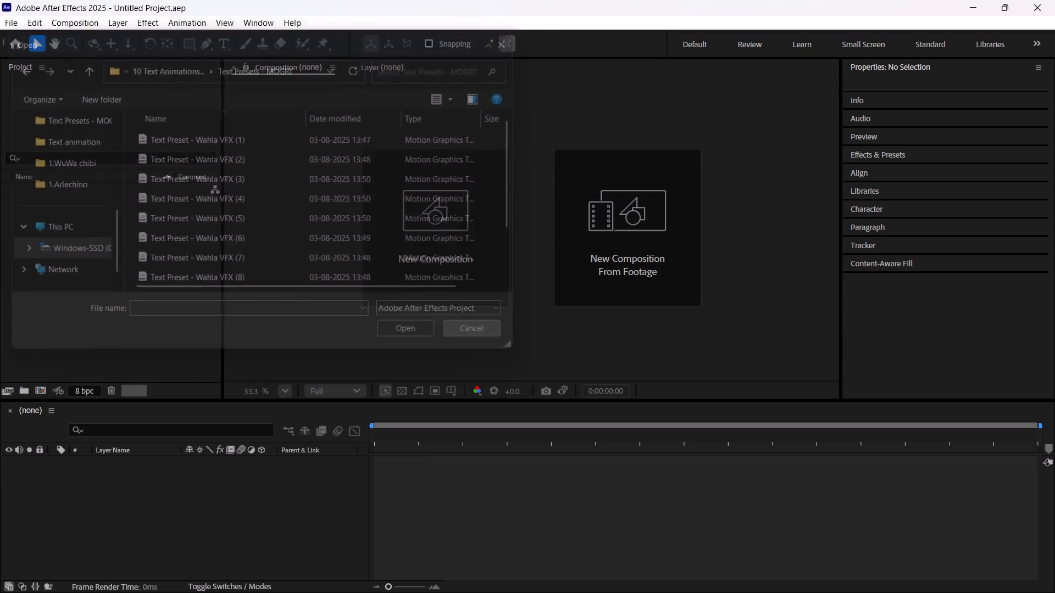
# Open the recent project "testing" from the home screen.
pyautogui.click(14, 42)
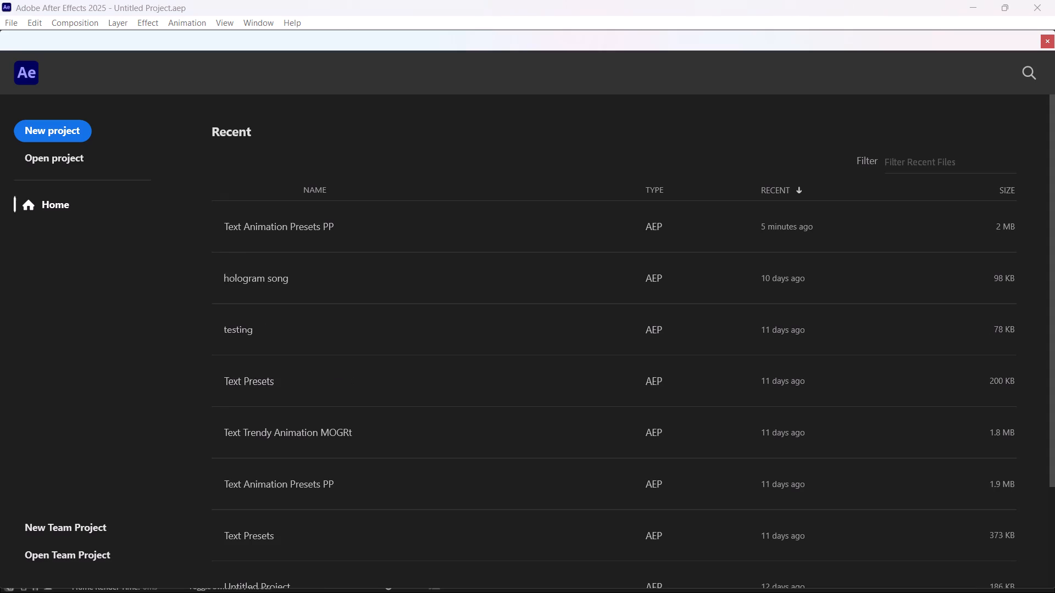
pyautogui.doubleClick(334, 338)
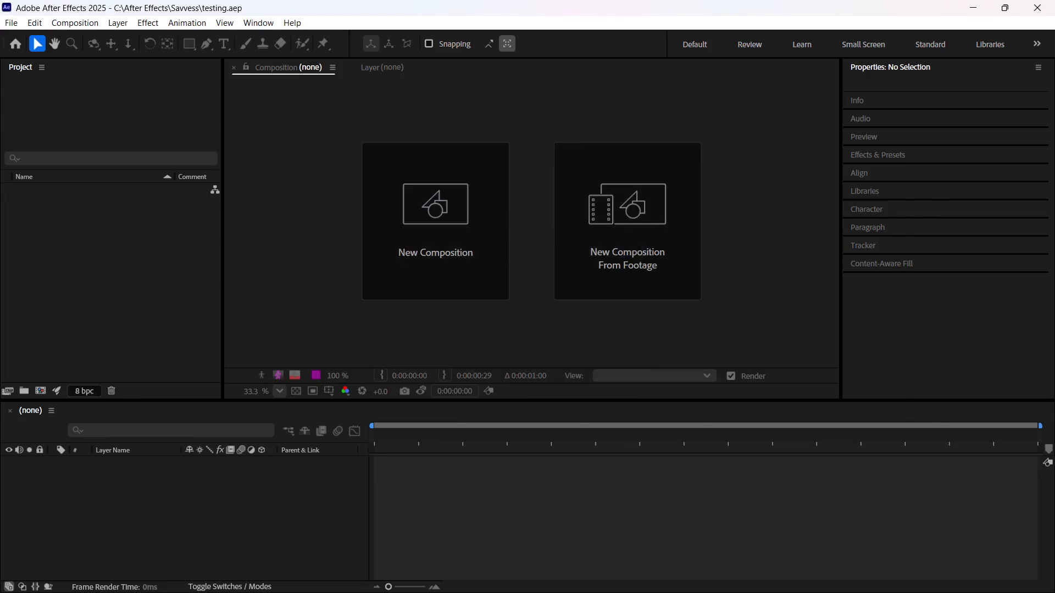
# Scrub through the start of Comp 1 to review the hghhghg text's existing animation.
pyautogui.moveTo(382, 410); pyautogui.dragTo(381, 412)
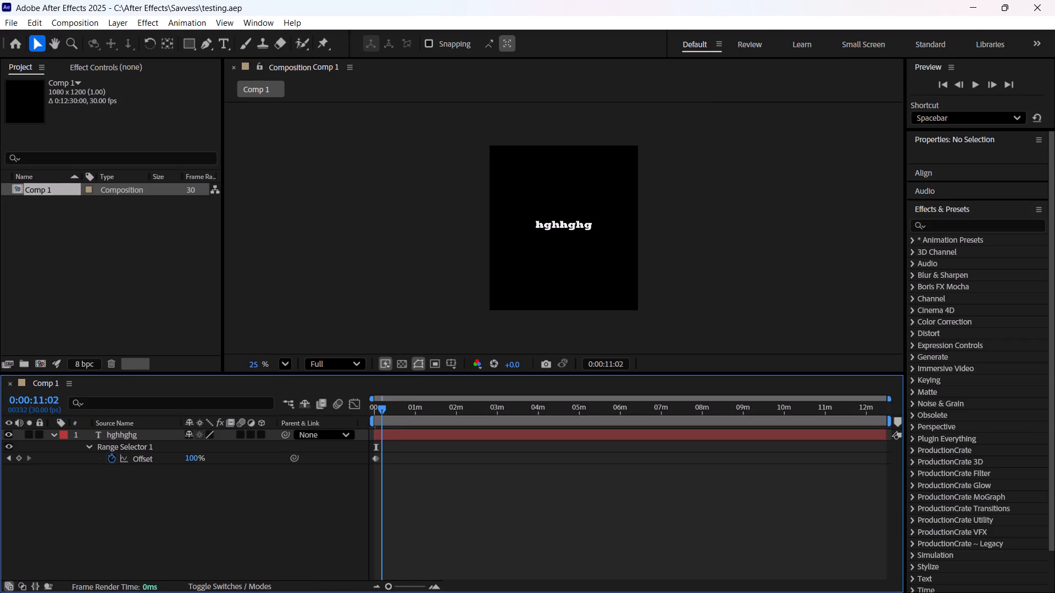
pyautogui.moveTo(381, 412); pyautogui.dragTo(330, 416)
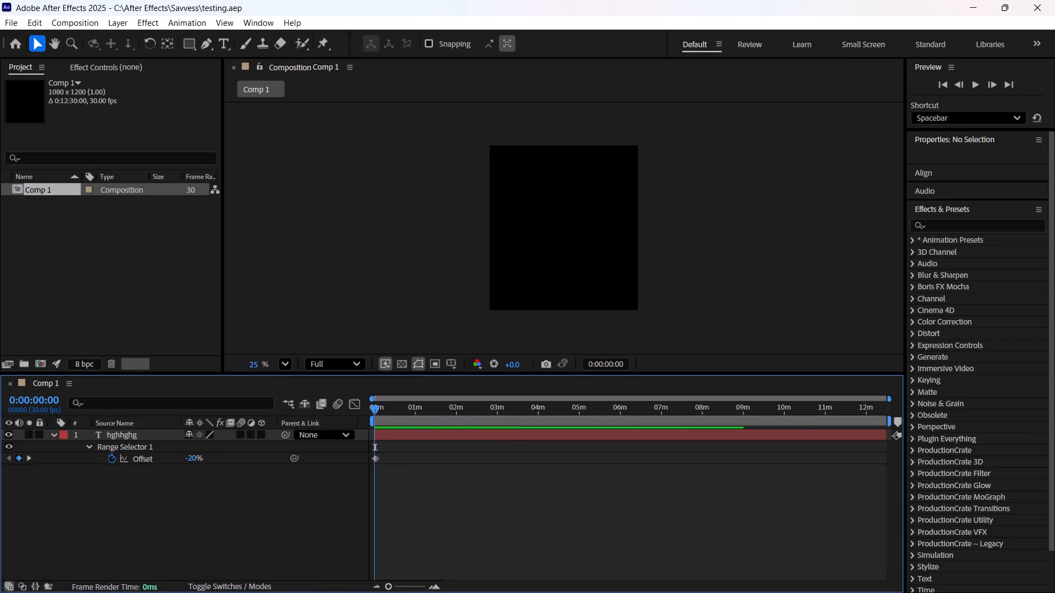
pyautogui.moveTo(379, 406); pyautogui.dragTo(415, 415)
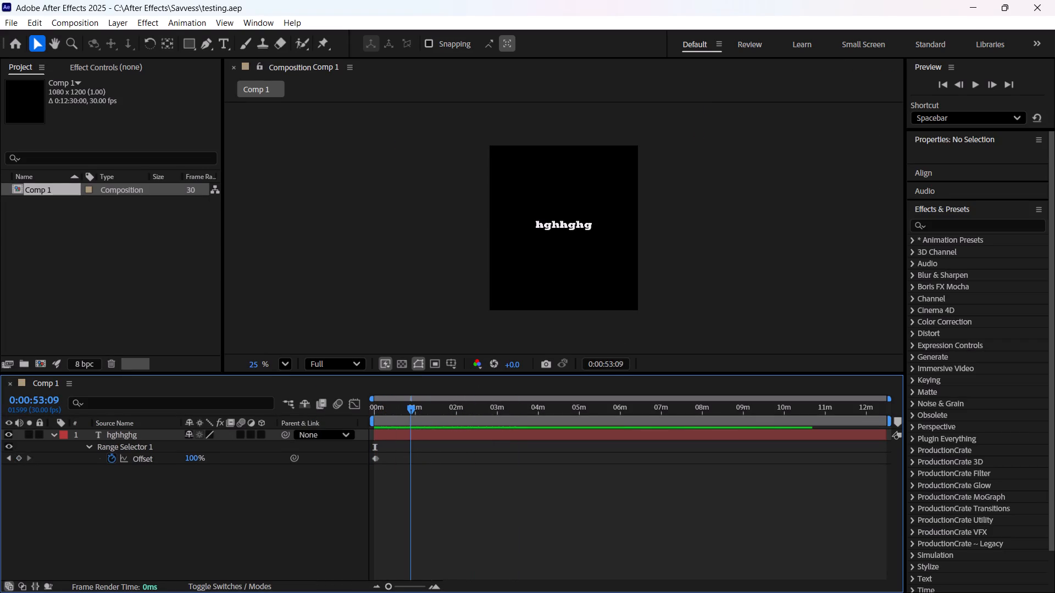
pyautogui.moveTo(415, 415); pyautogui.dragTo(379, 416)
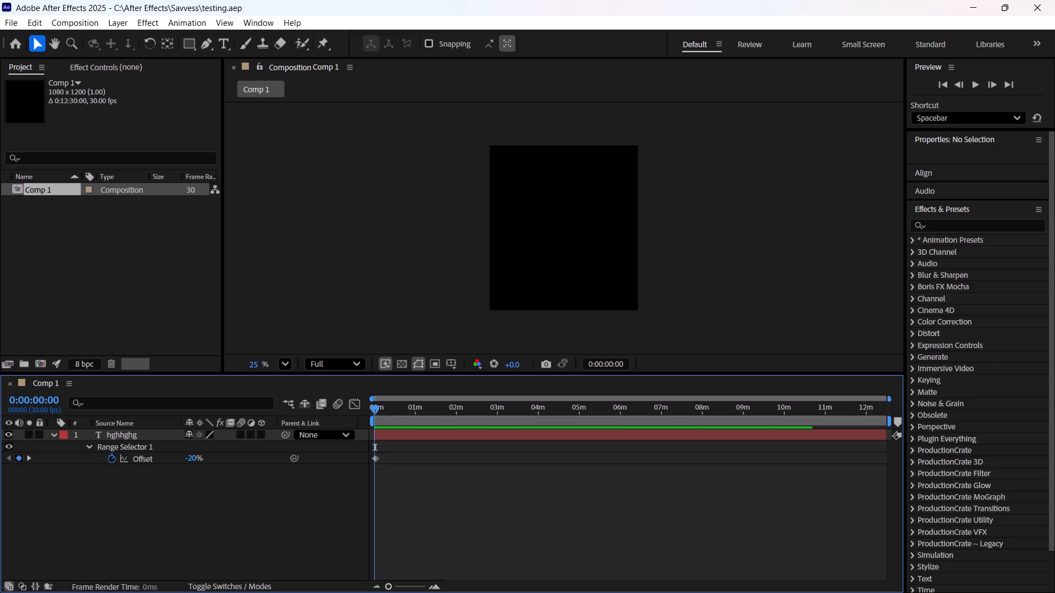
pyautogui.moveTo(379, 416); pyautogui.dragTo(381, 416)
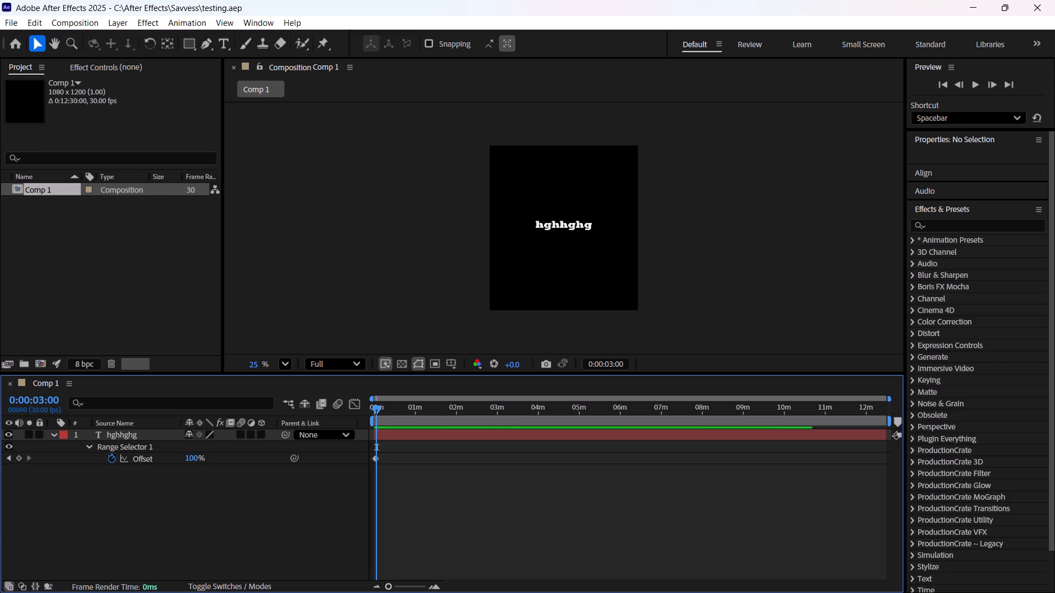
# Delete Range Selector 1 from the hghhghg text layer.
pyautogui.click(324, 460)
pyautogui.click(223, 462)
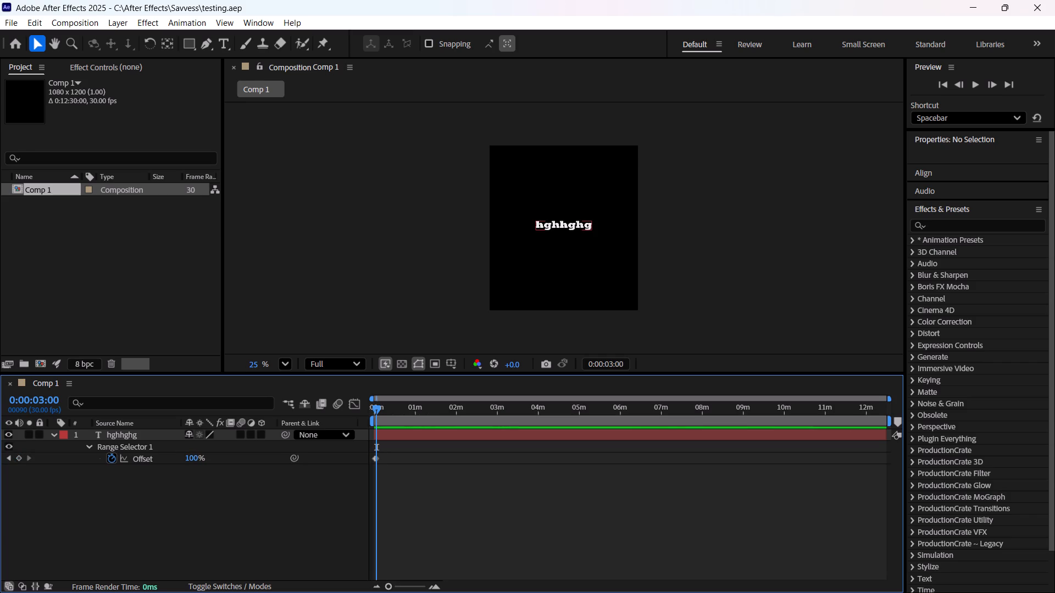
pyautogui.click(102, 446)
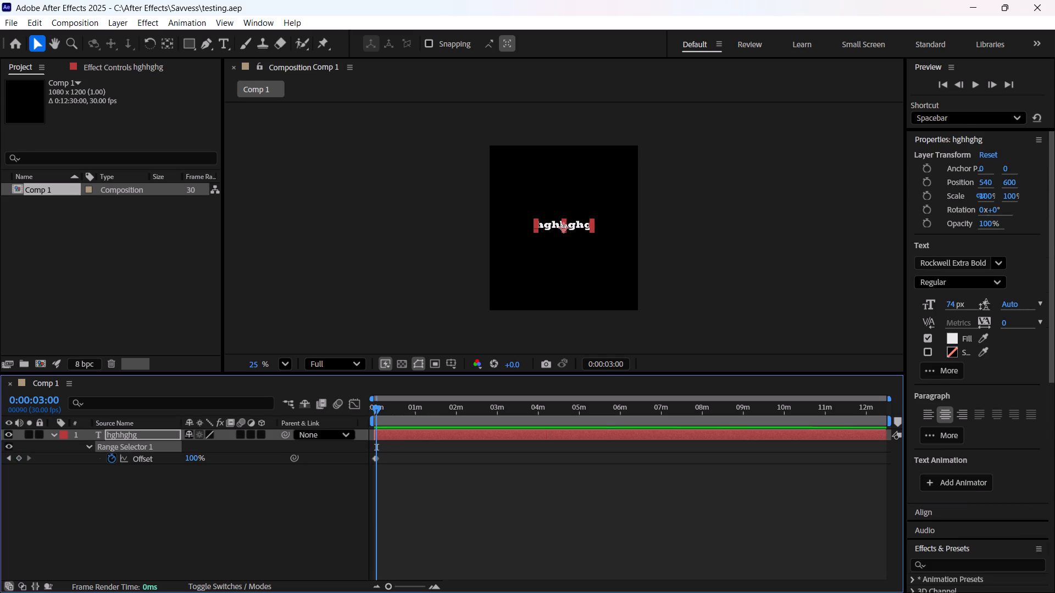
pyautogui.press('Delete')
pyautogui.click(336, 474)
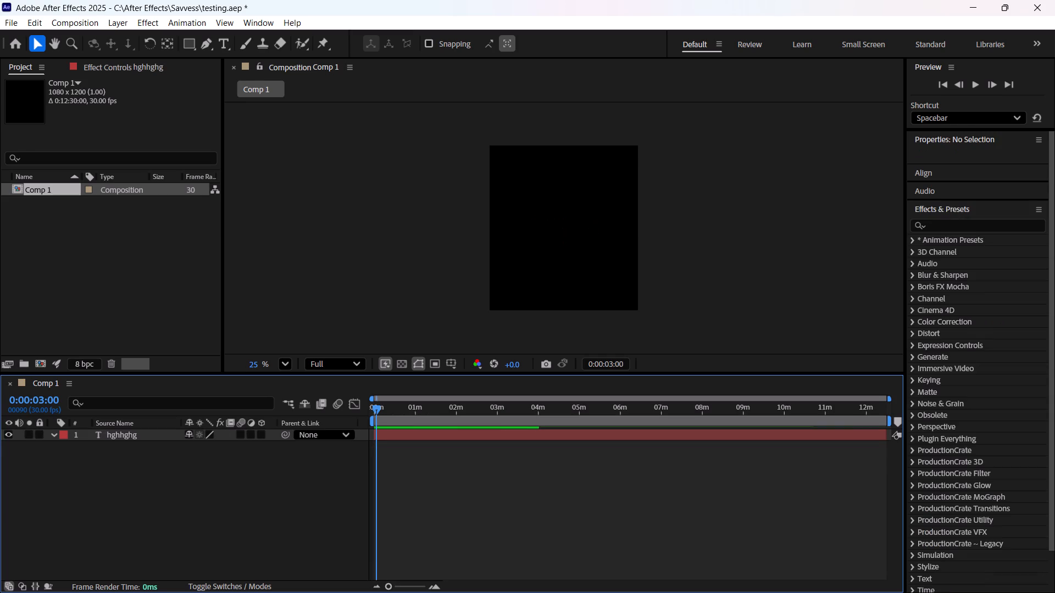
# Return to the start of Comp 1 and delete the hghhghg text layer.
pyautogui.moveTo(385, 418); pyautogui.dragTo(324, 409)
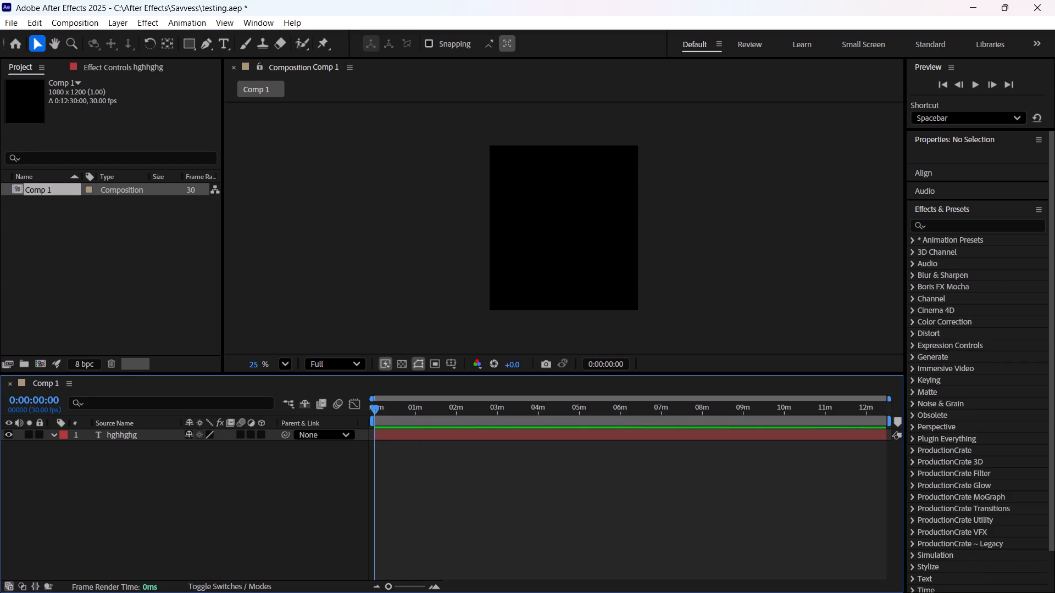
pyautogui.press('Delete')
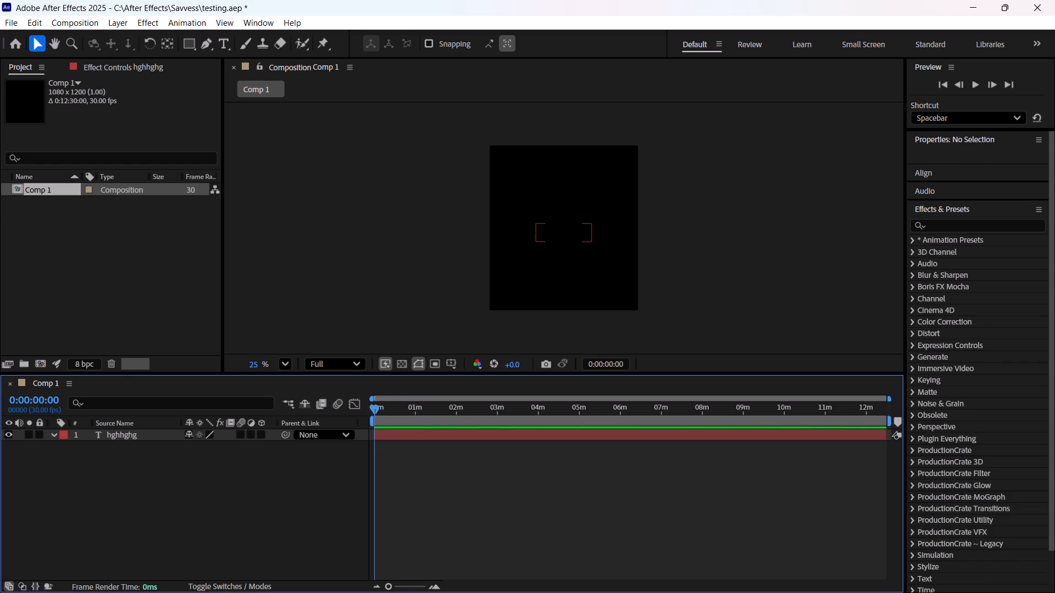
pyautogui.click(401, 438)
pyautogui.press('Delete')
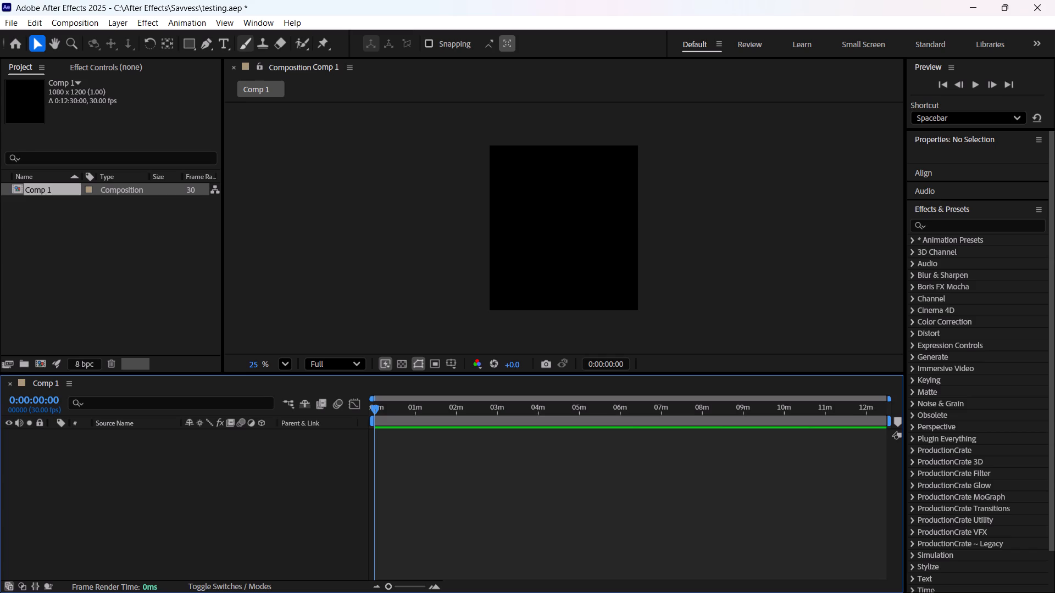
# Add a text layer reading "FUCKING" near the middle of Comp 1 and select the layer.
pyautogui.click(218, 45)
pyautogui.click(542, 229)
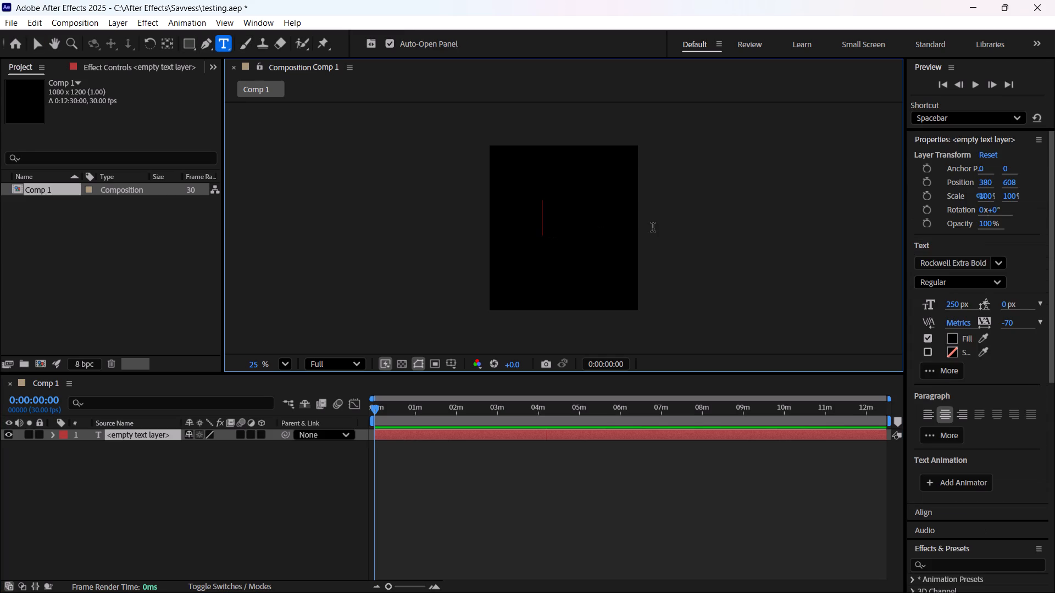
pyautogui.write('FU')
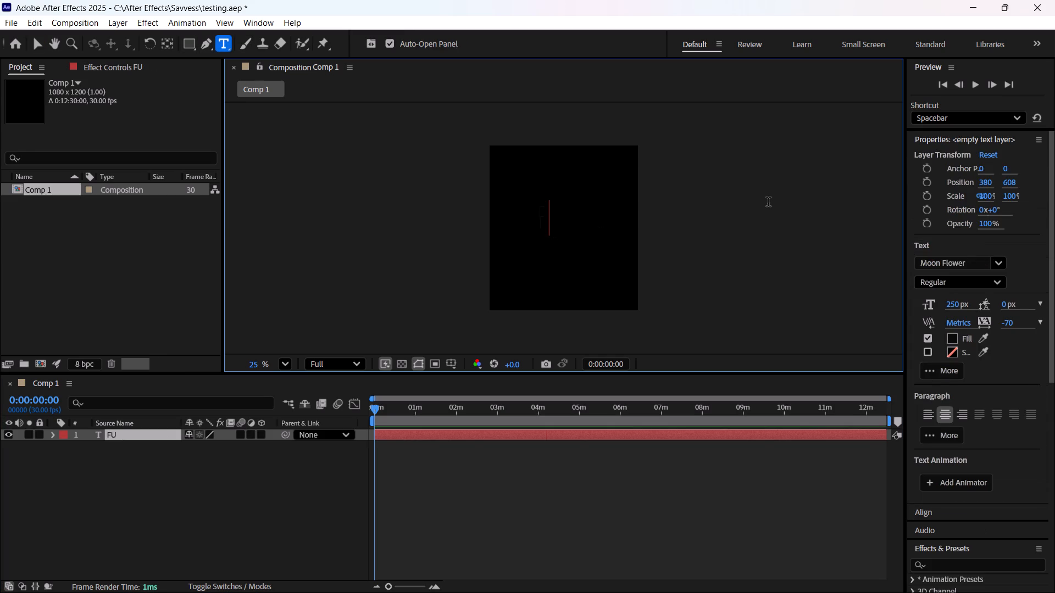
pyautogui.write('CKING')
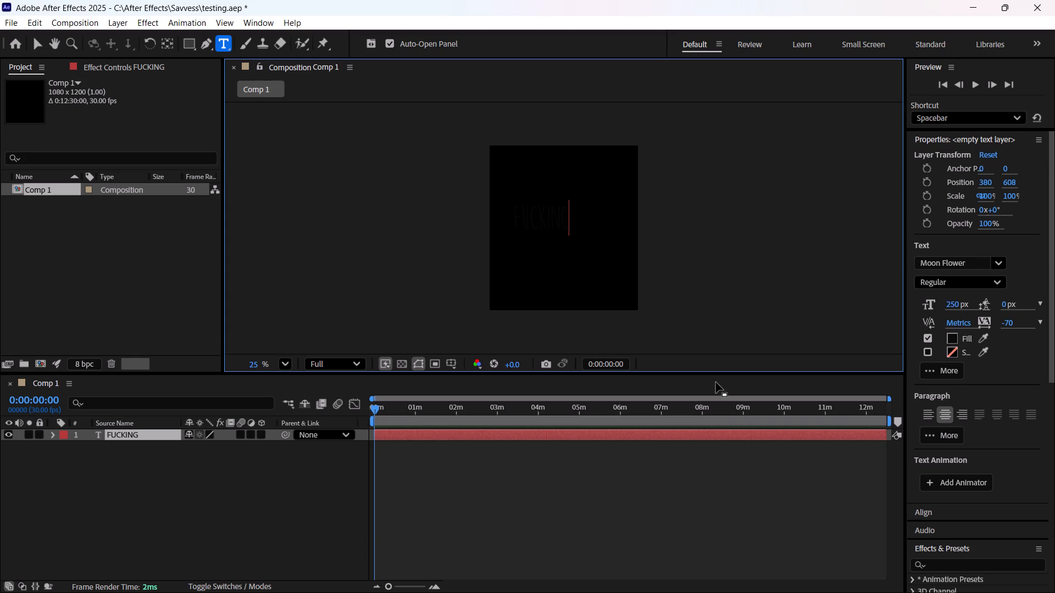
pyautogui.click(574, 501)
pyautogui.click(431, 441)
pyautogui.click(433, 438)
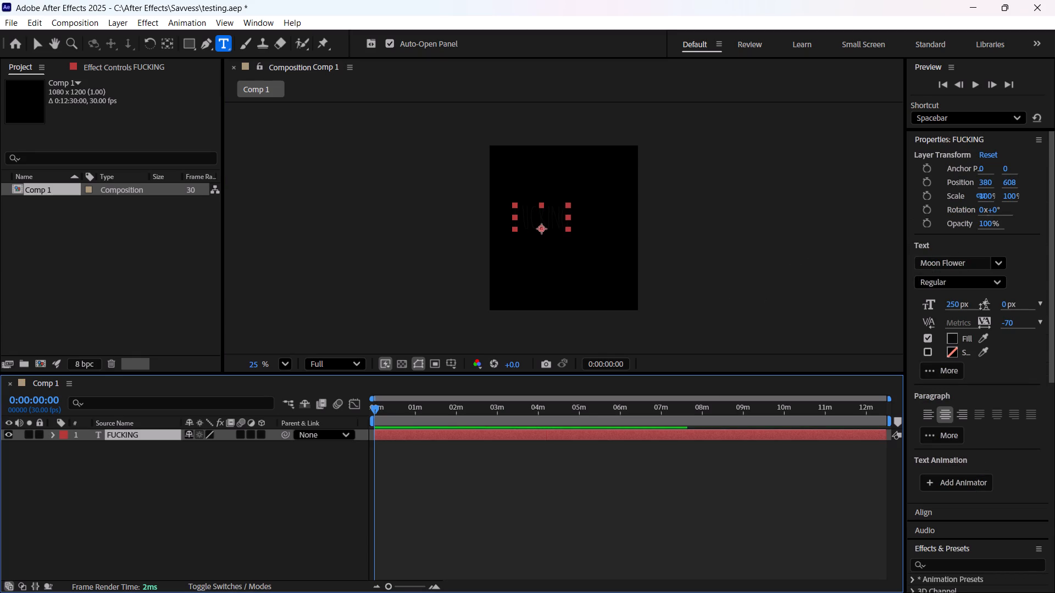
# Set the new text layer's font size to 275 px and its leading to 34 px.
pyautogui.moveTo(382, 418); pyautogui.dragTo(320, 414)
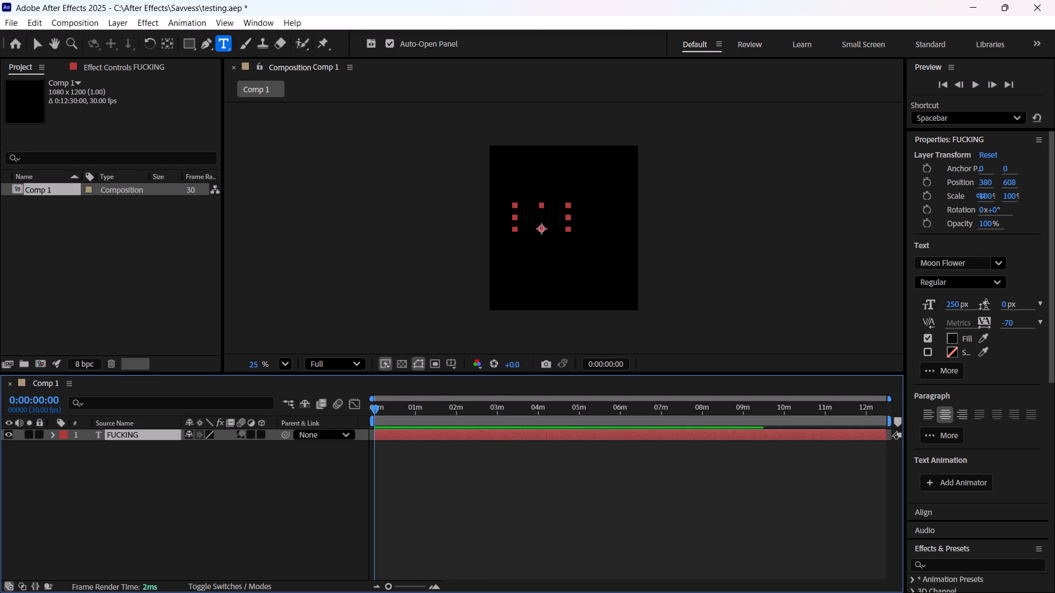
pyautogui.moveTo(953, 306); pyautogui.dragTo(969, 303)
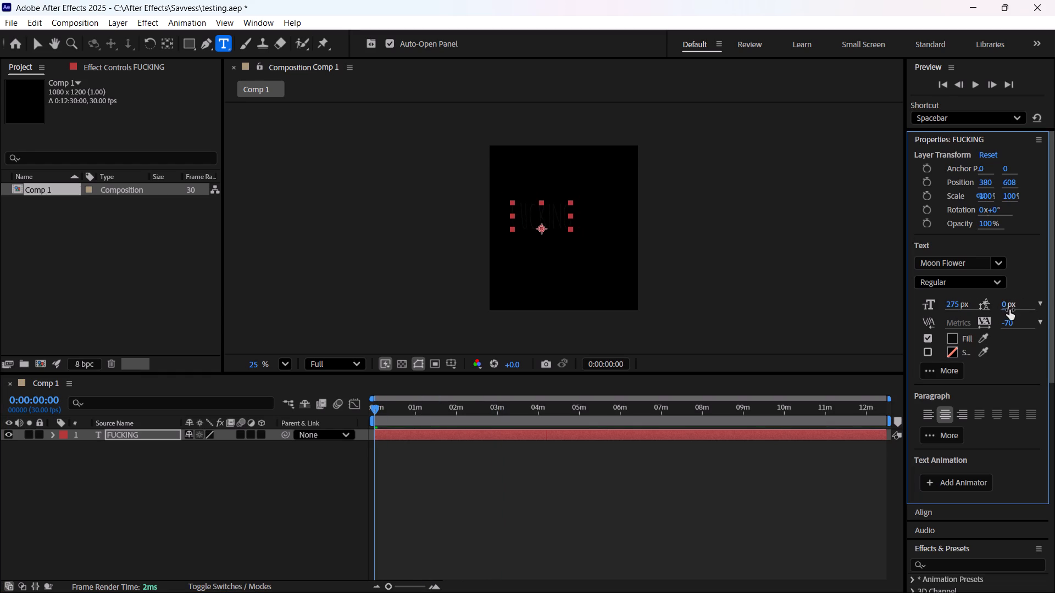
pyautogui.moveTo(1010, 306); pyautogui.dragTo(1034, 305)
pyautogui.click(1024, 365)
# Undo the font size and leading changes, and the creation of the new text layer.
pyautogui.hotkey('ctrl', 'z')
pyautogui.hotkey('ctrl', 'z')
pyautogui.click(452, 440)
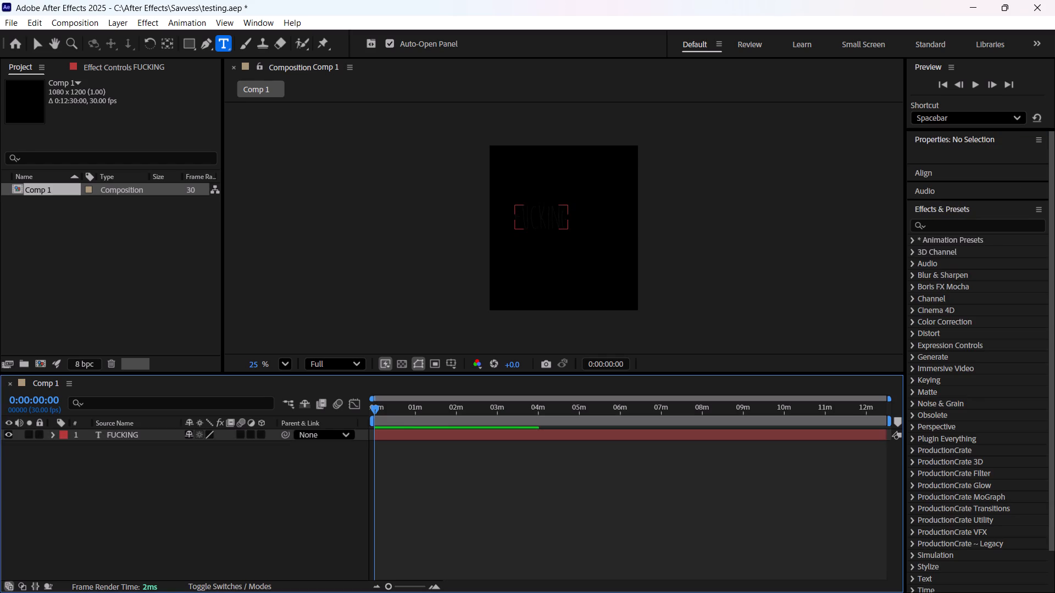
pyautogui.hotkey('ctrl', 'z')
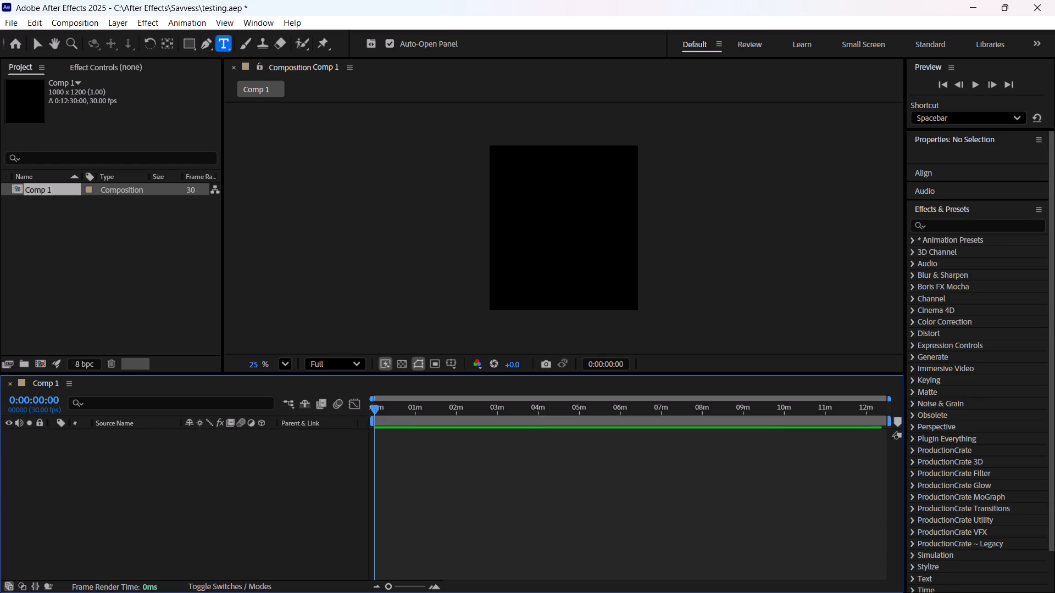
# Start a text layer reading "he" in the upper part of Comp 1 and set its font to Niagara Solid.
pyautogui.click(531, 206)
pyautogui.press('h')
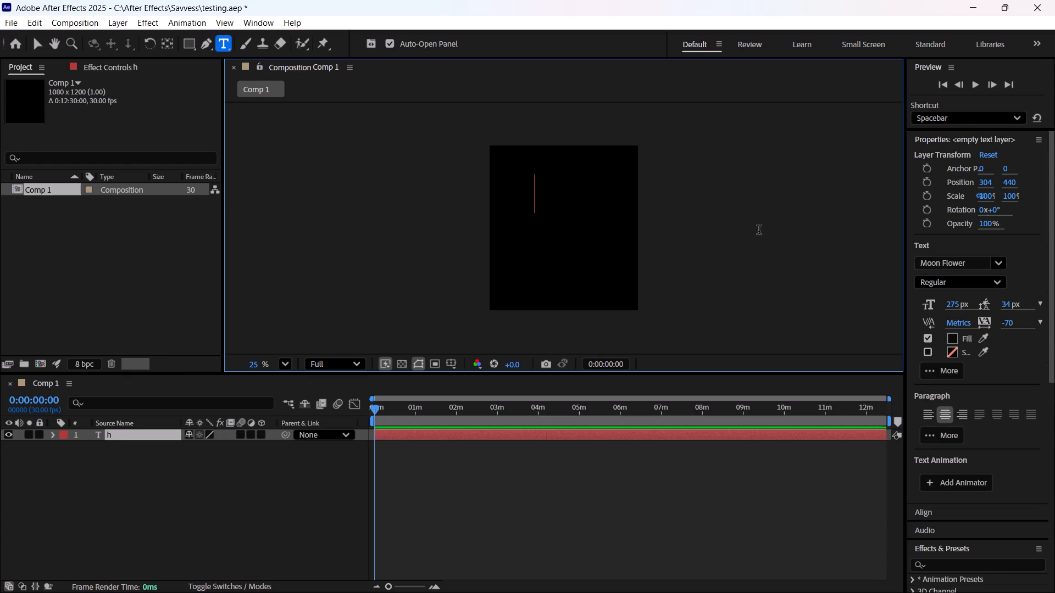
pyautogui.press('e')
pyautogui.click(995, 261)
pyautogui.click(882, 321)
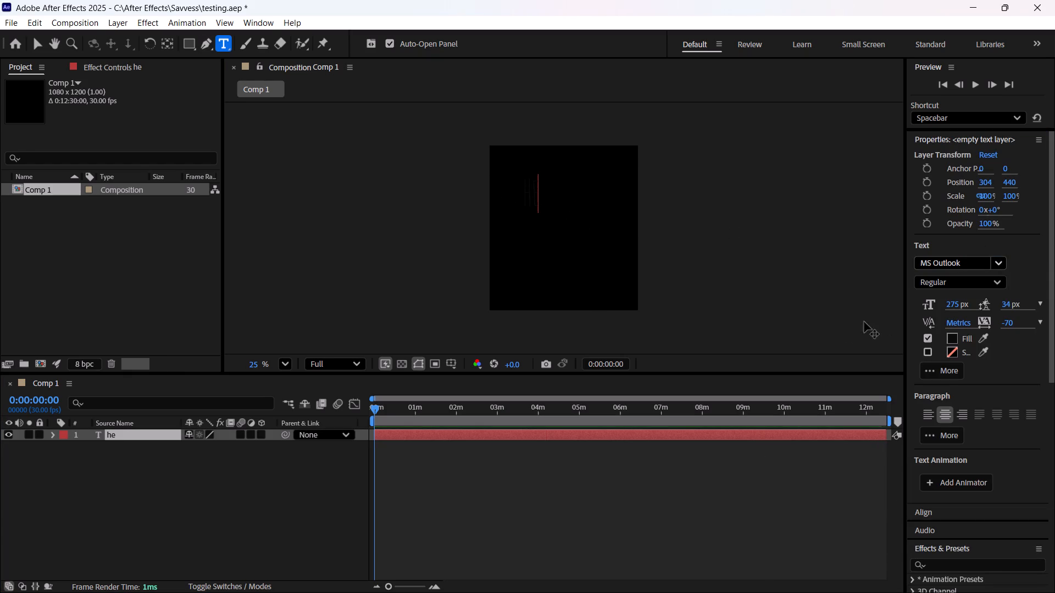
pyautogui.click(996, 266)
pyautogui.click(815, 432)
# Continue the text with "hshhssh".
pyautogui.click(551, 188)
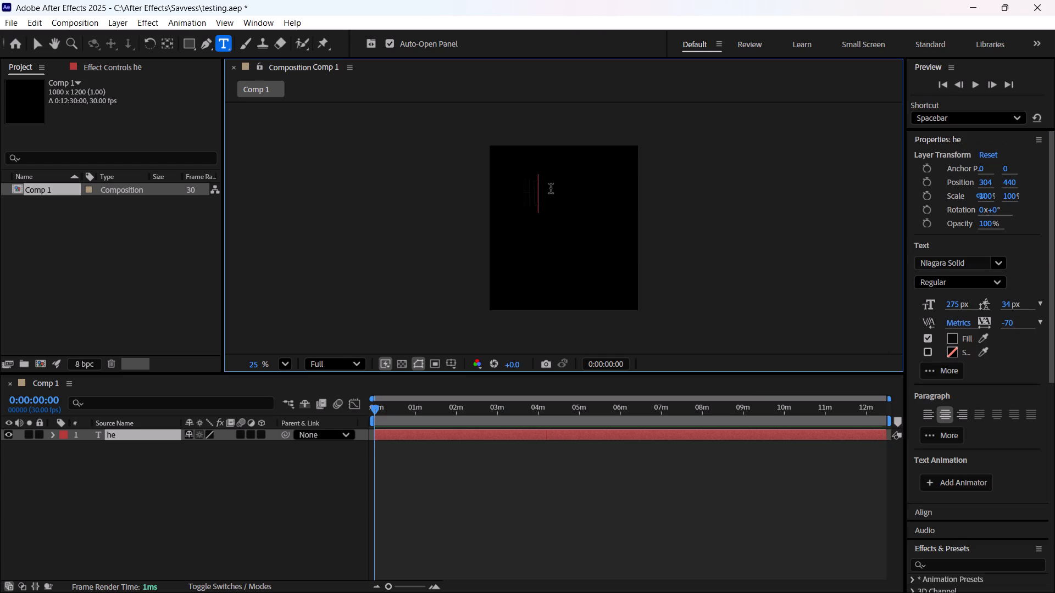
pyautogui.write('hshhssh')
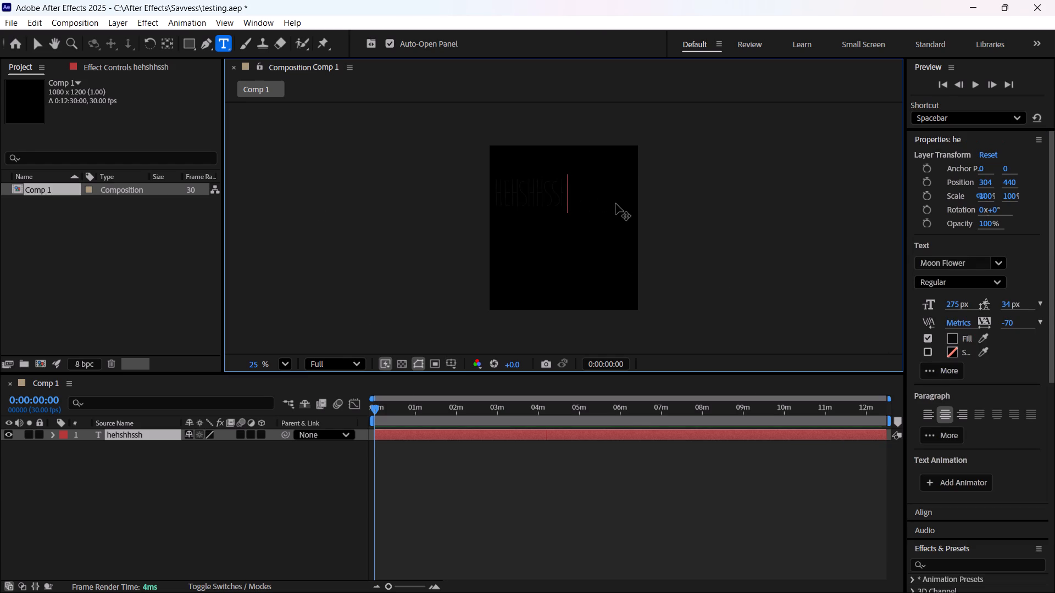
# Erase all of the text and delete the emptied text layer from Comp 1.
pyautogui.press('BackSpace')
pyautogui.press('BackSpace')
pyautogui.press('BackSpace')
pyautogui.press('BackSpace')
pyautogui.press('BackSpace')
pyautogui.press('BackSpace')
pyautogui.press('BackSpace')
pyautogui.press('BackSpace')
pyautogui.press('BackSpace')
pyautogui.press('BackSpace')
pyautogui.press('BackSpace')
pyautogui.press('BackSpace')
pyautogui.press('BackSpace')
pyautogui.press('BackSpace')
pyautogui.press('BackSpace')
pyautogui.press('BackSpace')
pyautogui.press('BackSpace')
pyautogui.press('BackSpace')
pyautogui.press('BackSpace')
pyautogui.press('BackSpace')
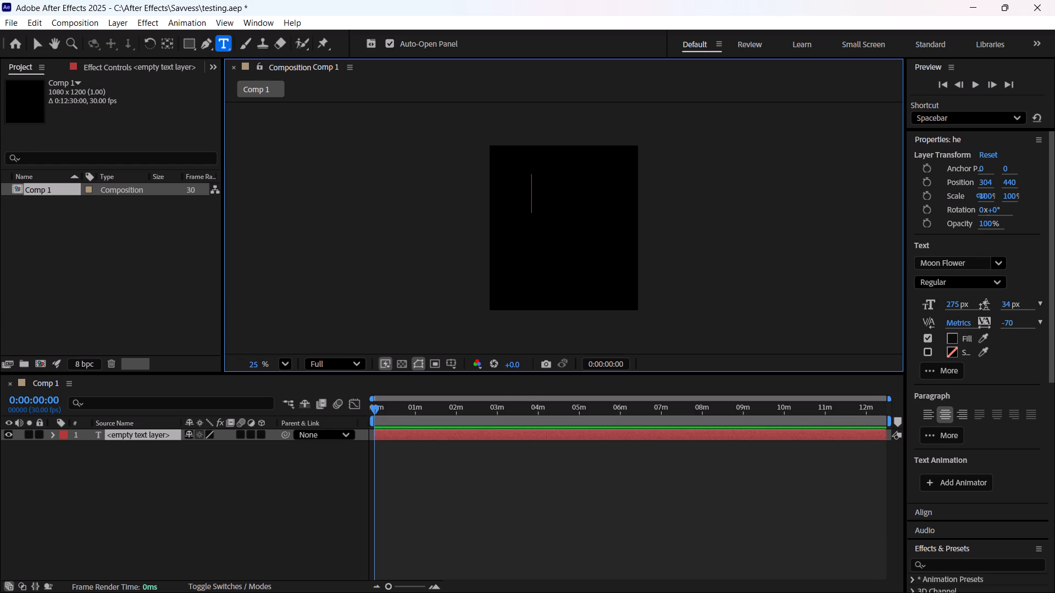
pyautogui.press('Delete')
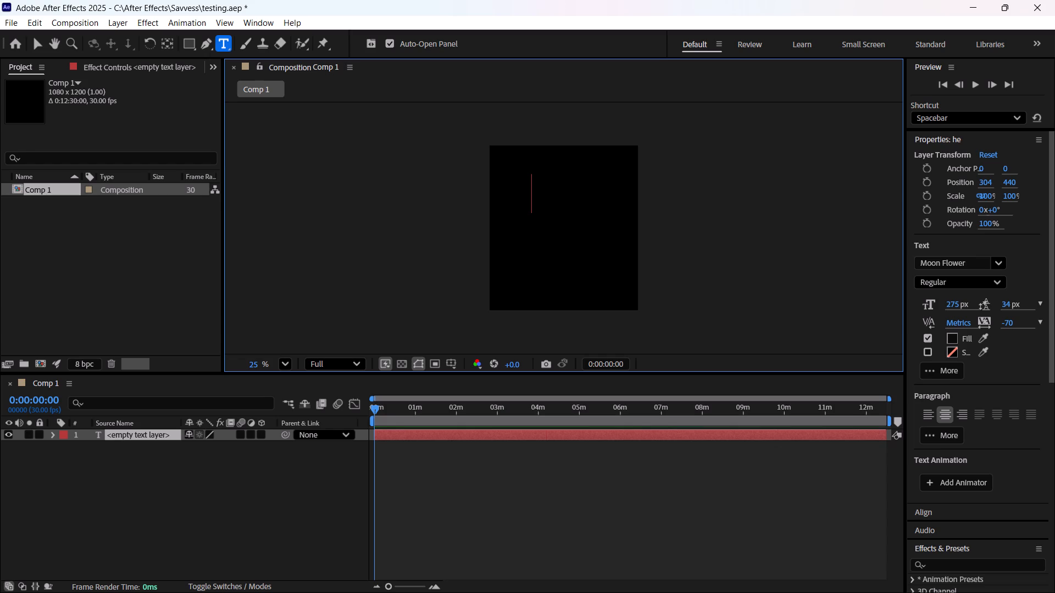
pyautogui.click(397, 434)
pyautogui.press('Delete')
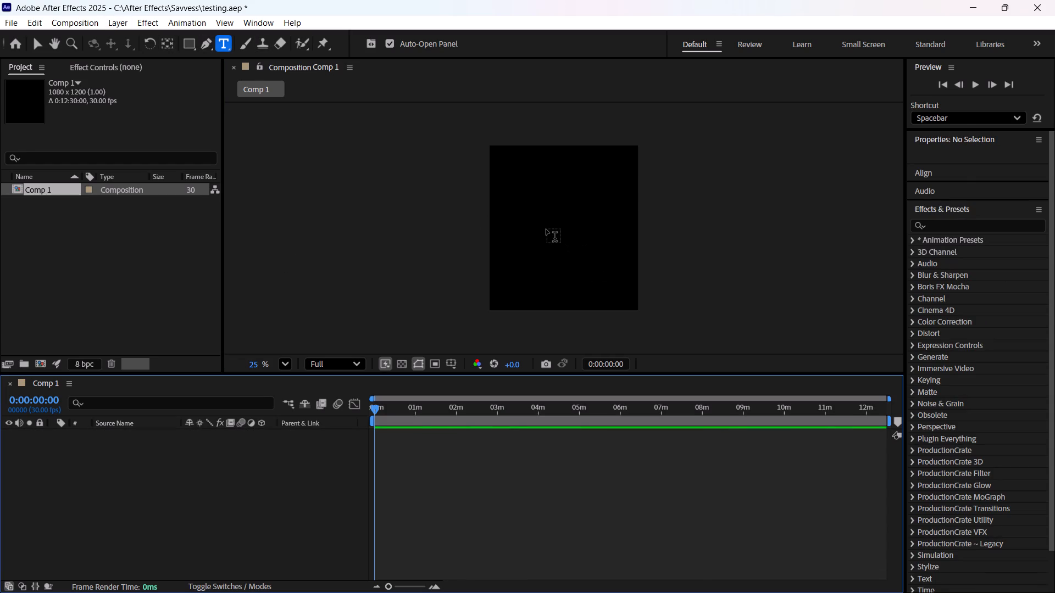
# Add a text layer reading "hello" in Comp 1 at about 322.7, 562.7 and select all its characters.
pyautogui.scroll(3, 546, 230)
pyautogui.click(527, 219)
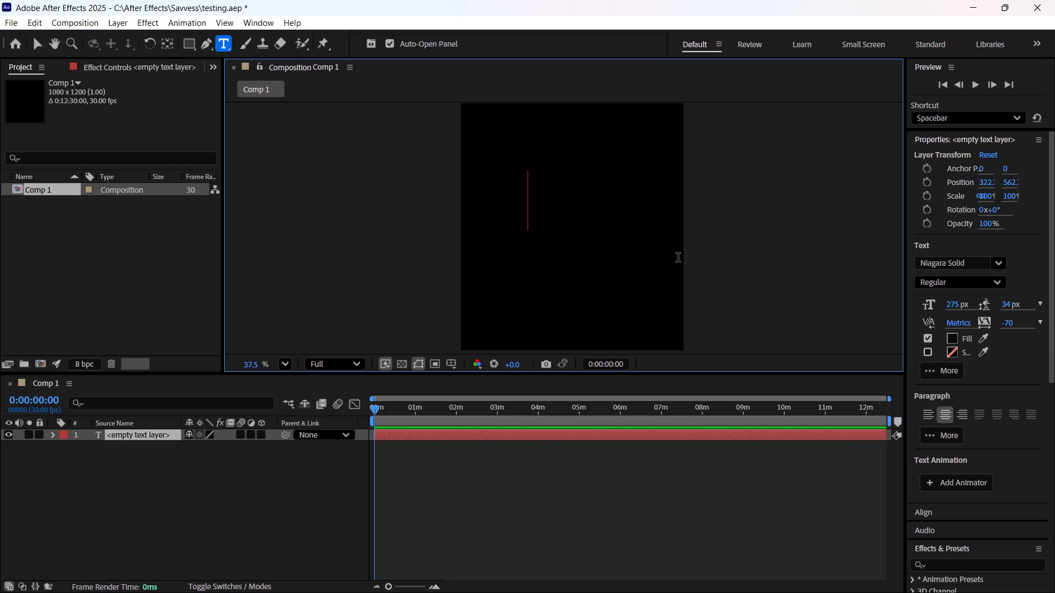
pyautogui.press('h')
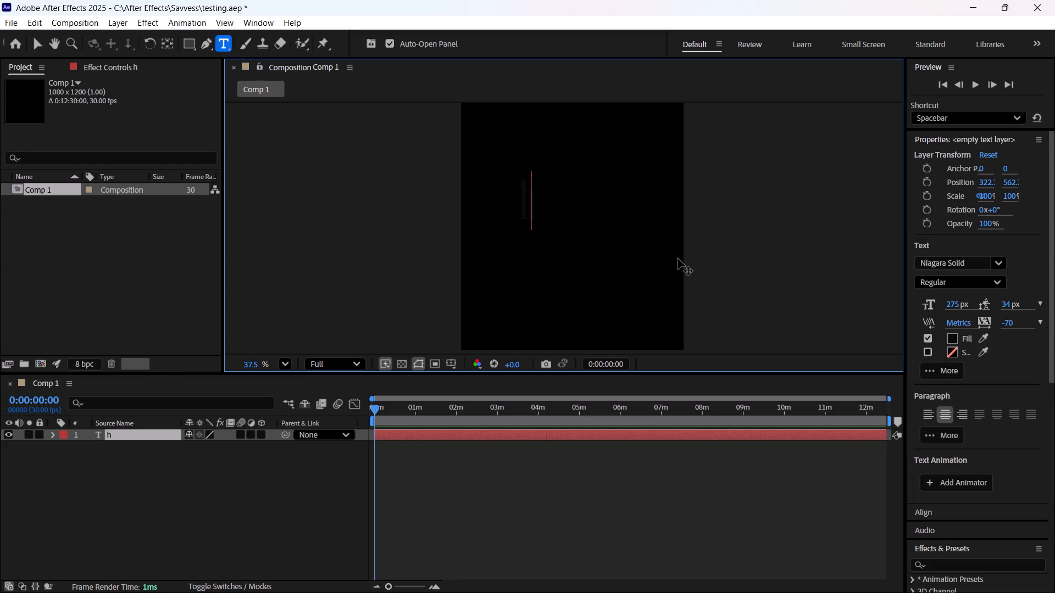
pyautogui.write('ello')
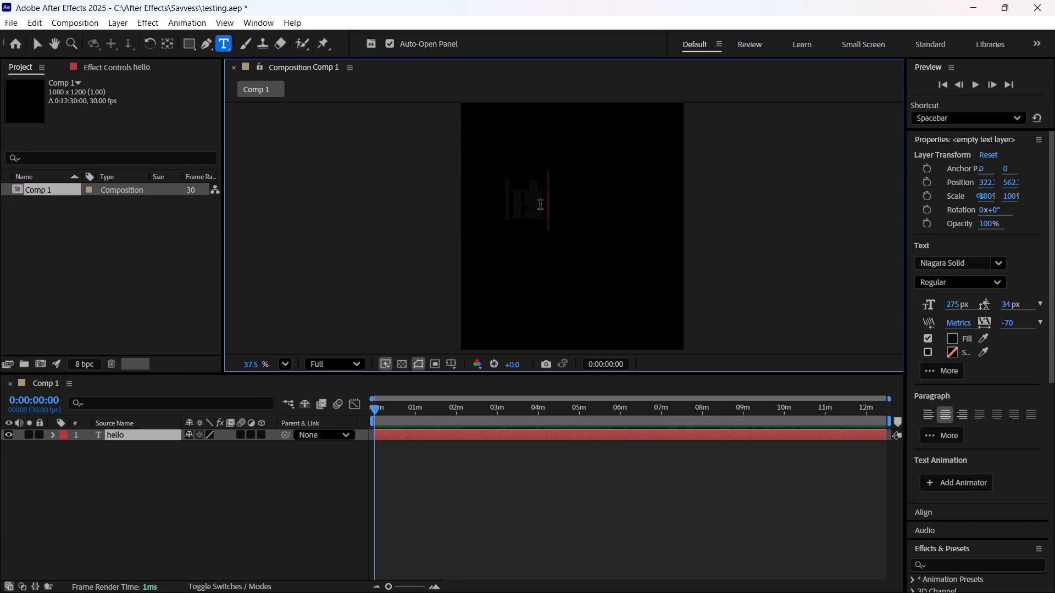
pyautogui.moveTo(545, 205); pyautogui.dragTo(481, 210)
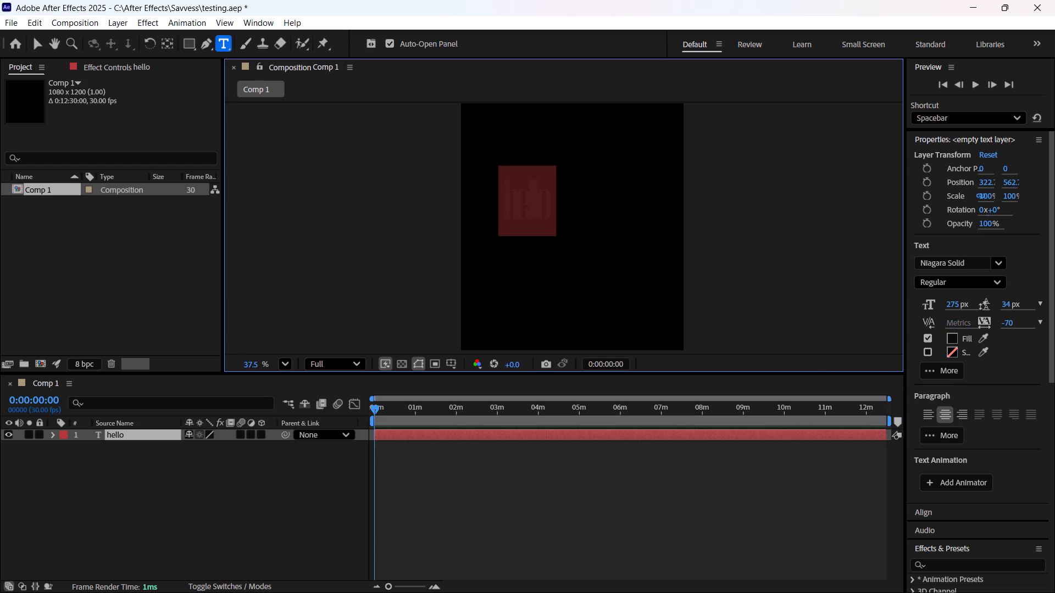
# Expand the hello layer's Text and Transform groups and look through its text and layer properties.
pyautogui.click(53, 435)
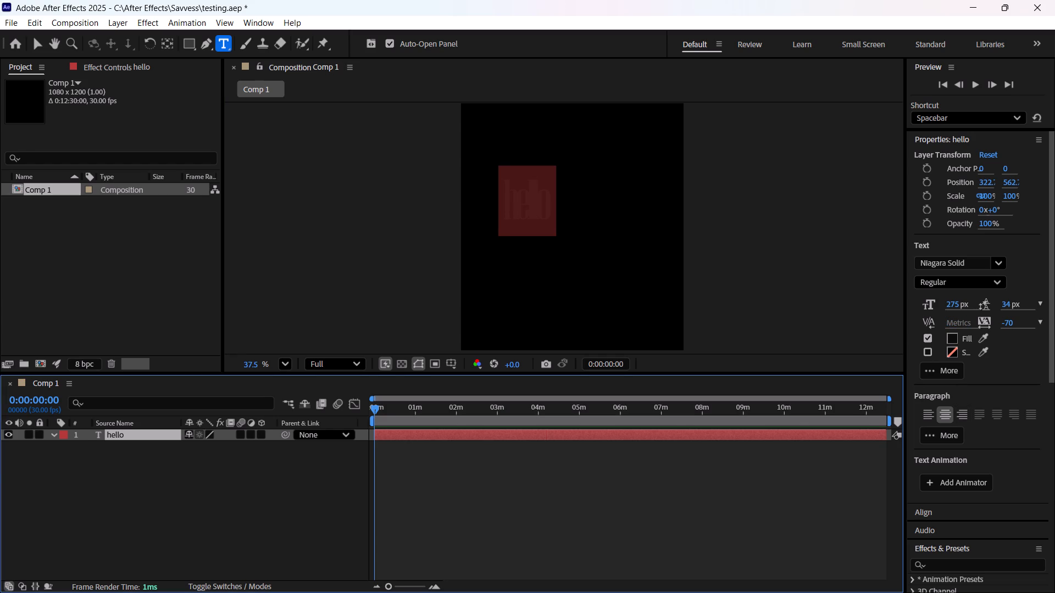
pyautogui.click(68, 449)
pyautogui.click(66, 494)
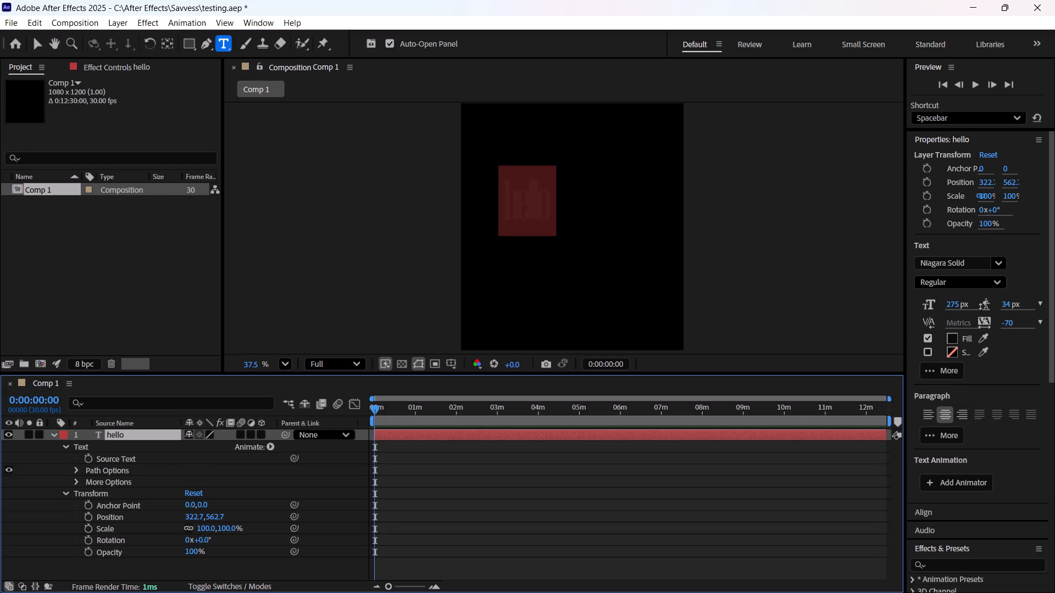
pyautogui.scroll(-2, 979, 469)
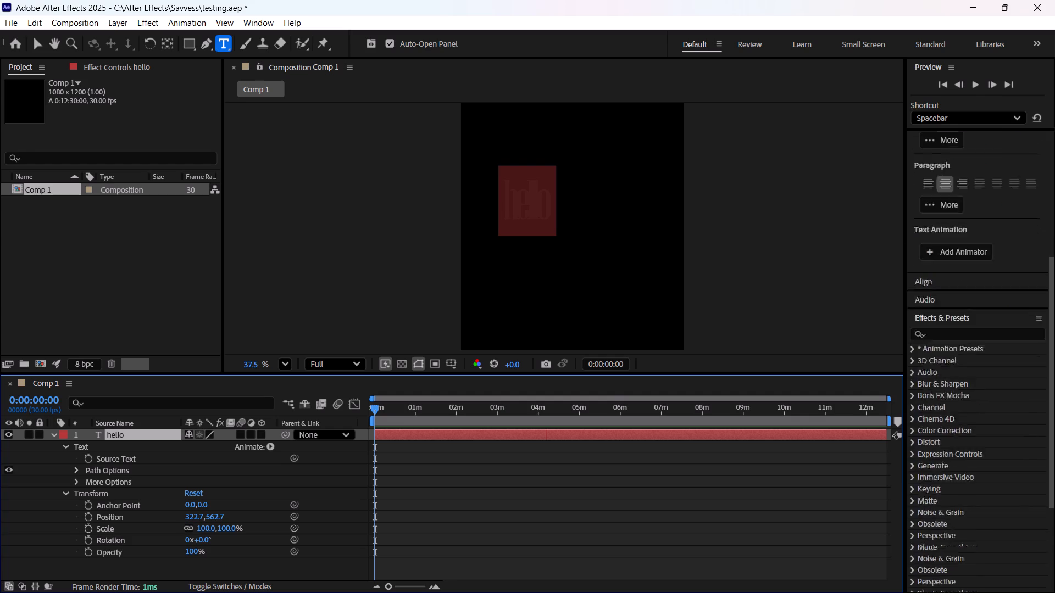
pyautogui.scroll(-2, 979, 469)
pyautogui.scroll(7, 979, 469)
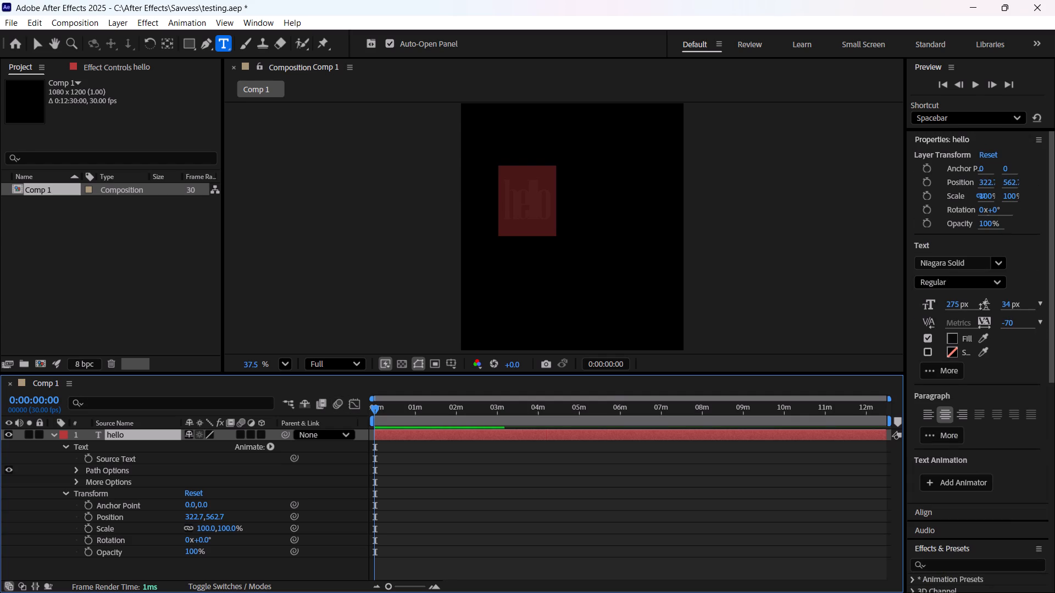
pyautogui.click(74, 483)
pyautogui.click(75, 482)
pyautogui.click(77, 469)
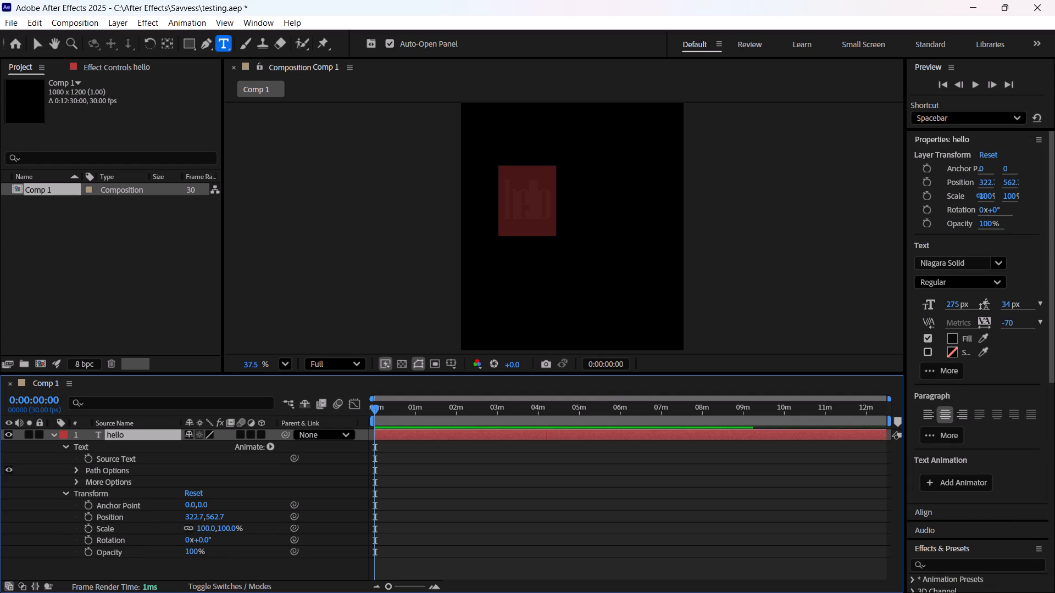
pyautogui.click(77, 469)
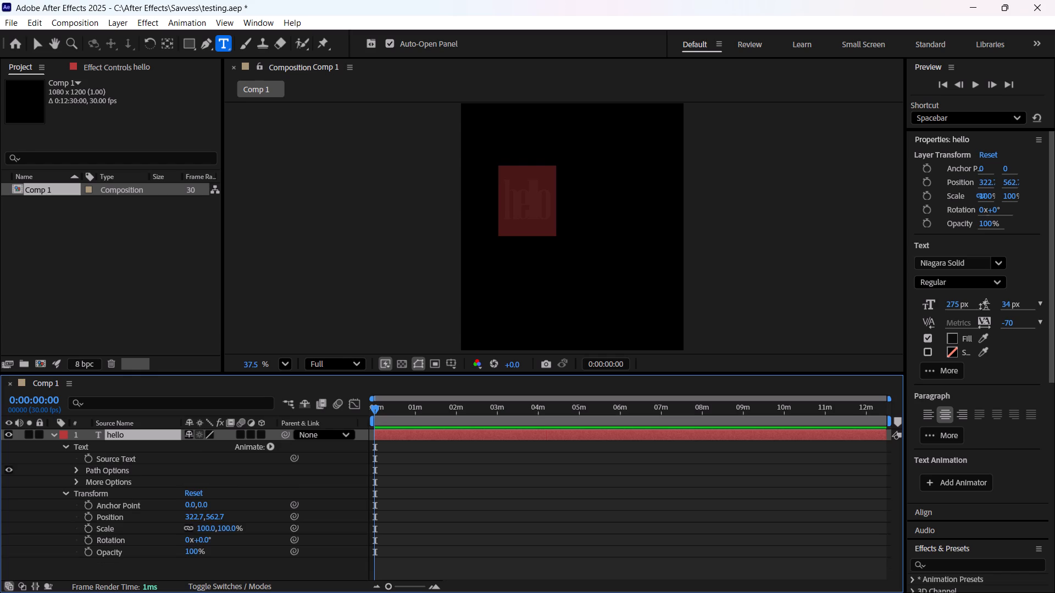
pyautogui.click(66, 445)
pyautogui.click(66, 445)
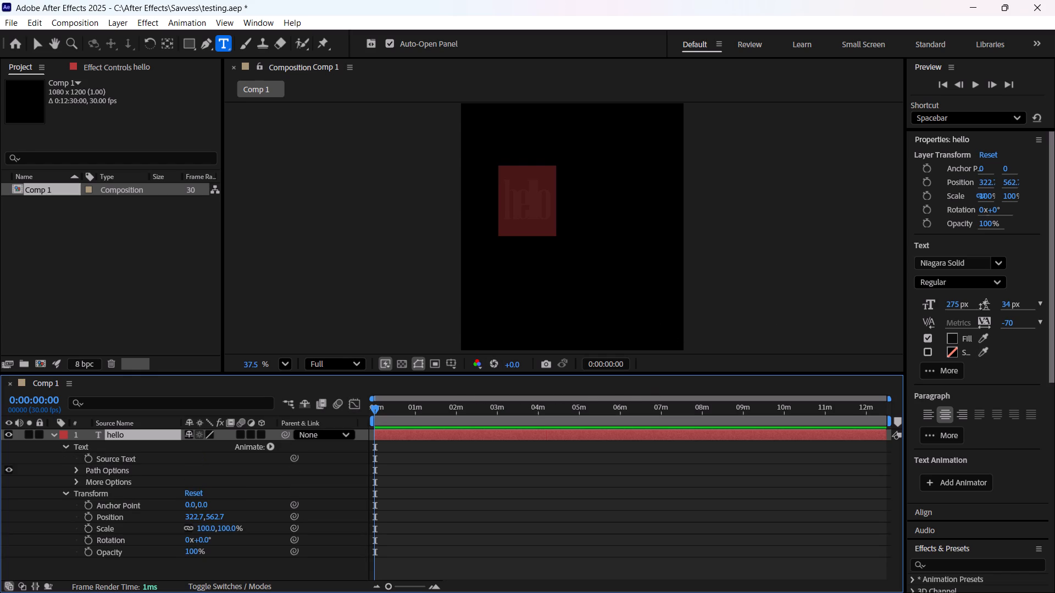
pyautogui.scroll(3, 964, 272)
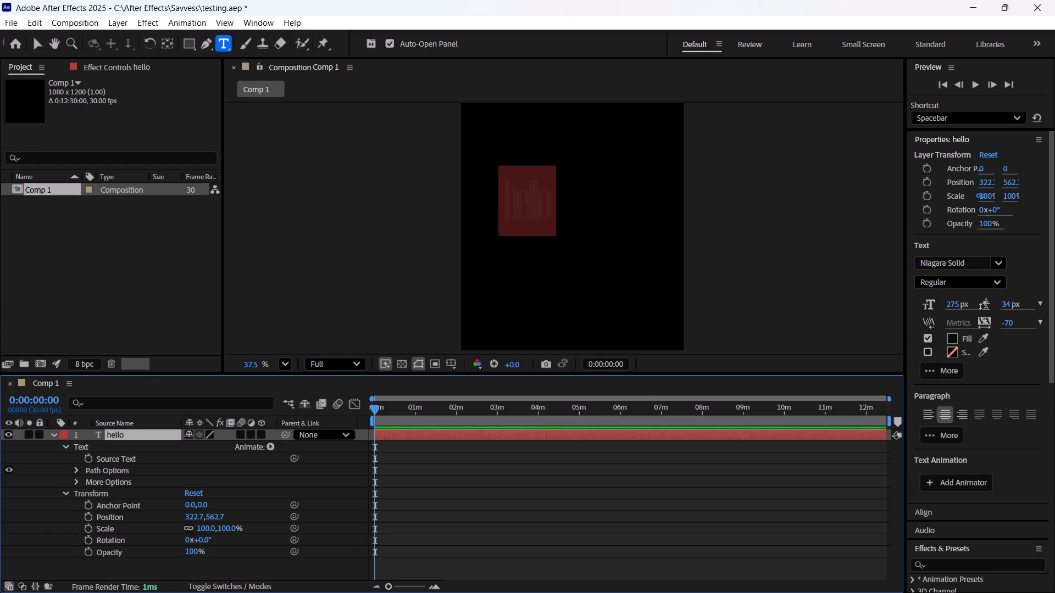
pyautogui.scroll(5, 1019, 335)
pyautogui.click(1019, 260)
pyautogui.scroll(-4, 991, 468)
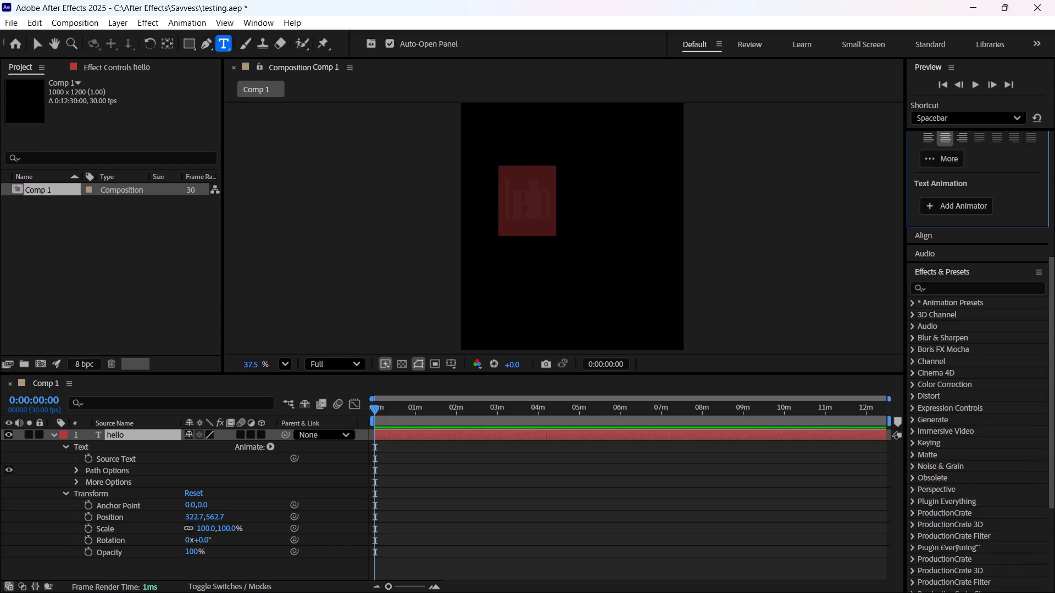
pyautogui.scroll(-2, 991, 467)
pyautogui.scroll(5, 991, 467)
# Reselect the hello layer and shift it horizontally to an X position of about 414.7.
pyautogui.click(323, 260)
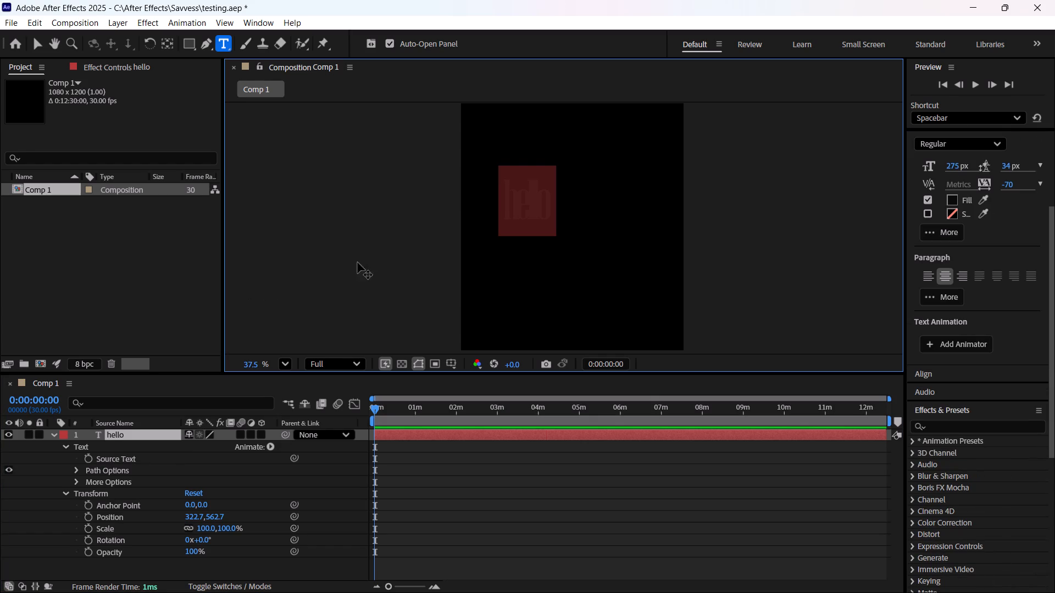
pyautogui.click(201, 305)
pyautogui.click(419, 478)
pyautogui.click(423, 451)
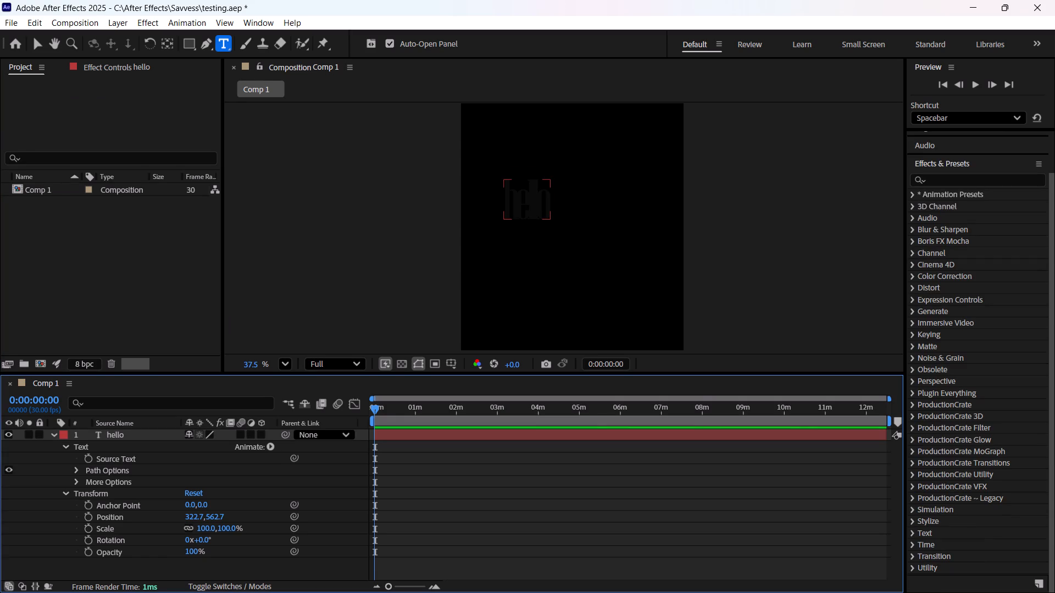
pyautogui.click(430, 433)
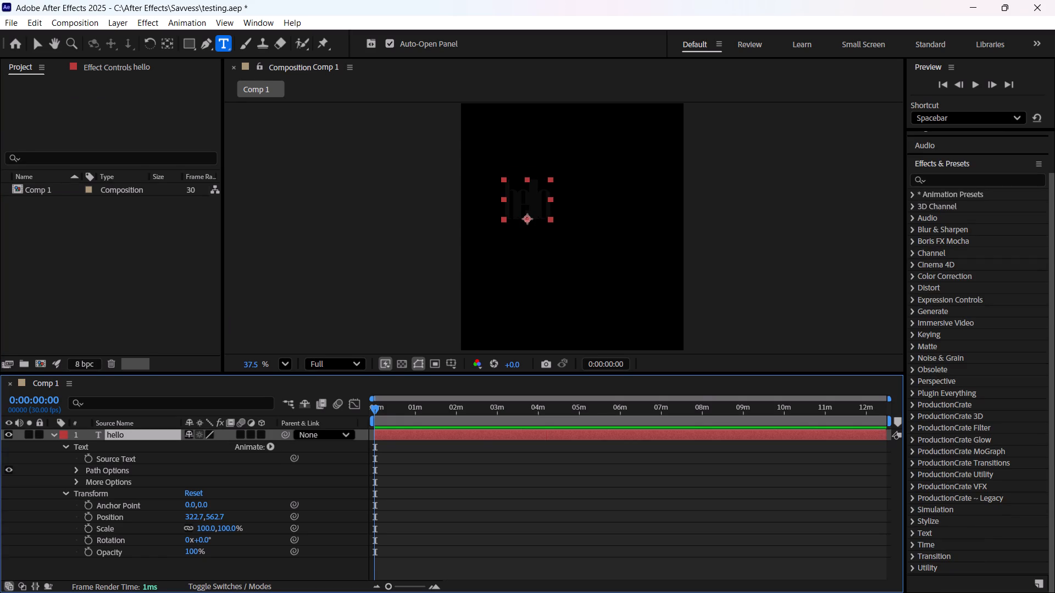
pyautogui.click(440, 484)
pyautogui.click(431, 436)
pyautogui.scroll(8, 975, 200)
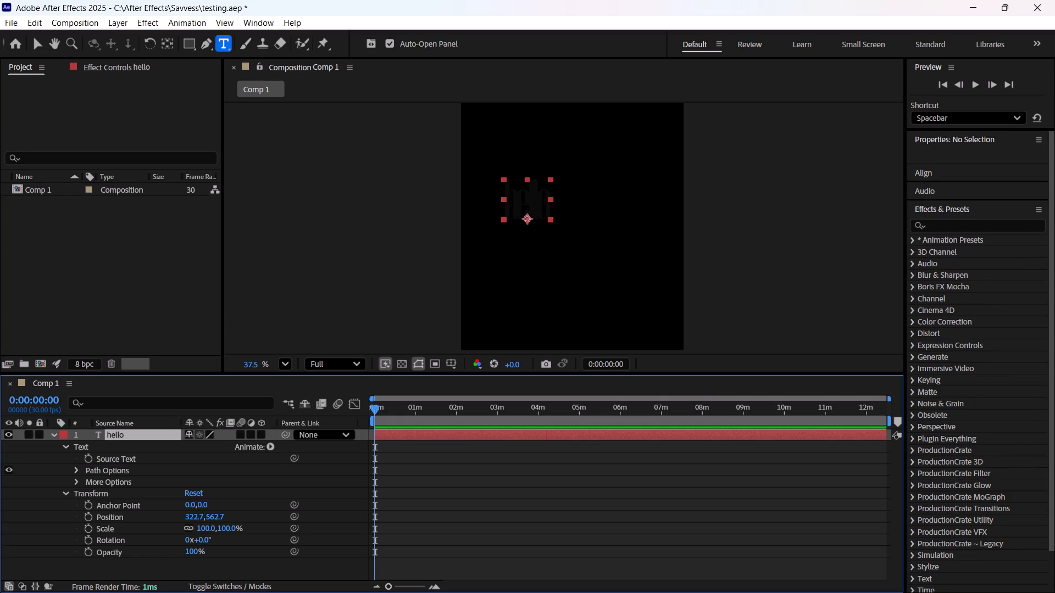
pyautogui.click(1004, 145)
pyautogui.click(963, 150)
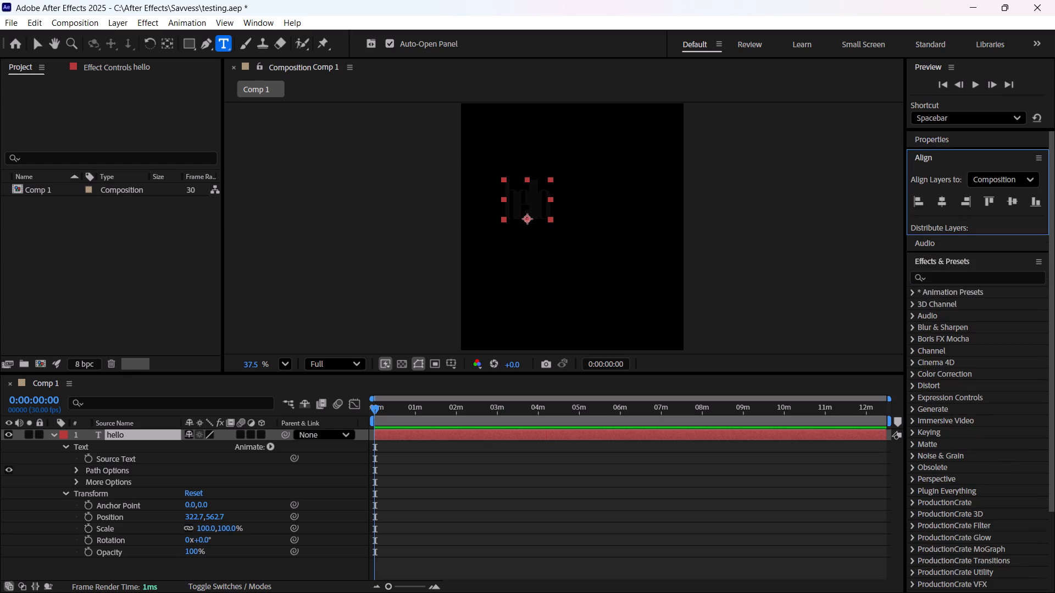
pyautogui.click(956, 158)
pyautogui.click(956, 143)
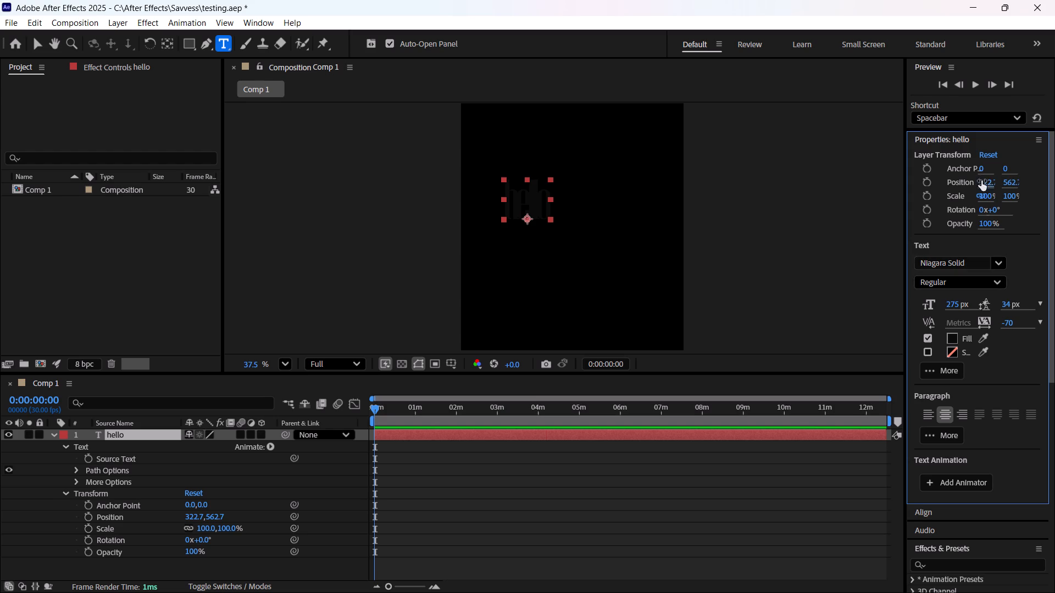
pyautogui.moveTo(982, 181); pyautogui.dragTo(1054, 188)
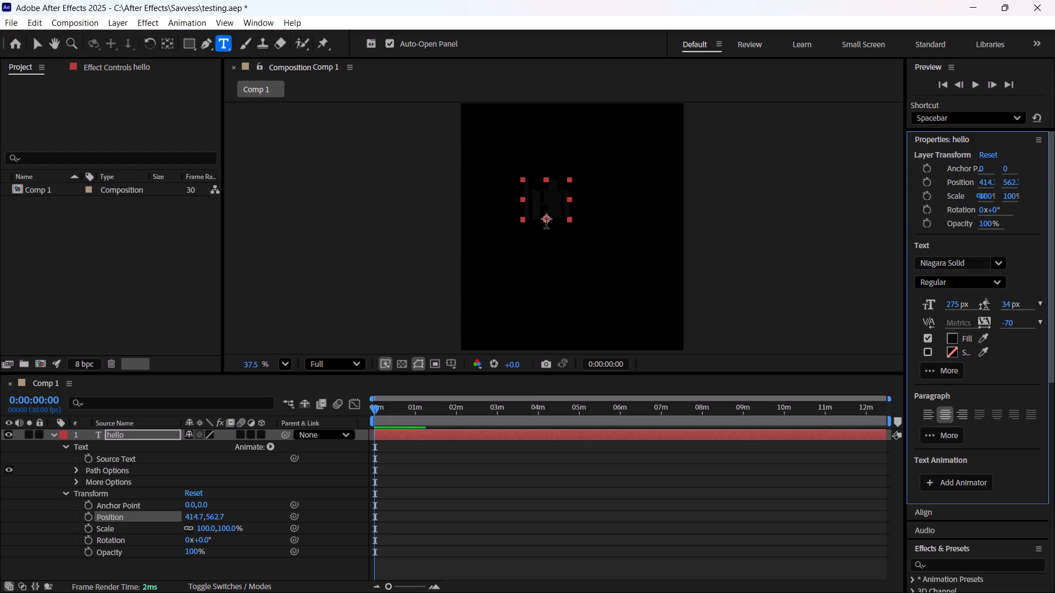
# Move the hello layer with the Selection tool to near the centre of Comp 1, at about 545.4, 618.7.
pyautogui.click(702, 212)
pyautogui.click(547, 216)
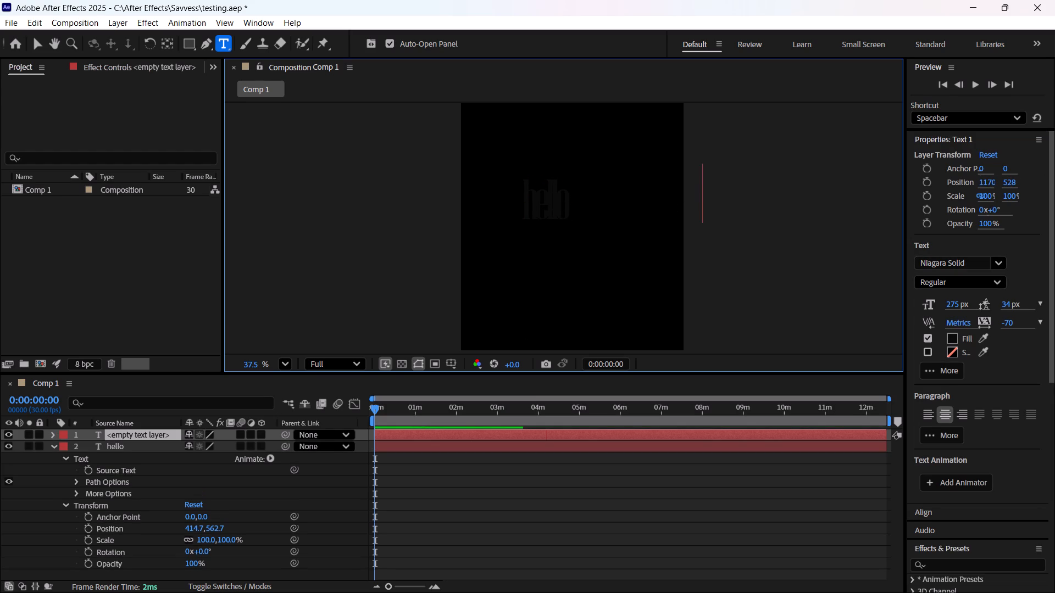
pyautogui.click(155, 447)
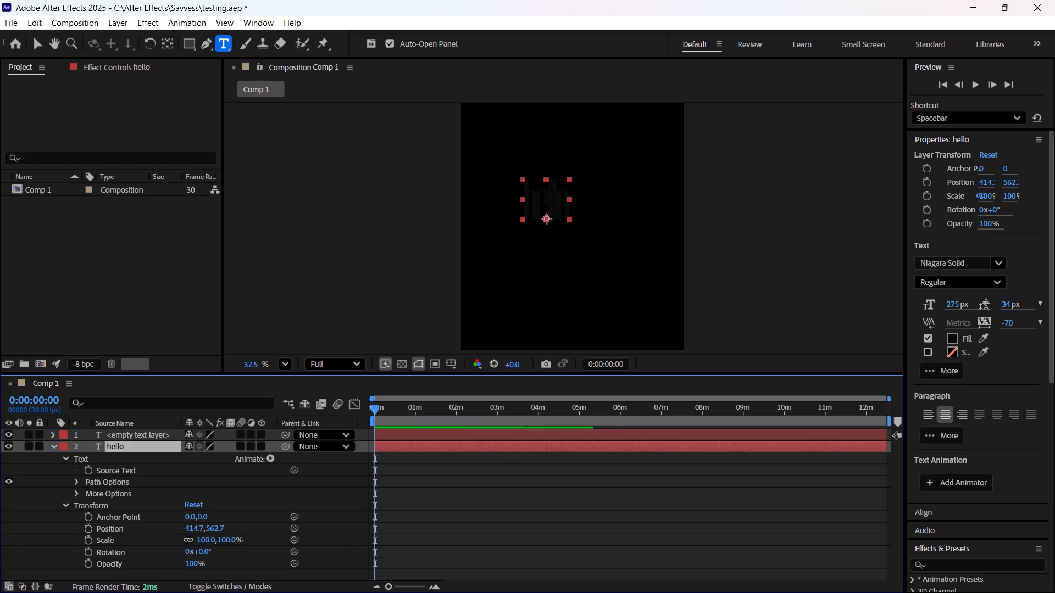
pyautogui.click(36, 48)
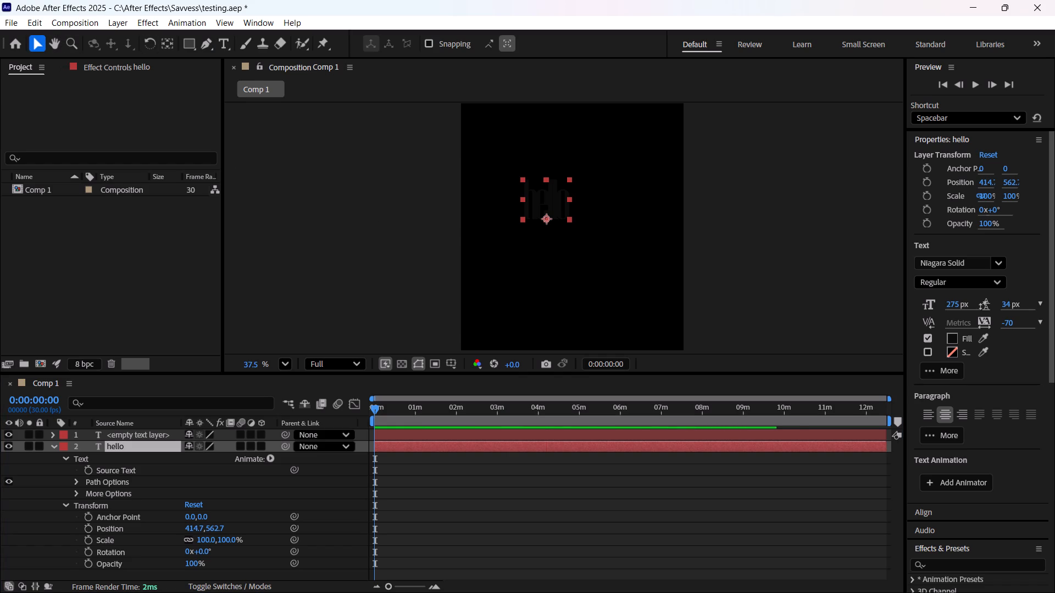
pyautogui.moveTo(546, 219); pyautogui.dragTo(572, 230)
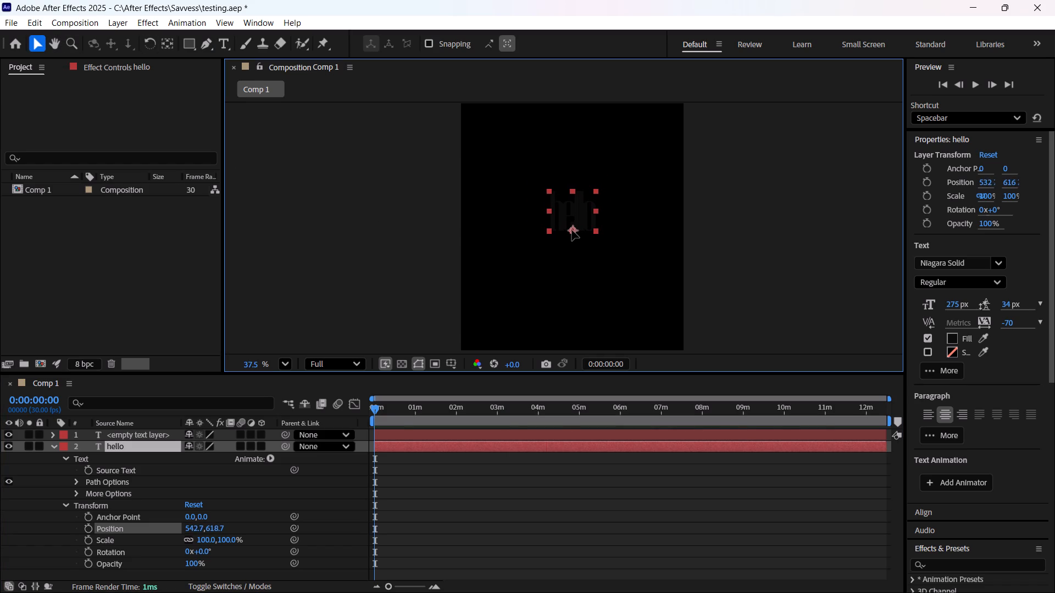
pyautogui.moveTo(572, 230); pyautogui.dragTo(573, 230)
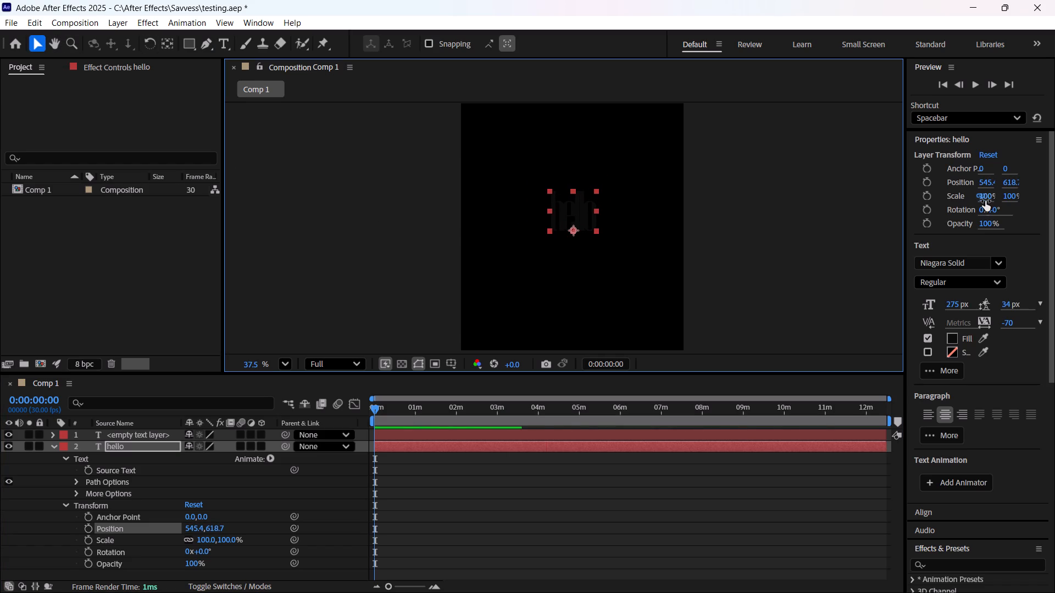
# Scale the hello layer up to 133%.
pyautogui.moveTo(988, 200); pyautogui.dragTo(1013, 200)
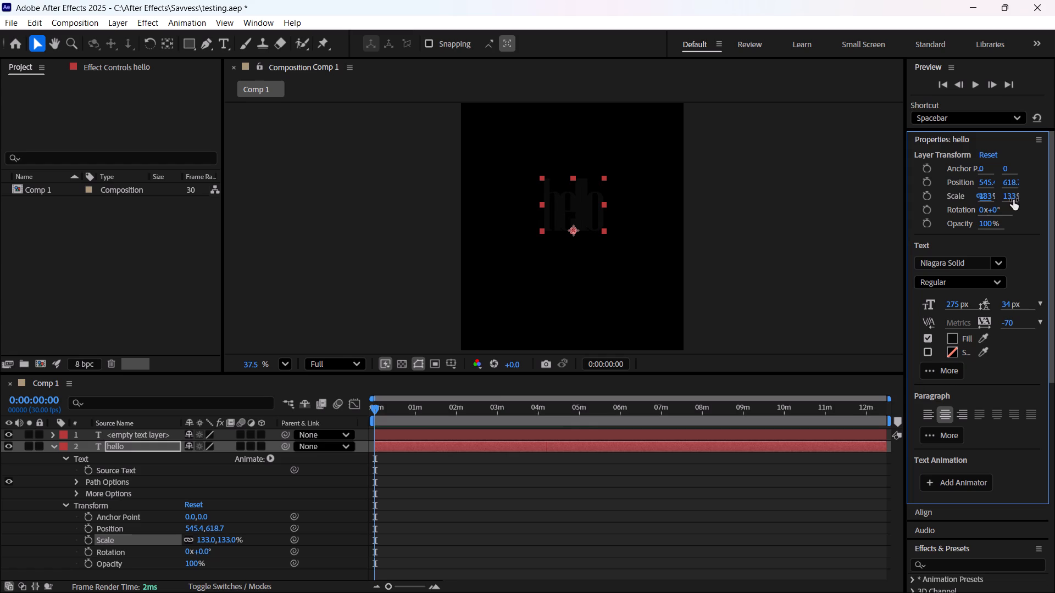
pyautogui.moveTo(985, 224); pyautogui.dragTo(1010, 228)
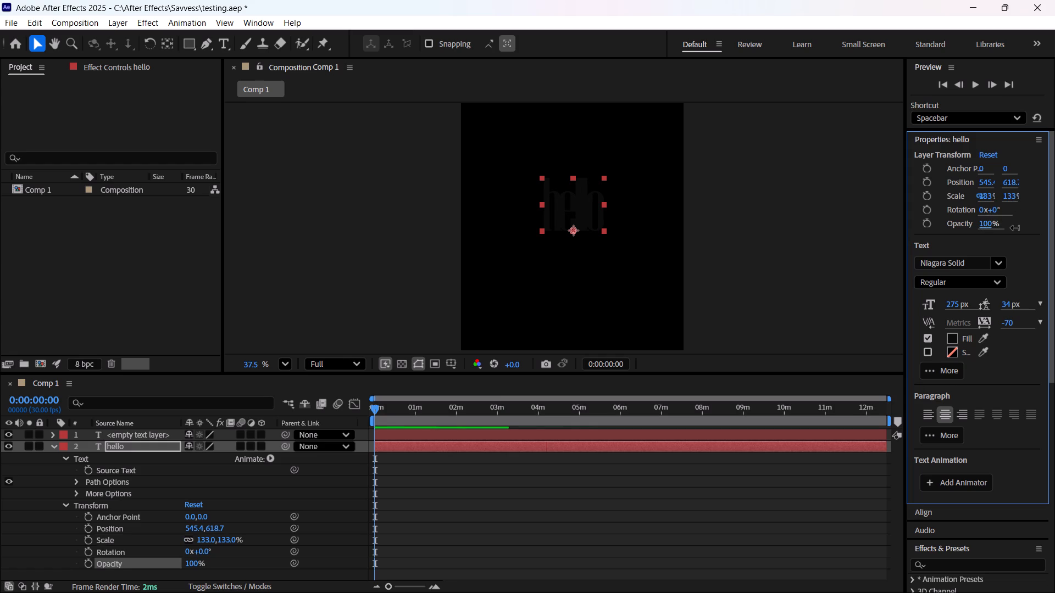
pyautogui.moveTo(1010, 228); pyautogui.dragTo(1012, 228)
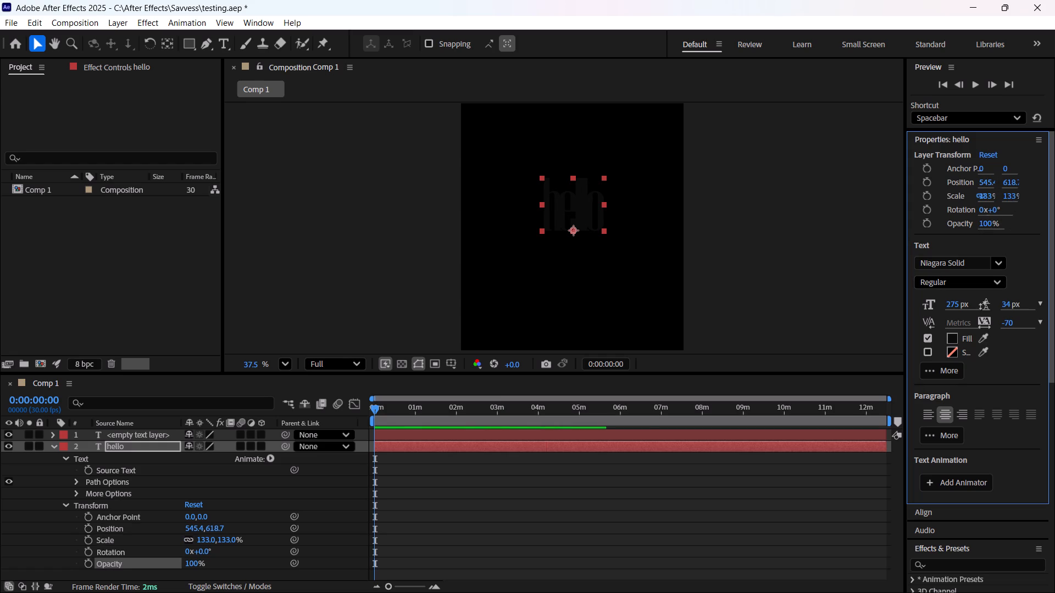
# Set the hello text's fill colour to white, FFFFFF.
pyautogui.click(955, 341)
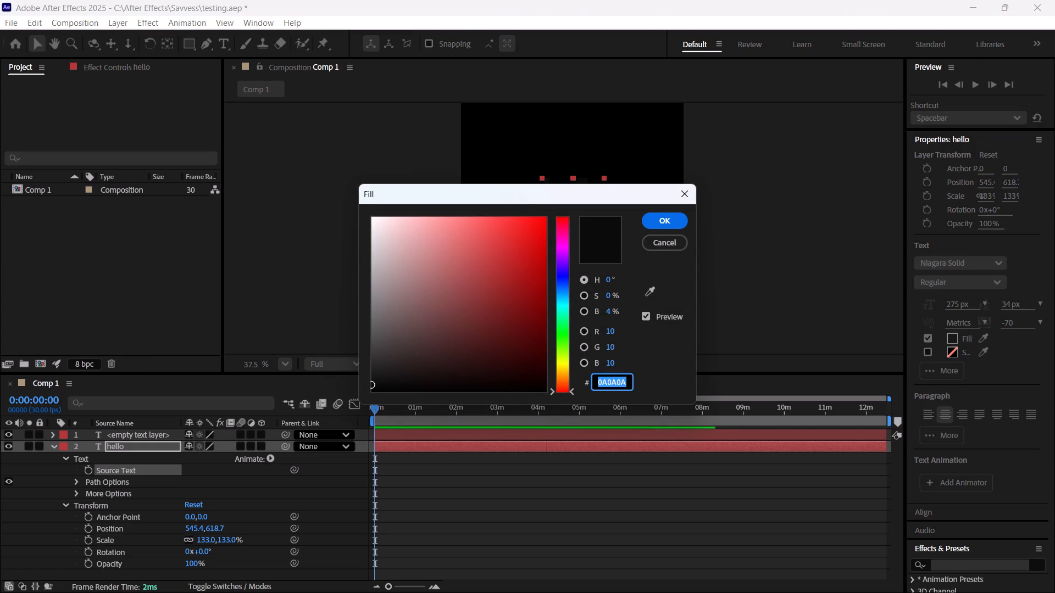
pyautogui.moveTo(513, 197); pyautogui.dragTo(486, 318)
pyautogui.moveTo(426, 351); pyautogui.dragTo(310, 321)
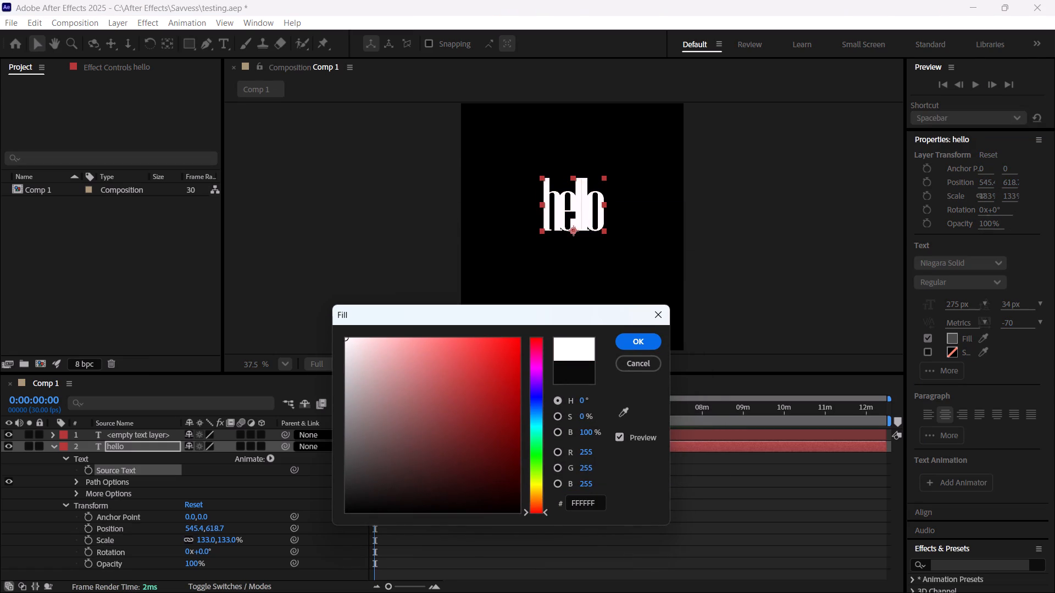
pyautogui.click(640, 339)
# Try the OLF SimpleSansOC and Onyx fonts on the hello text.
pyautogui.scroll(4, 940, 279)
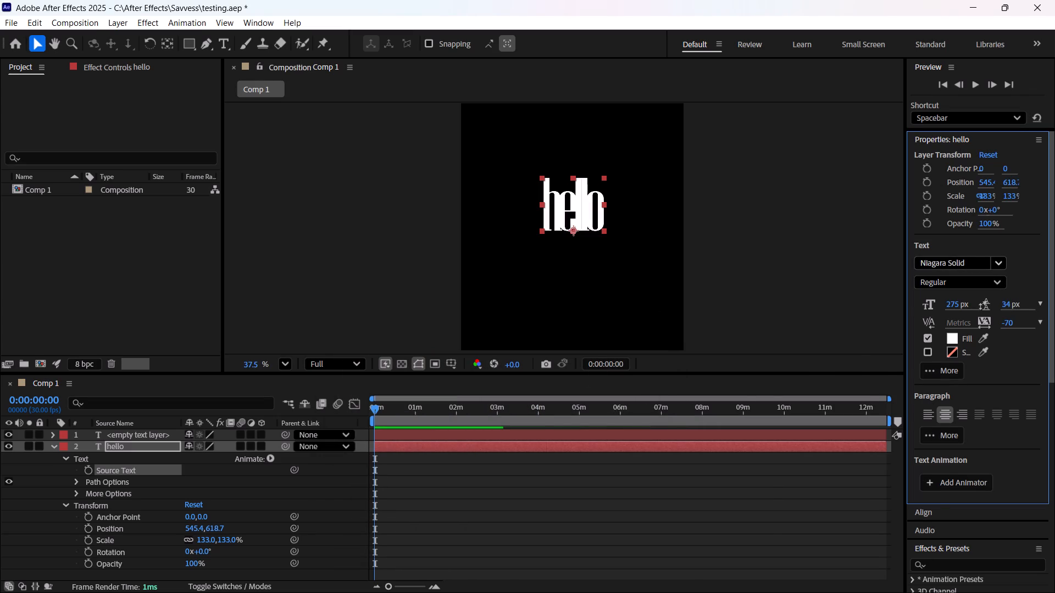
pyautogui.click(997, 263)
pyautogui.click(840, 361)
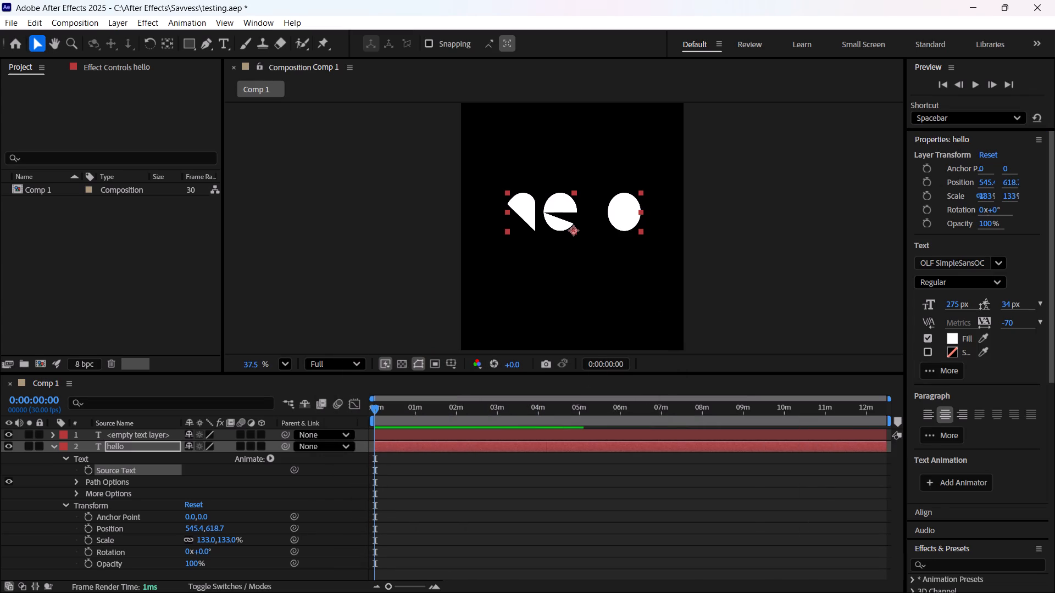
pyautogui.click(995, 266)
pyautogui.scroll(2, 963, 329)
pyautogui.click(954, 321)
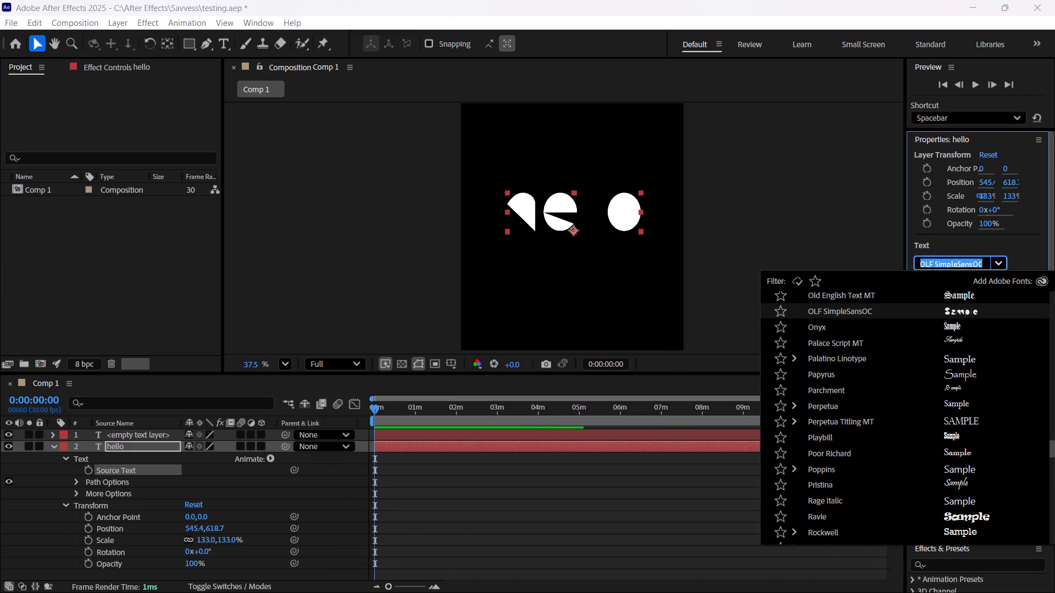
# Set the hello text's font to OCR A Extended and deselect the layer.
pyautogui.click(1001, 262)
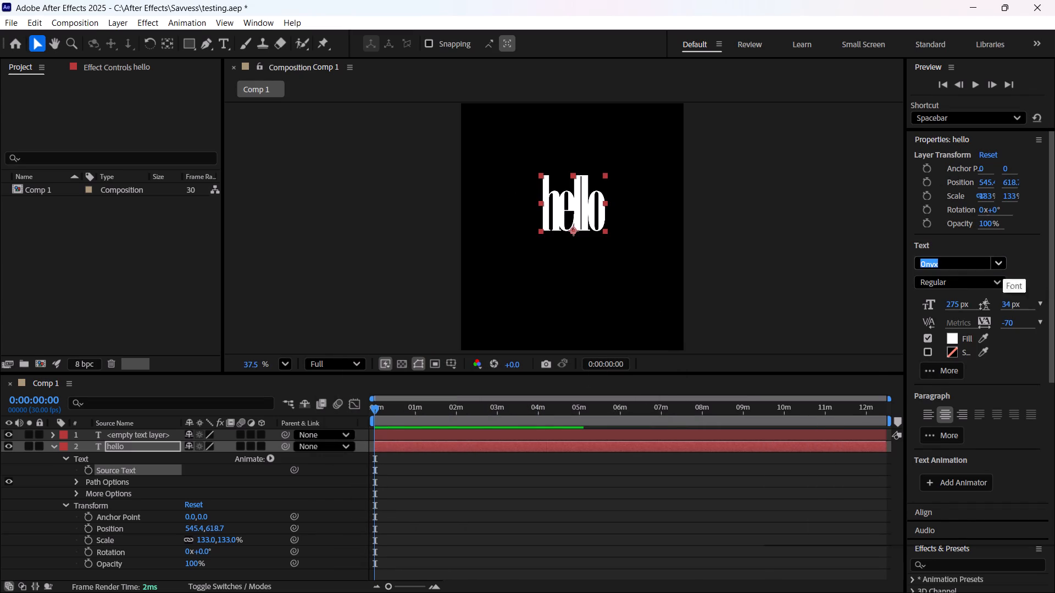
pyautogui.scroll(17, 819, 373)
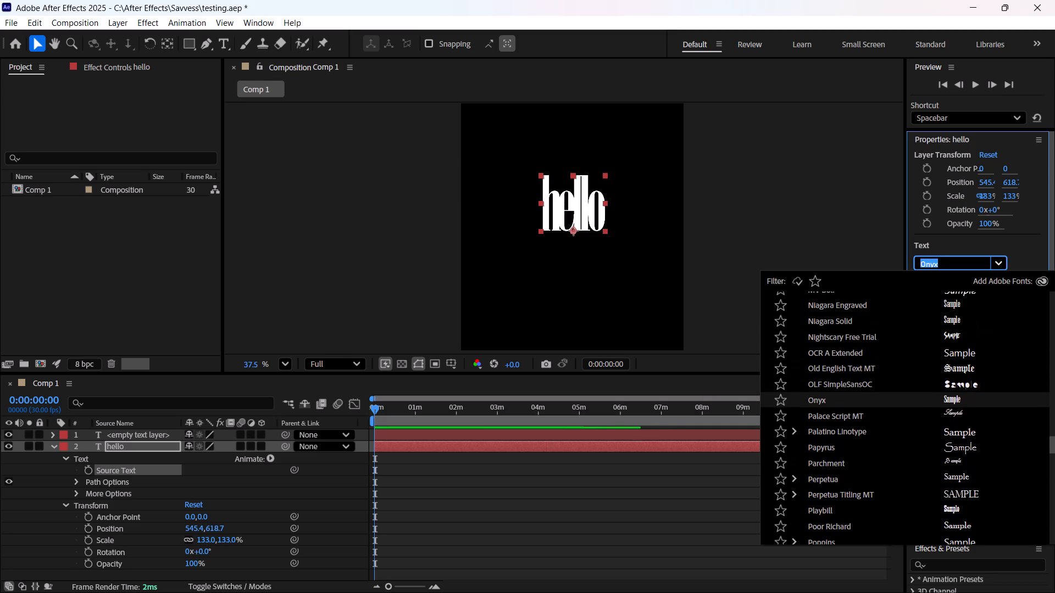
pyautogui.click(834, 351)
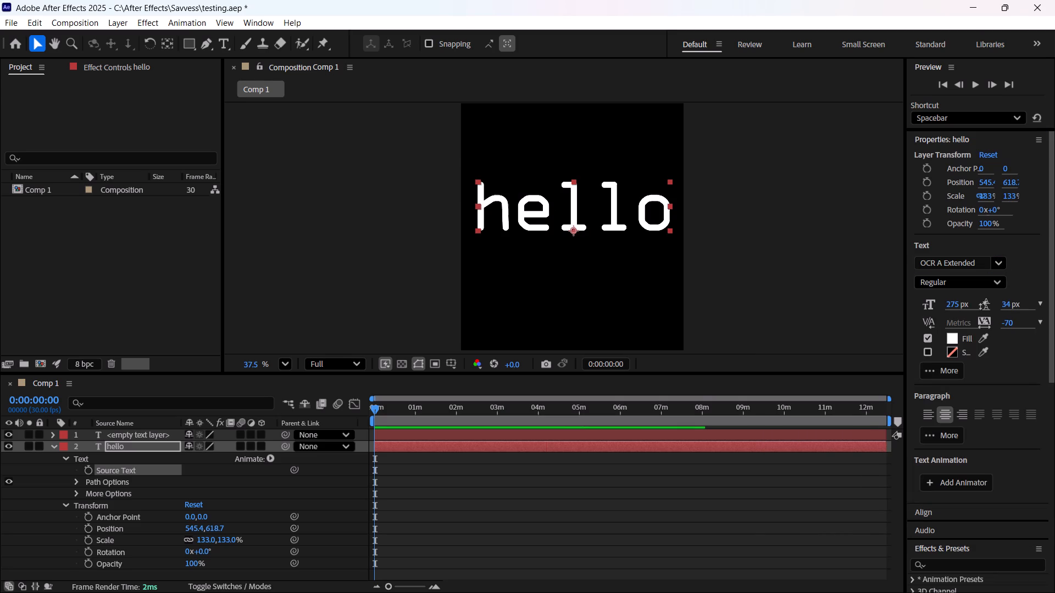
pyautogui.scroll(-4, 652, 222)
pyautogui.scroll(1, 738, 261)
pyautogui.click(752, 259)
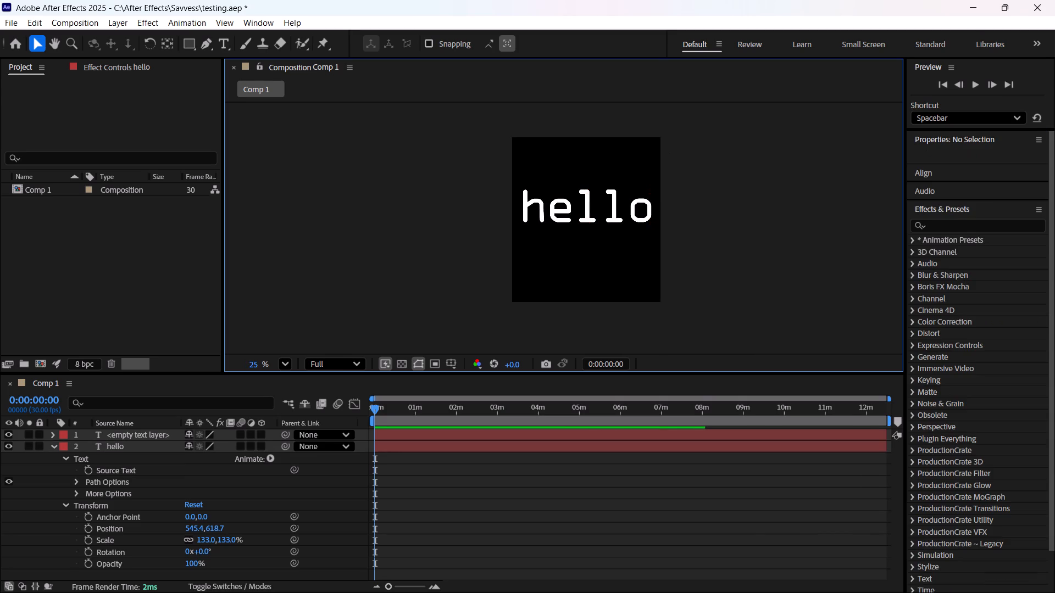
# Expand Animation Presets down to the Text animation folder inside User Presets.
pyautogui.click(952, 241)
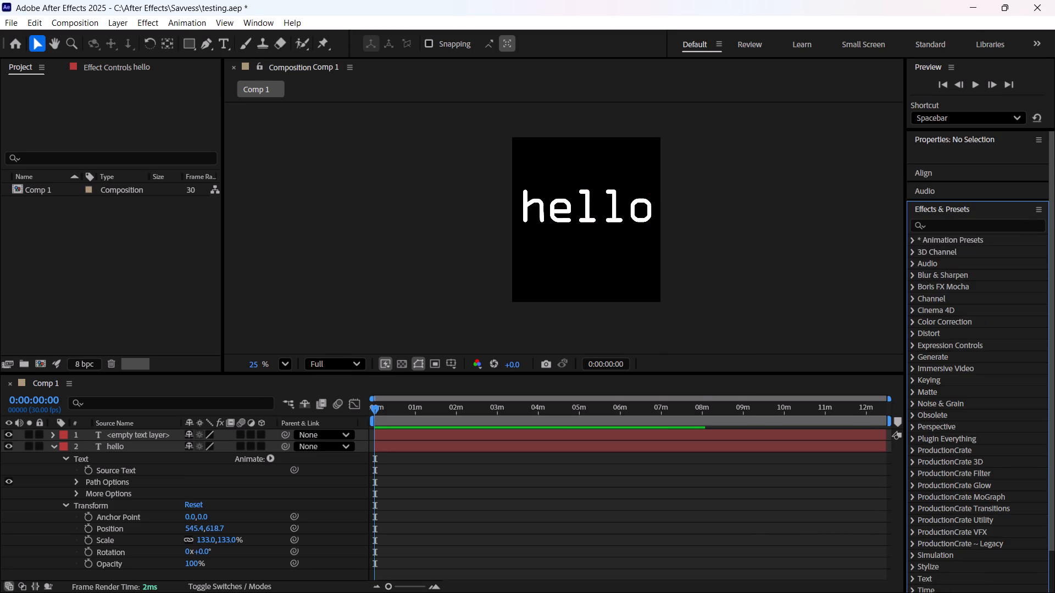
pyautogui.click(912, 242)
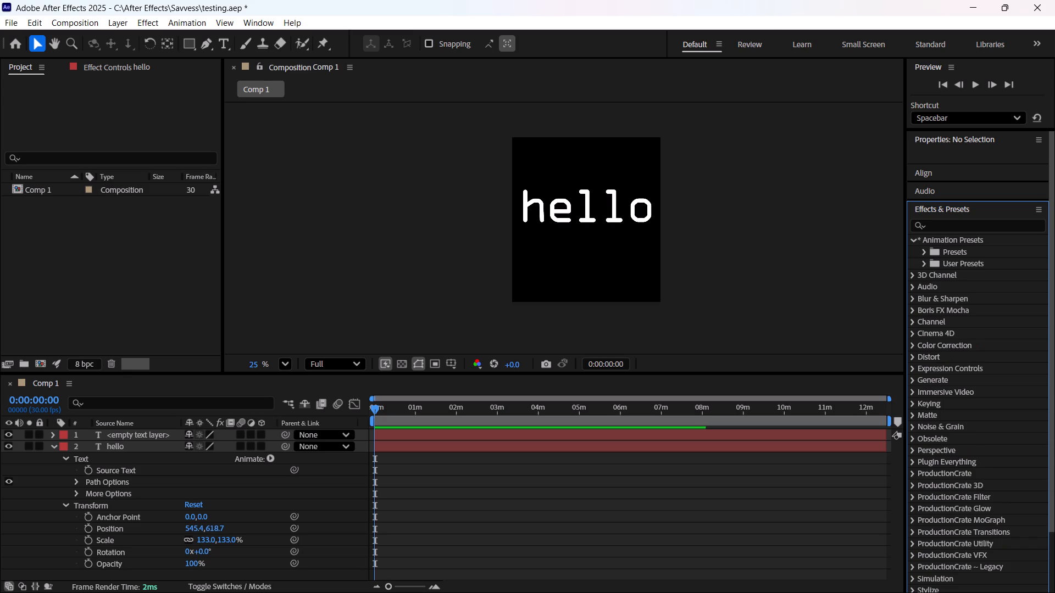
pyautogui.click(916, 264)
pyautogui.click(924, 262)
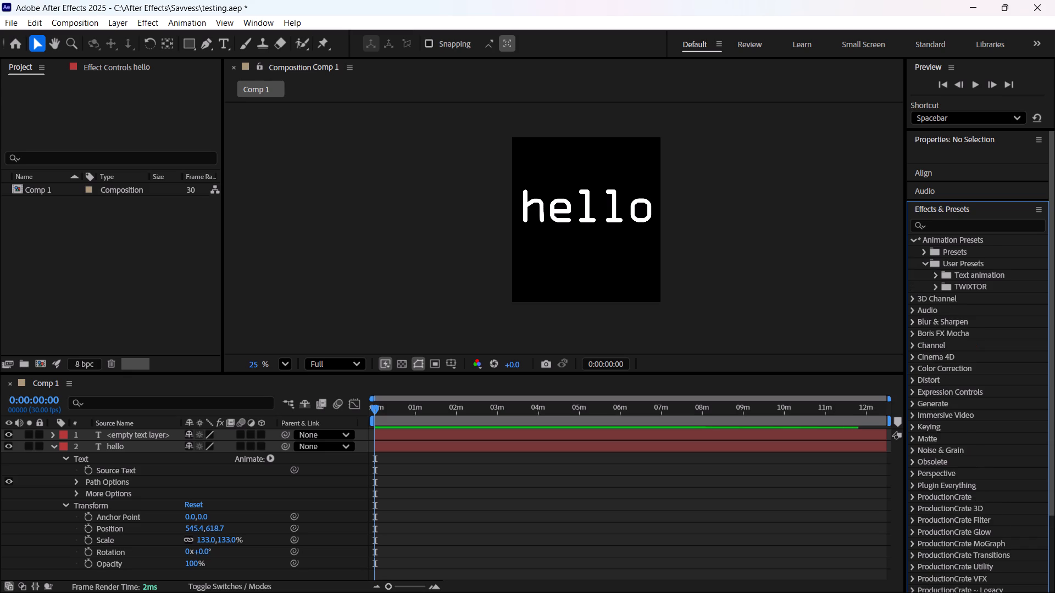
pyautogui.click(935, 278)
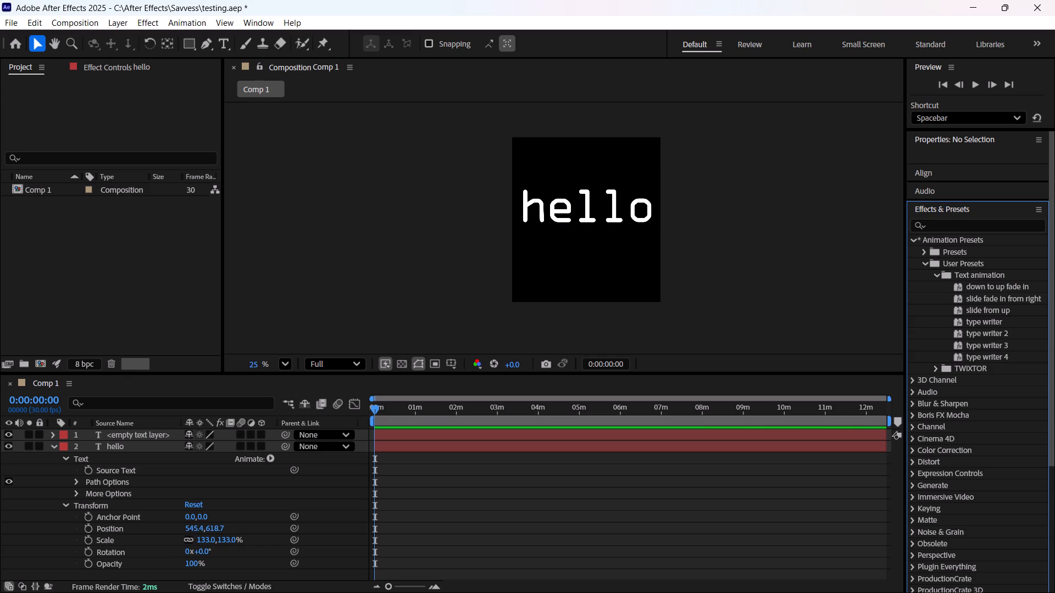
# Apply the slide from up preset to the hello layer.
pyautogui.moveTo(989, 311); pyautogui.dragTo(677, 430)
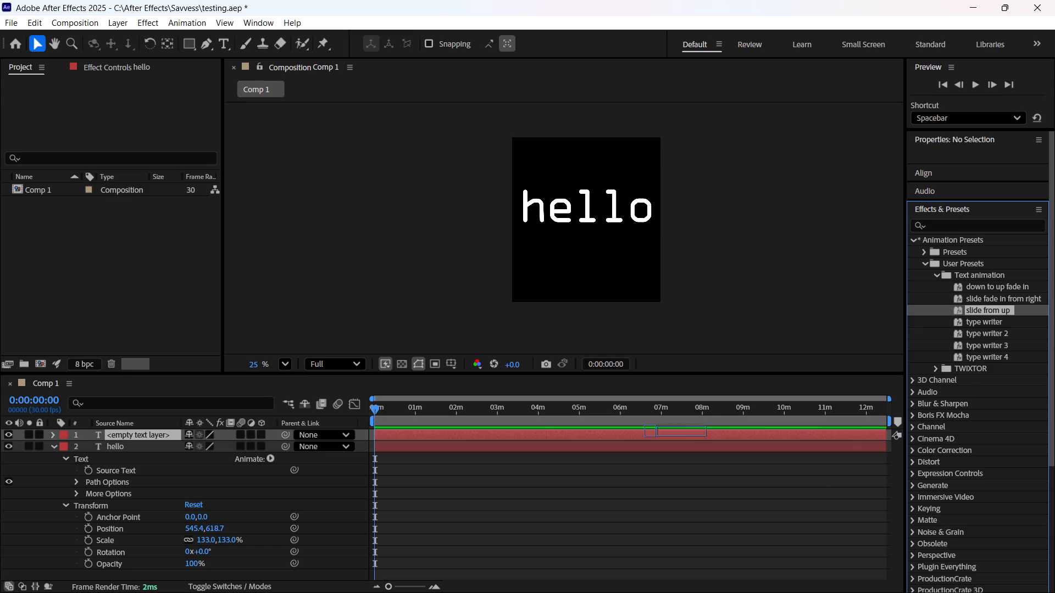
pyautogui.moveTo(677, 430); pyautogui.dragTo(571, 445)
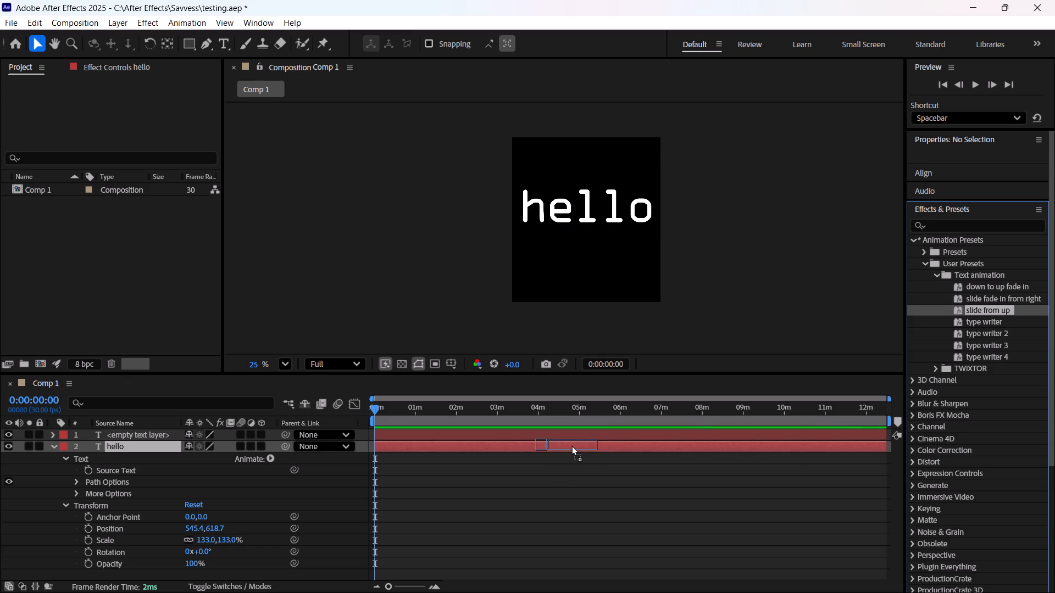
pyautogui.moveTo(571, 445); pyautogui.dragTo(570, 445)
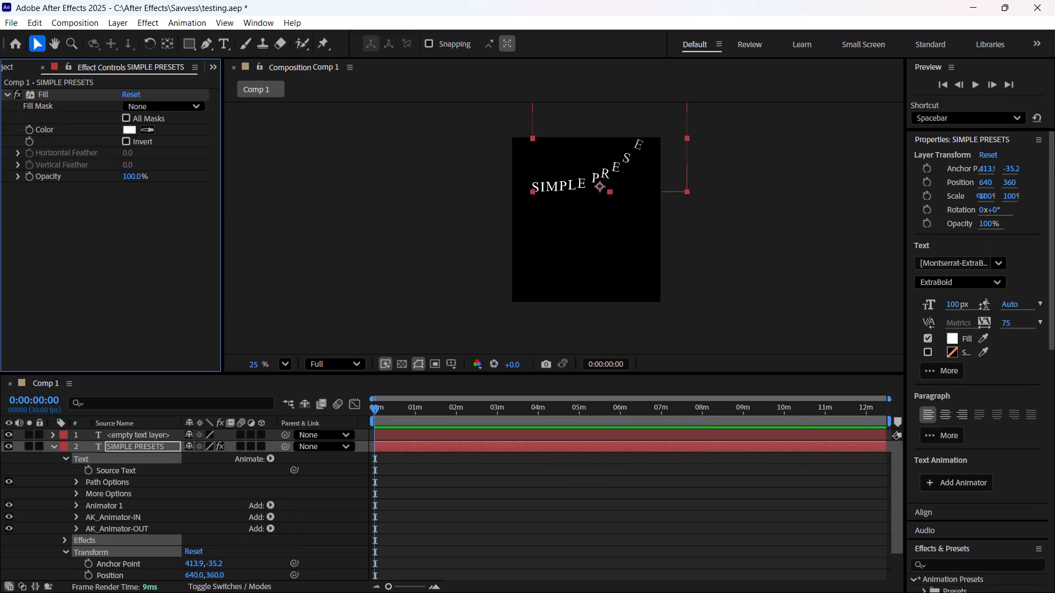
# Scrub and play the Comp 1 timeline to examine the animation of the text with the preset applied.
pyautogui.moveTo(863, 409); pyautogui.dragTo(408, 398)
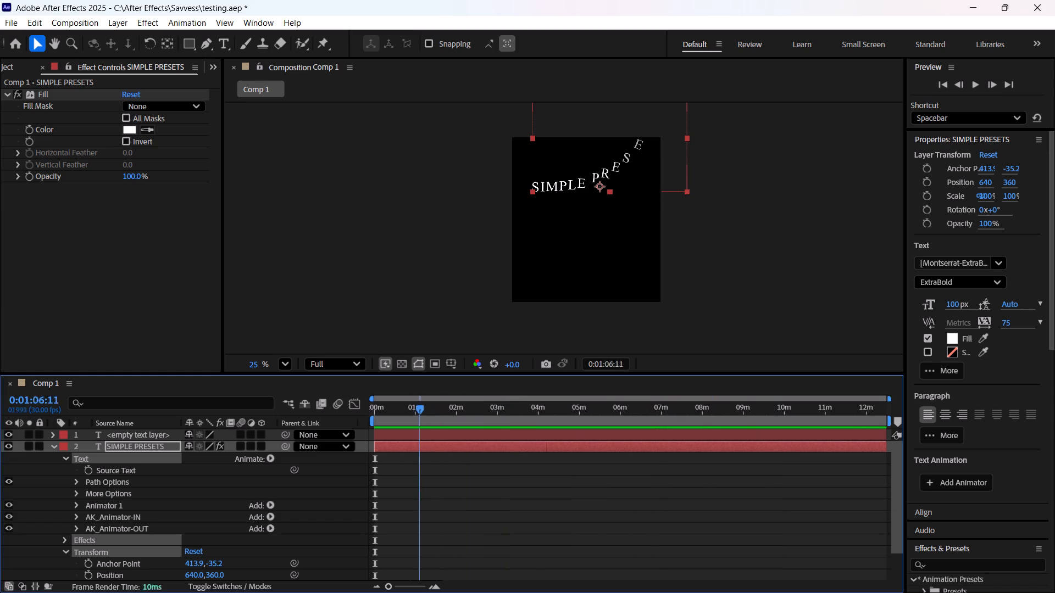
pyautogui.moveTo(408, 398); pyautogui.dragTo(358, 398)
pyautogui.write('b')
pyautogui.press('space')
pyautogui.press('space')
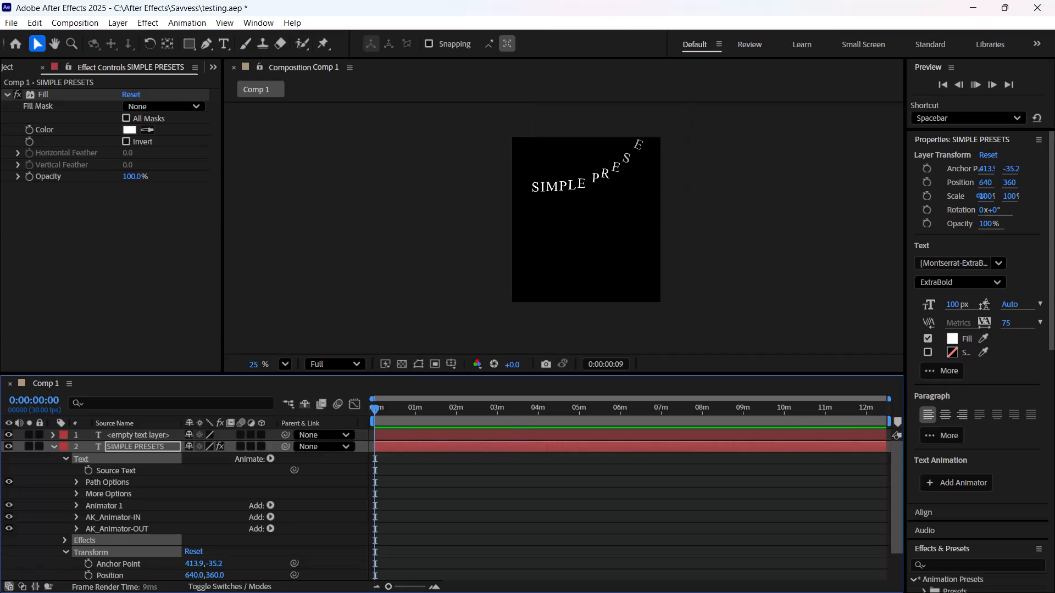
pyautogui.press('space')
pyautogui.press('space')
pyautogui.click(441, 490)
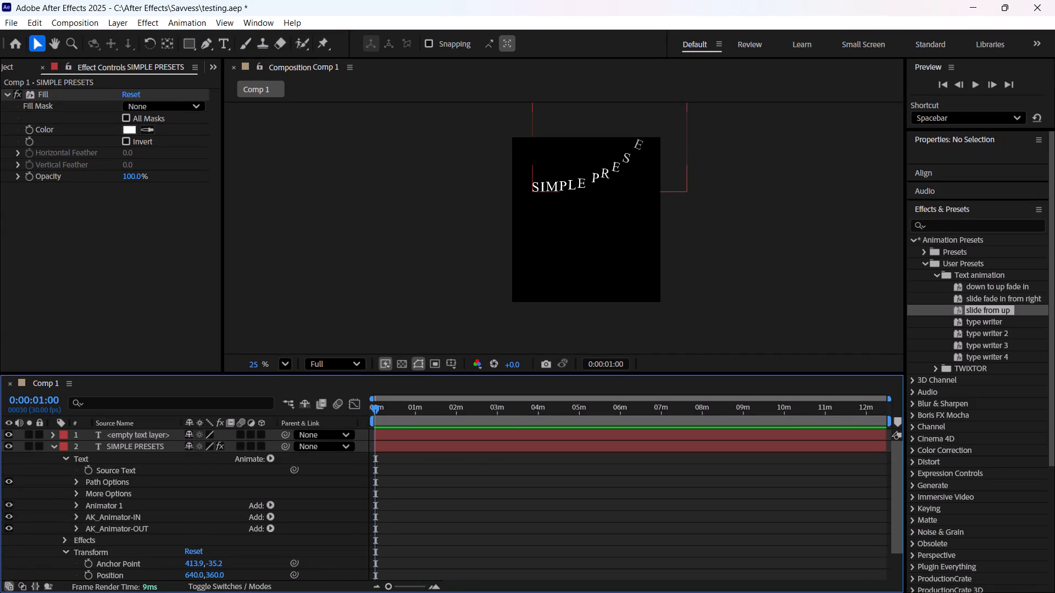
pyautogui.moveTo(391, 417); pyautogui.dragTo(497, 430)
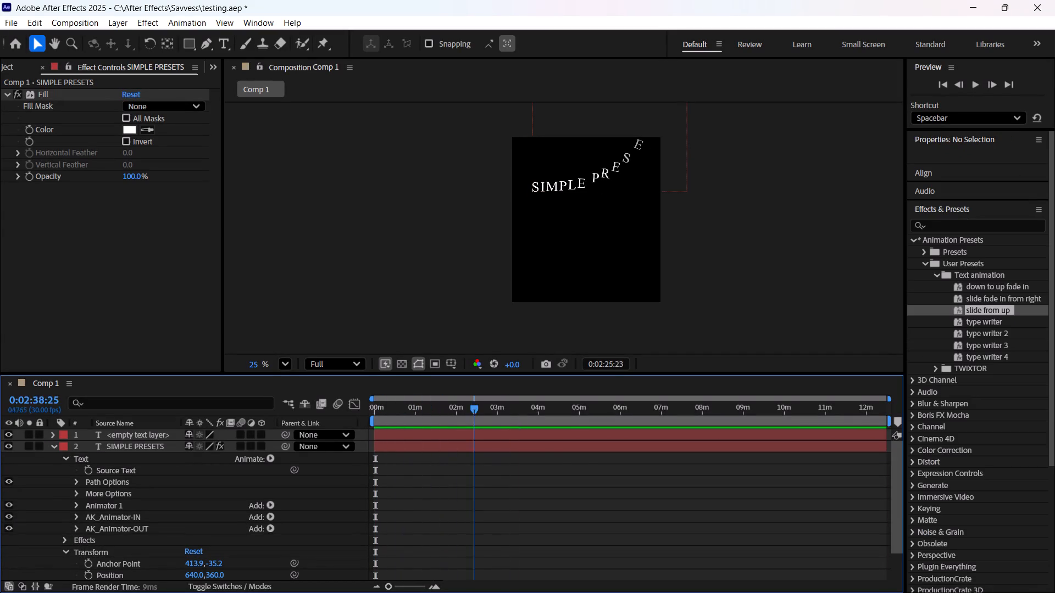
pyautogui.moveTo(497, 430); pyautogui.dragTo(582, 447)
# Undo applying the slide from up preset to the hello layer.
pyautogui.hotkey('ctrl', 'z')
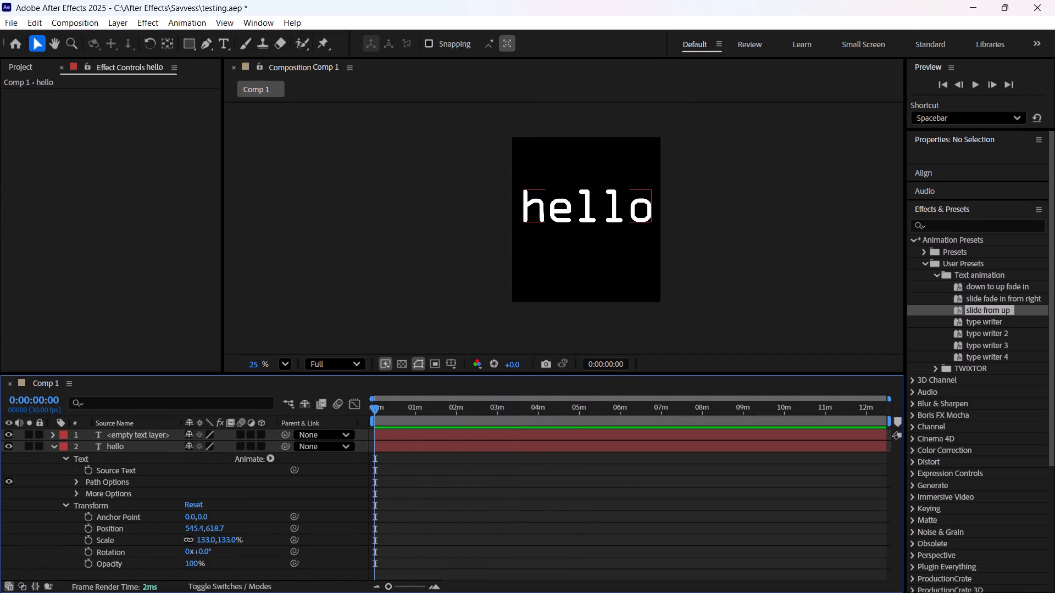
# With the playhead at 0:00:00:00, apply the slide from up preset to the hello layer again.
pyautogui.moveTo(384, 410); pyautogui.dragTo(386, 417)
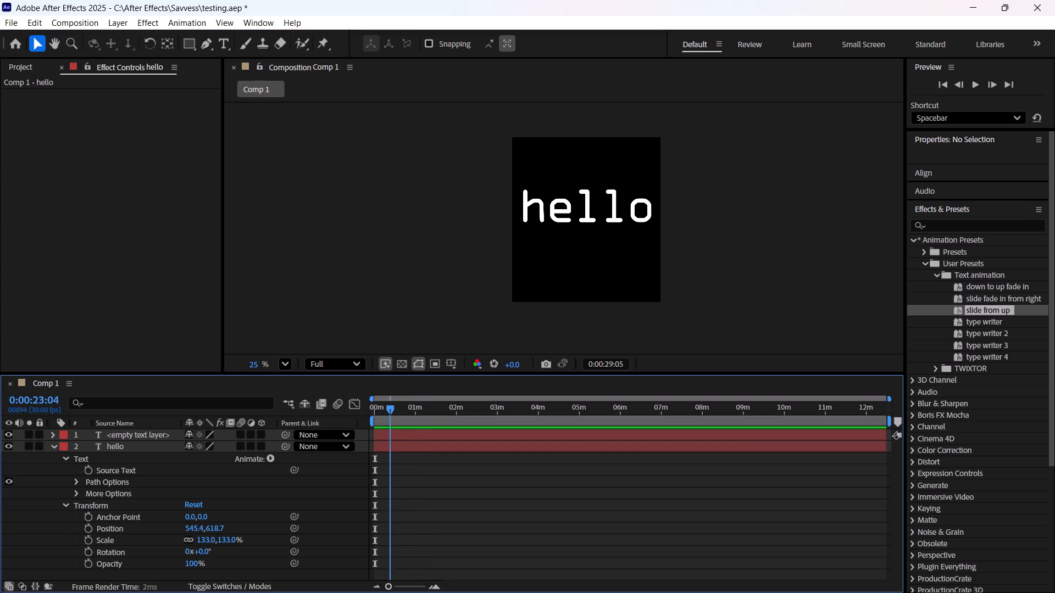
pyautogui.moveTo(386, 417); pyautogui.dragTo(360, 417)
pyautogui.click(420, 448)
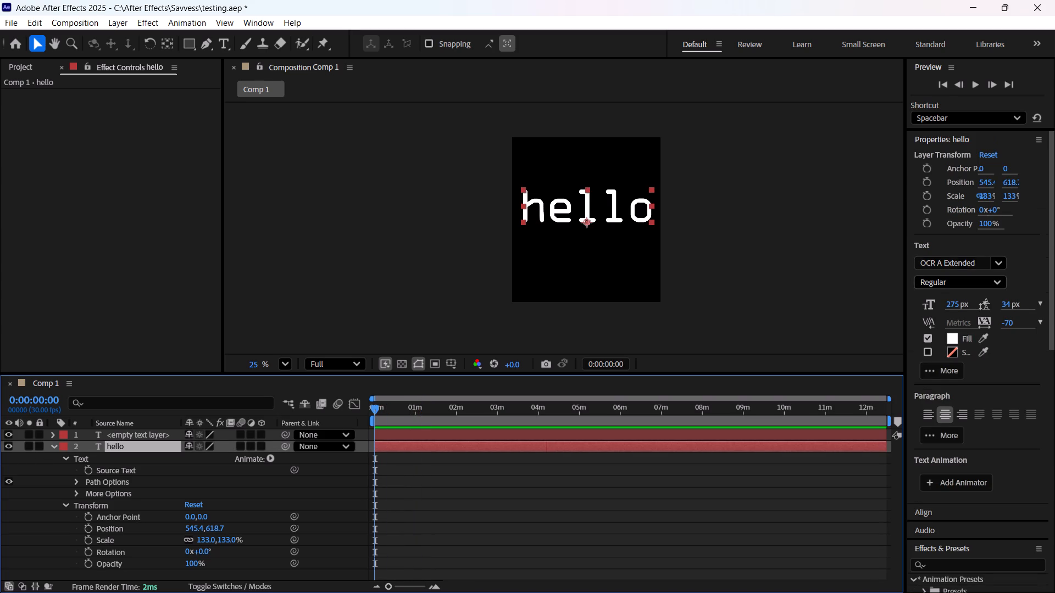
pyautogui.click(604, 512)
pyautogui.click(453, 449)
pyautogui.scroll(-2, 1013, 402)
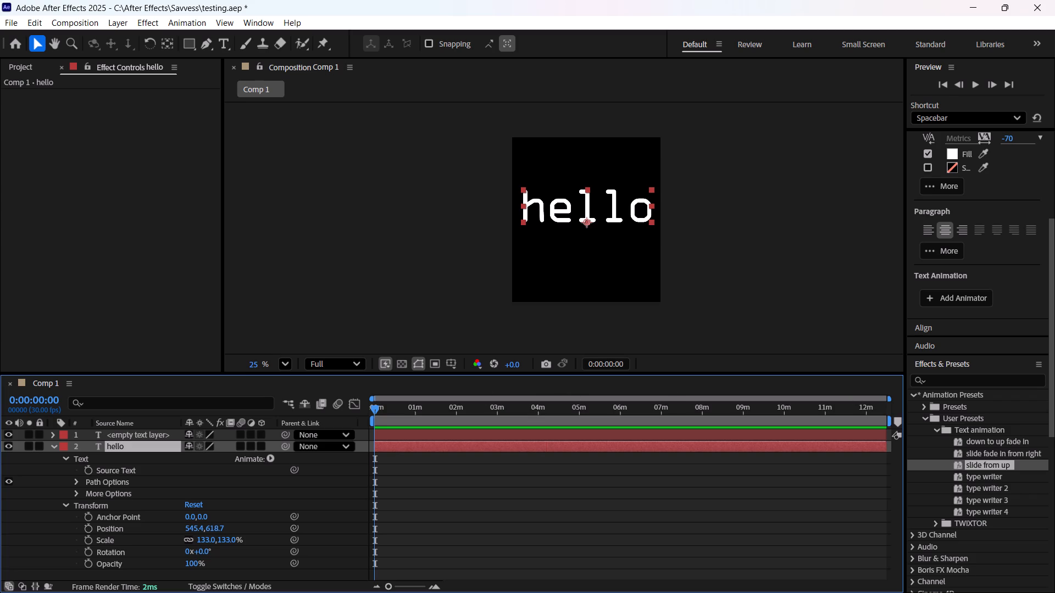
pyautogui.moveTo(889, 400); pyautogui.dragTo(445, 398)
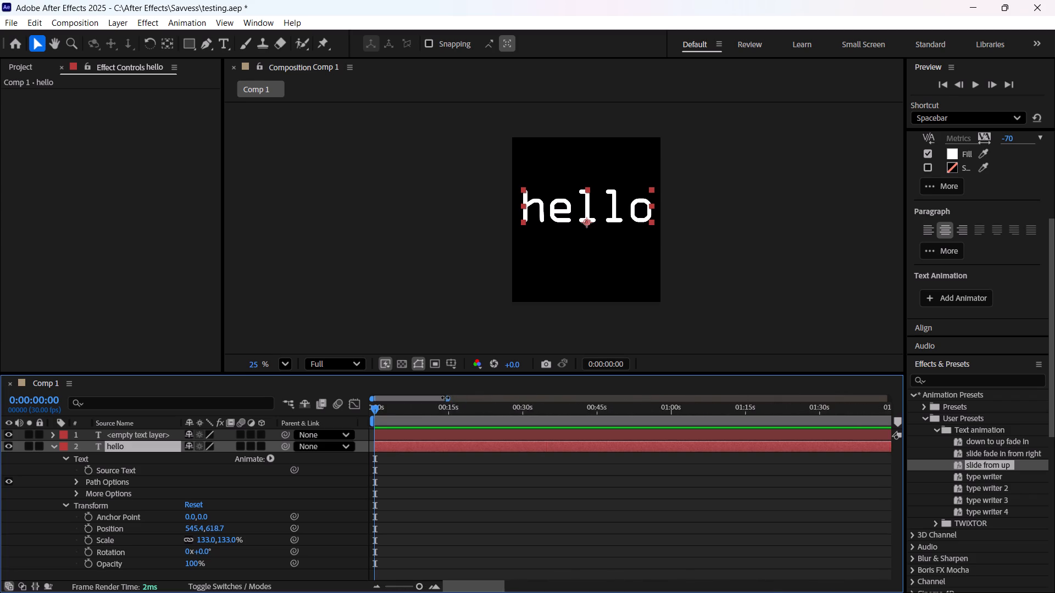
pyautogui.moveTo(445, 398); pyautogui.dragTo(403, 389)
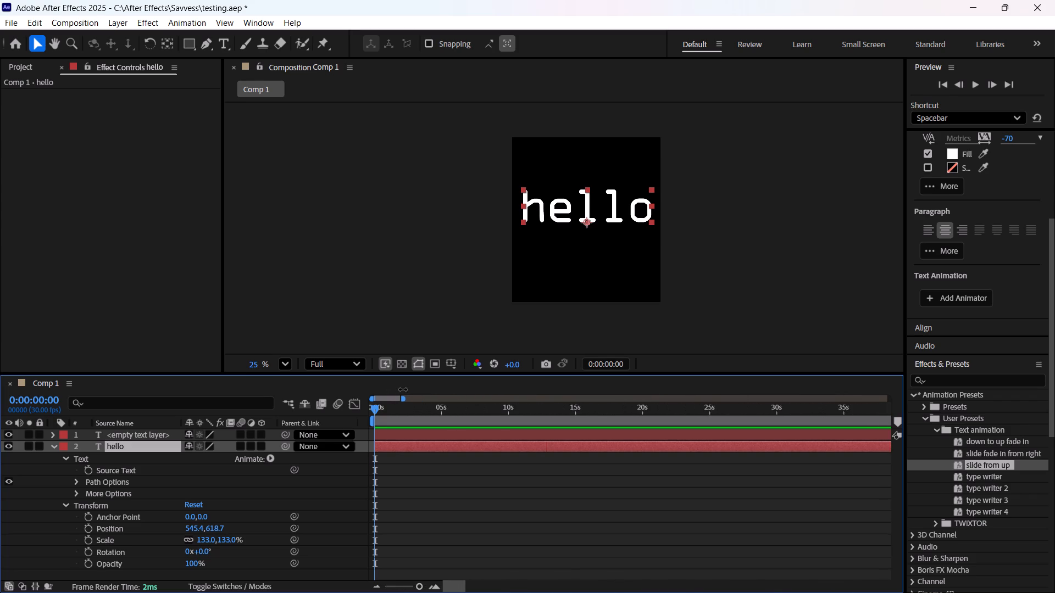
pyautogui.moveTo(403, 389); pyautogui.dragTo(399, 387)
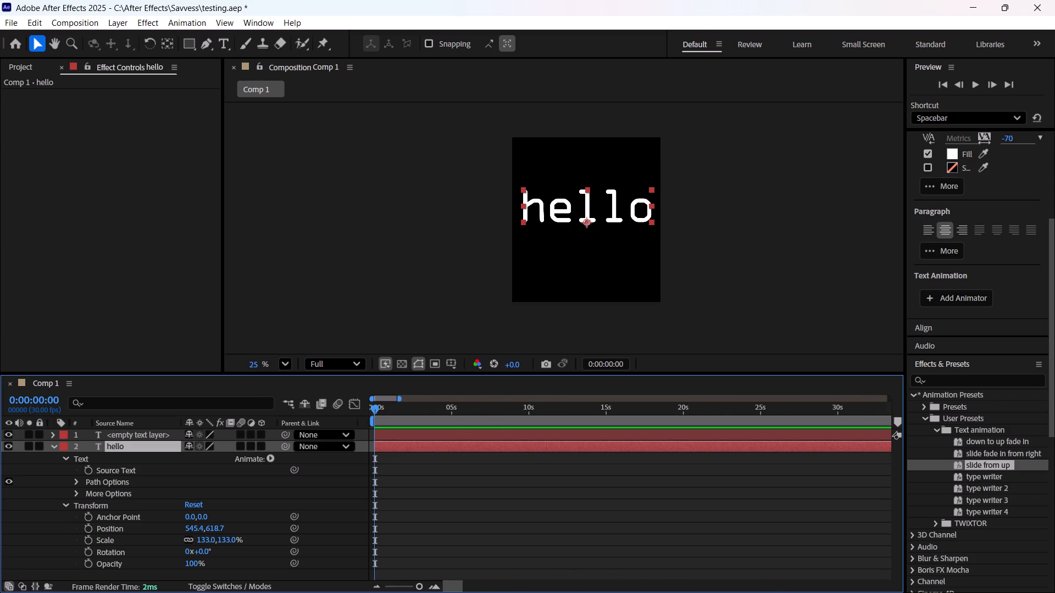
pyautogui.moveTo(987, 463); pyautogui.dragTo(442, 446)
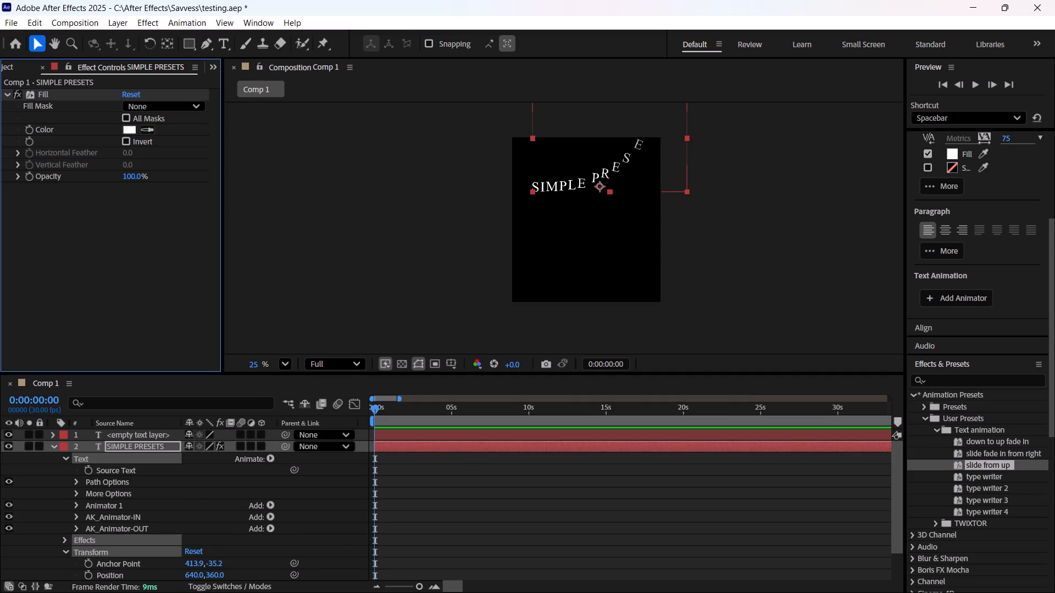
# Scrub through the first seconds of Comp 1 to check the text animation and return to the start.
pyautogui.moveTo(374, 411); pyautogui.dragTo(390, 434)
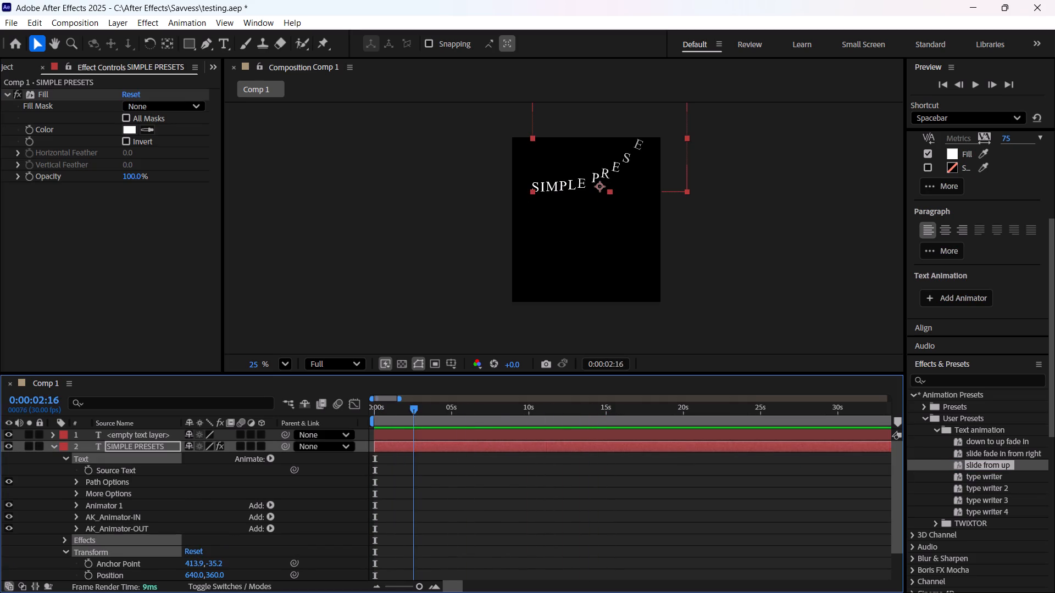
pyautogui.moveTo(390, 434); pyautogui.dragTo(393, 437)
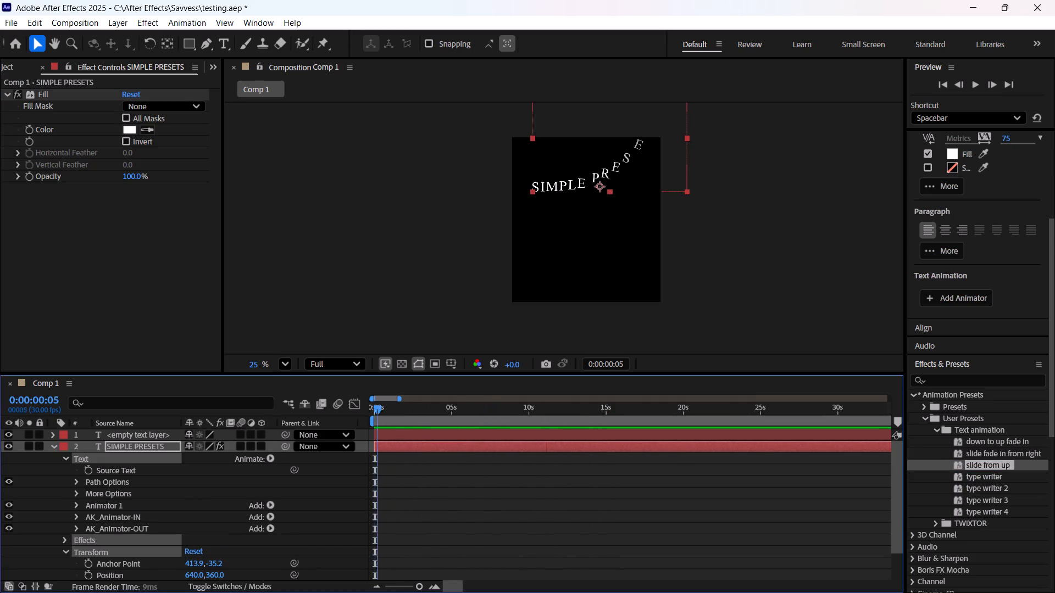
pyautogui.moveTo(393, 437); pyautogui.dragTo(349, 437)
# Collapse the Text and Transform property groups of the SIMPLE PRESETS layer.
pyautogui.scroll(-6, 231, 487)
pyautogui.scroll(4, 230, 487)
pyautogui.click(66, 456)
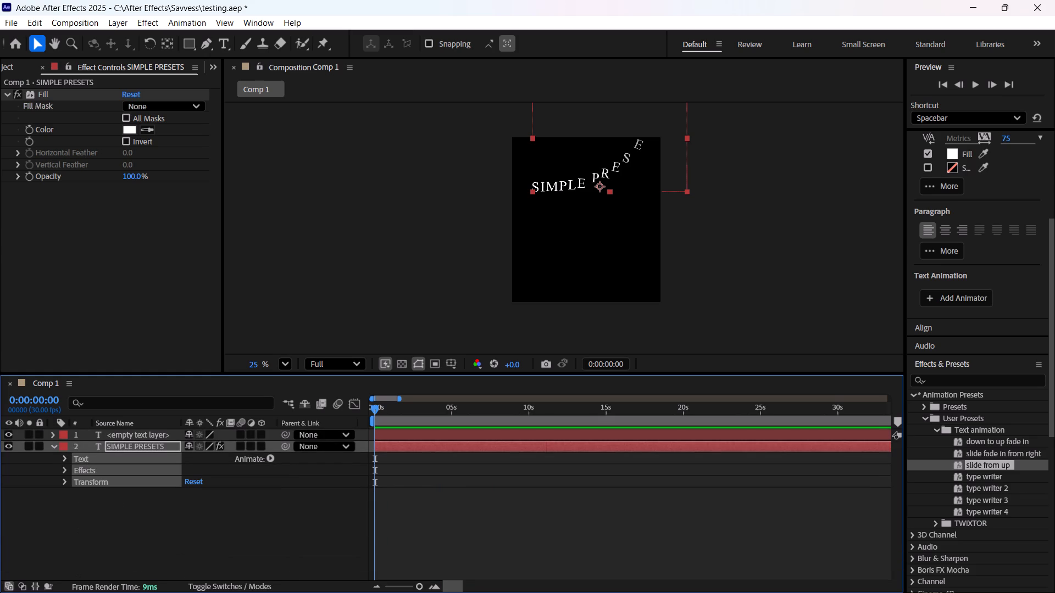
# Scrub the start of Comp 1, return to 0:00:00:00 and play a short preview of the SIMPLE PRESETS text animation.
pyautogui.moveTo(383, 413); pyautogui.dragTo(388, 411)
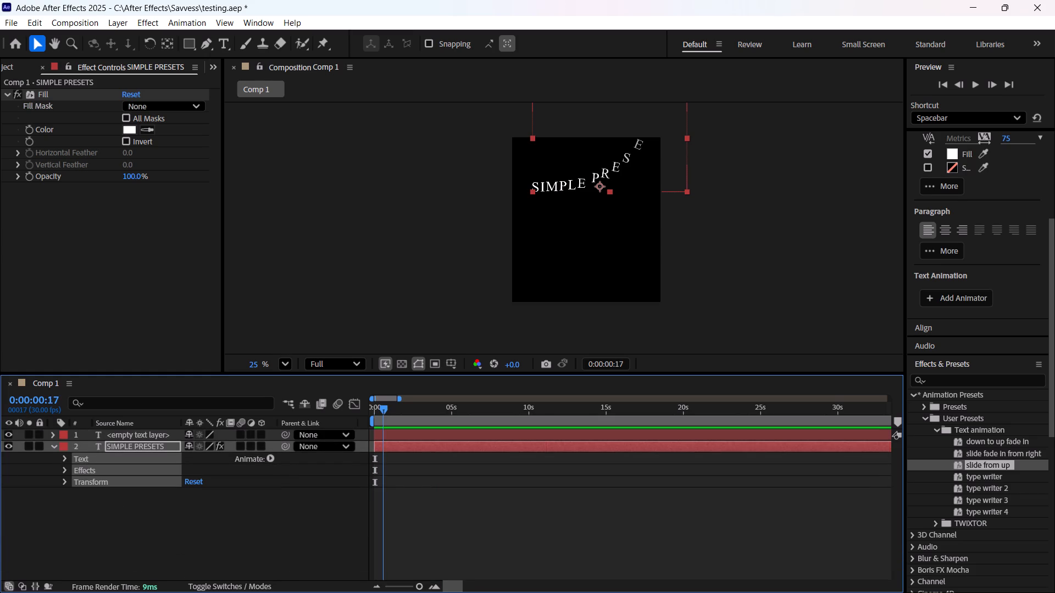
pyautogui.moveTo(388, 411); pyautogui.dragTo(308, 415)
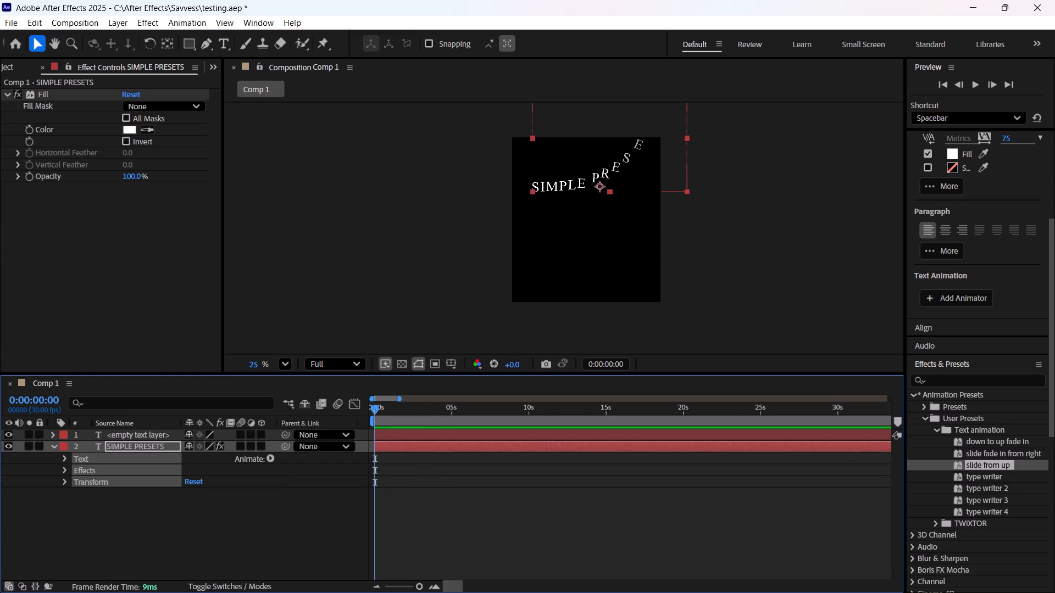
pyautogui.moveTo(378, 414); pyautogui.dragTo(301, 425)
pyautogui.moveTo(301, 425); pyautogui.dragTo(284, 425)
pyautogui.press('space')
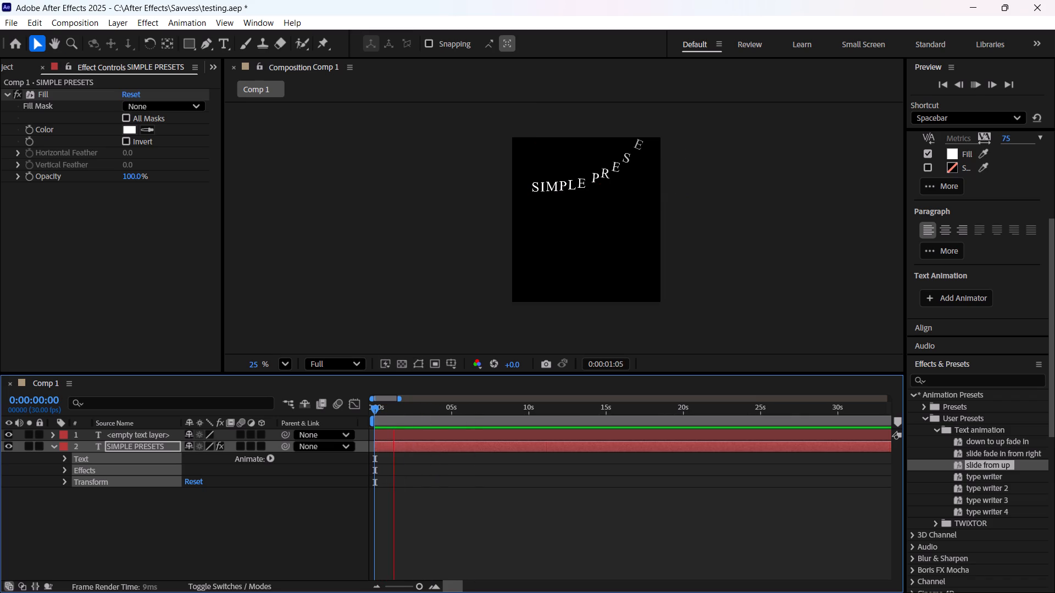
pyautogui.press('space')
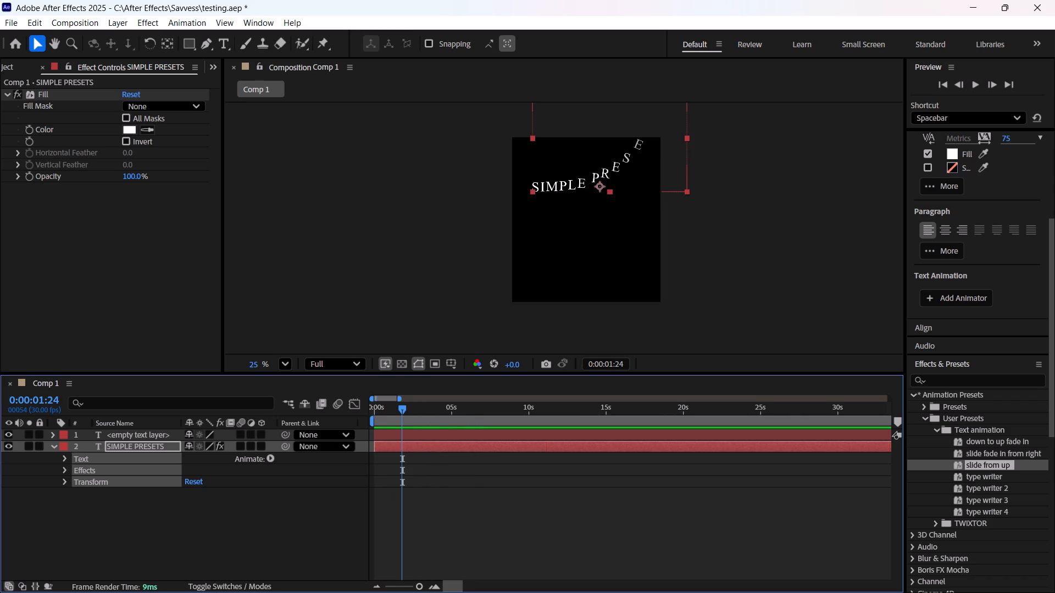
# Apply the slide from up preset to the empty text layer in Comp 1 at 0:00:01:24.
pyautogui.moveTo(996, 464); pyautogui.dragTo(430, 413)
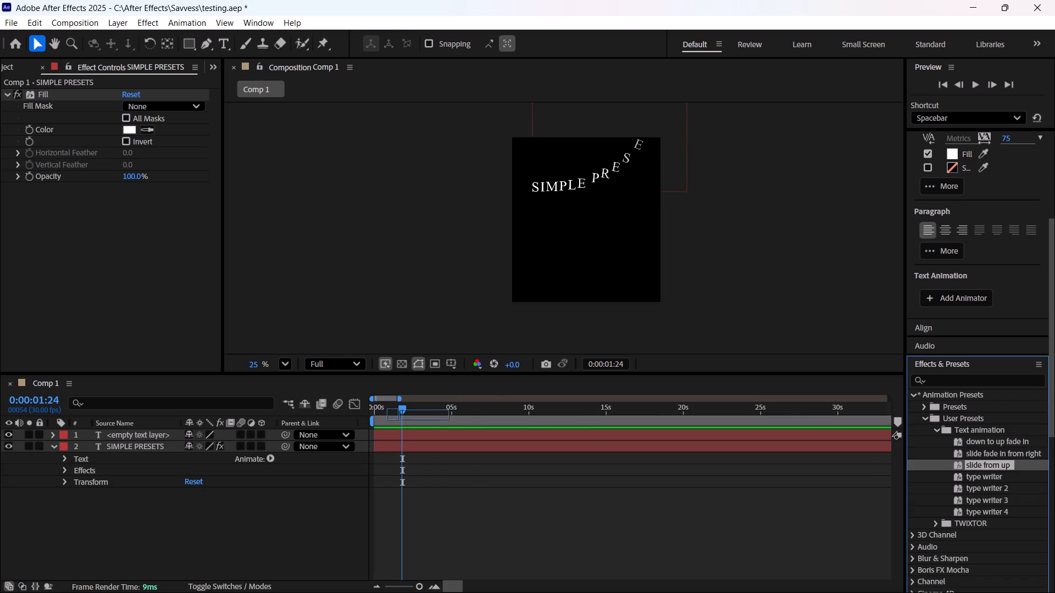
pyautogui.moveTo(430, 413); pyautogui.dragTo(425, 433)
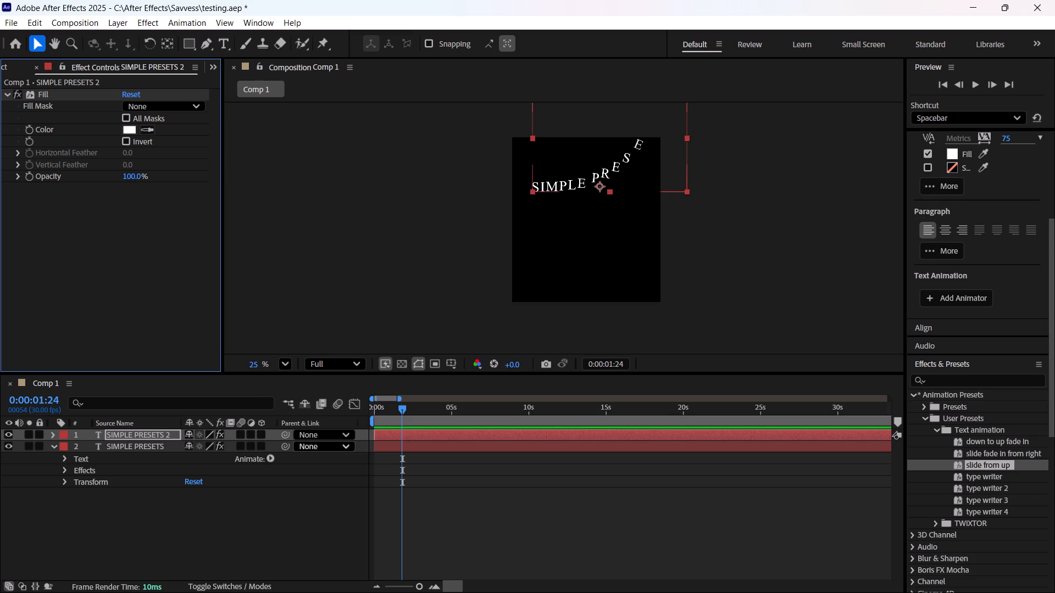
# Delete the lower SIMPLE PRESETS text layer from Comp 1.
pyautogui.click(407, 450)
pyautogui.press('Delete')
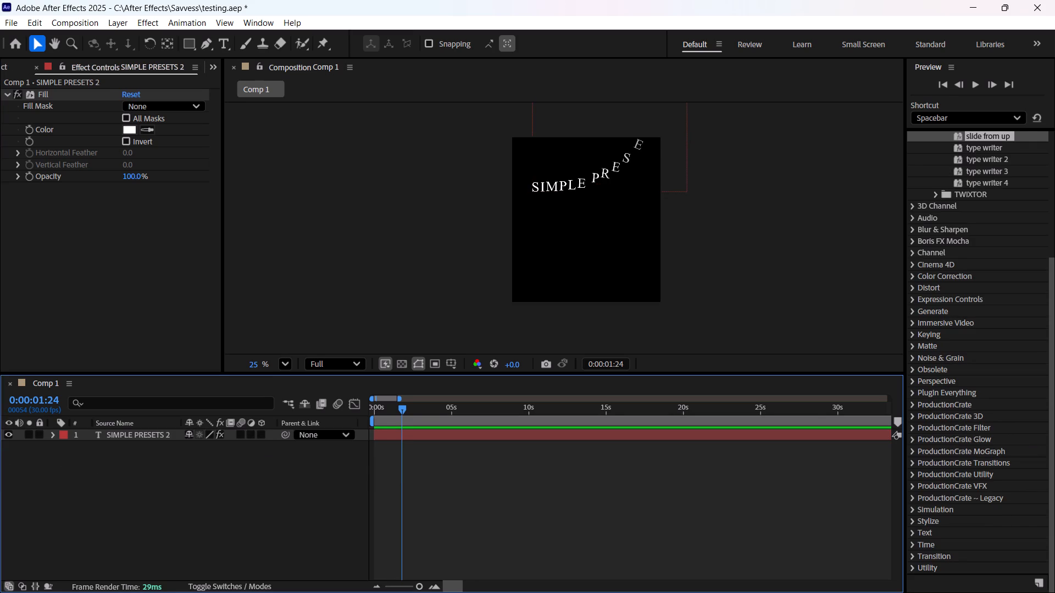
# Preview Comp 1 from 0:00:00:00 to check the SIMPLE PRESETS 2 text animation, stopping playback at about 14 seconds.
pyautogui.moveTo(394, 417); pyautogui.dragTo(371, 419)
pyautogui.press('space')
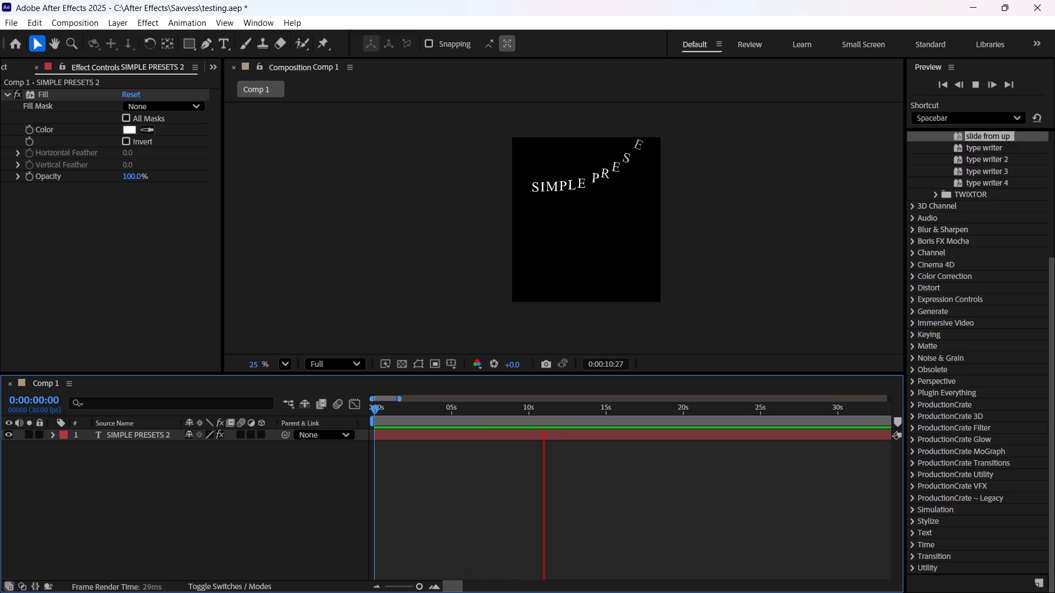
pyautogui.moveTo(531, 437); pyautogui.dragTo(455, 432)
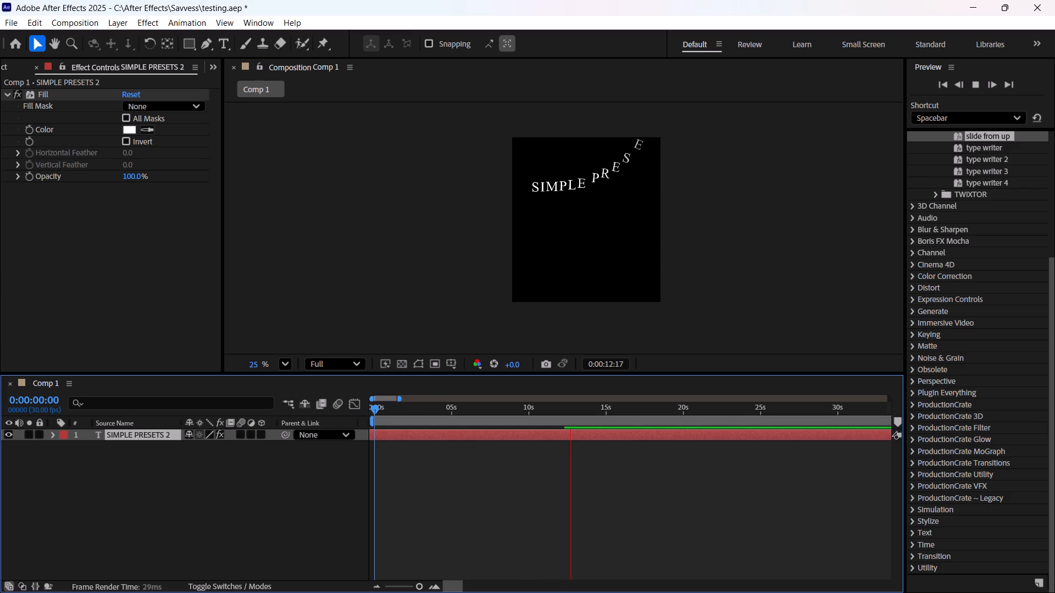
pyautogui.click(981, 86)
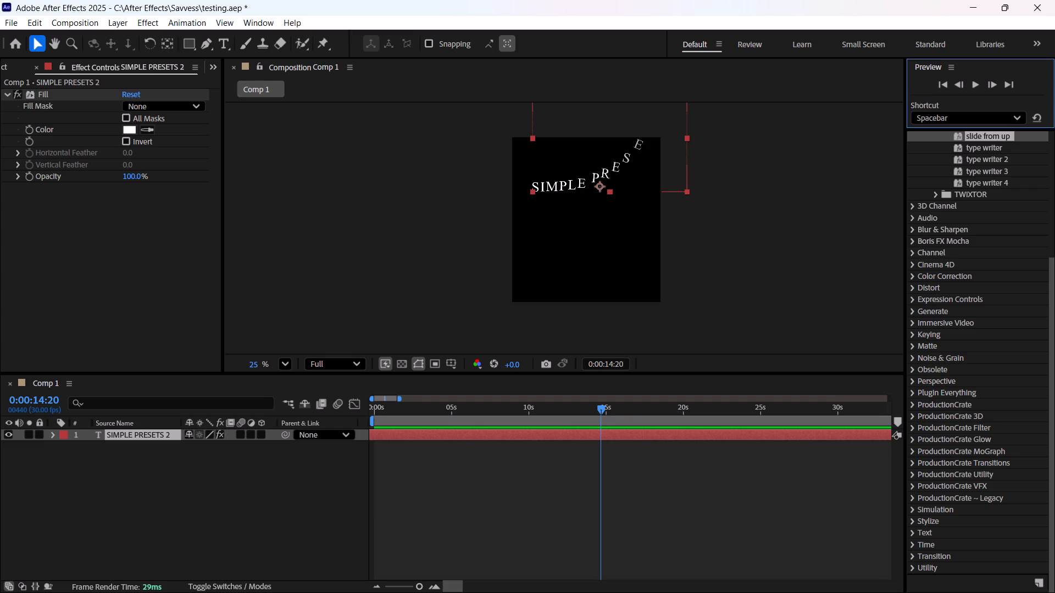
# Delete the SIMPLE PRESETS 2 text layer from Comp 1.
pyautogui.click(458, 435)
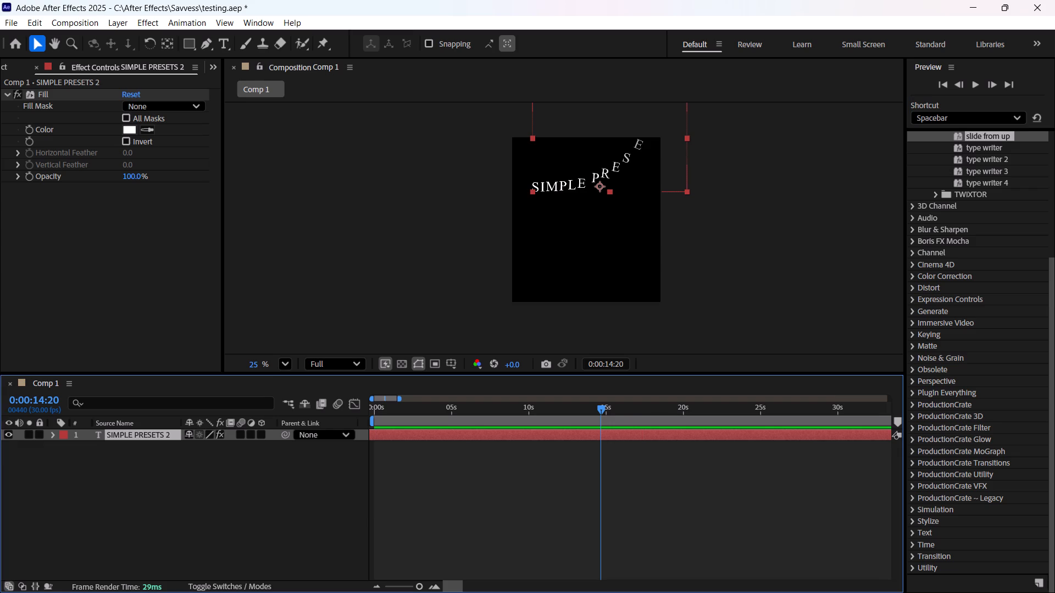
pyautogui.press('Delete')
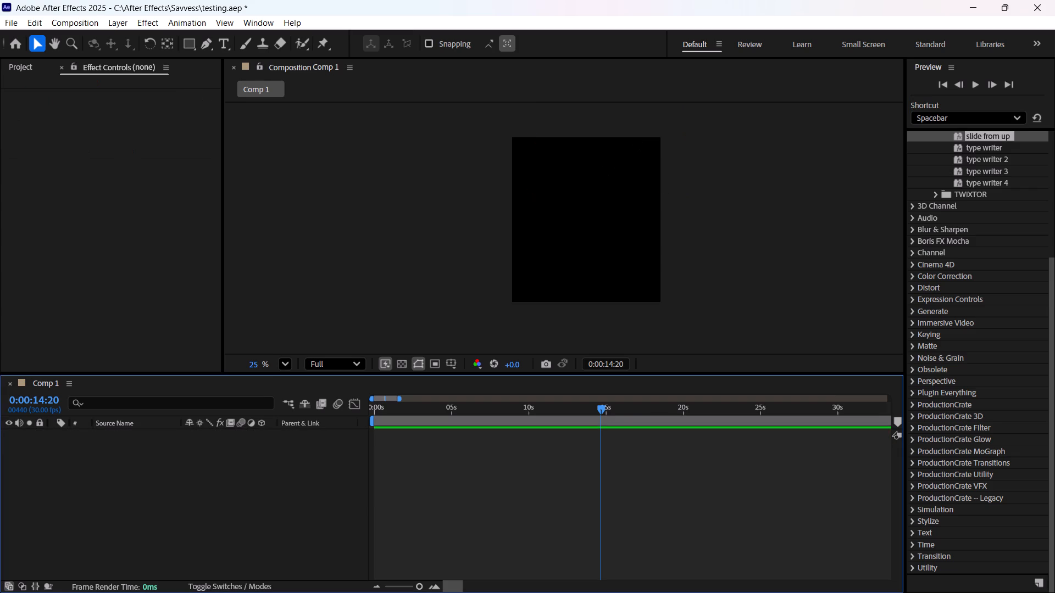
# Open the most recently used Text Animation Presets PP project, accepting the font substitution and version conversion.
pyautogui.click(14, 27)
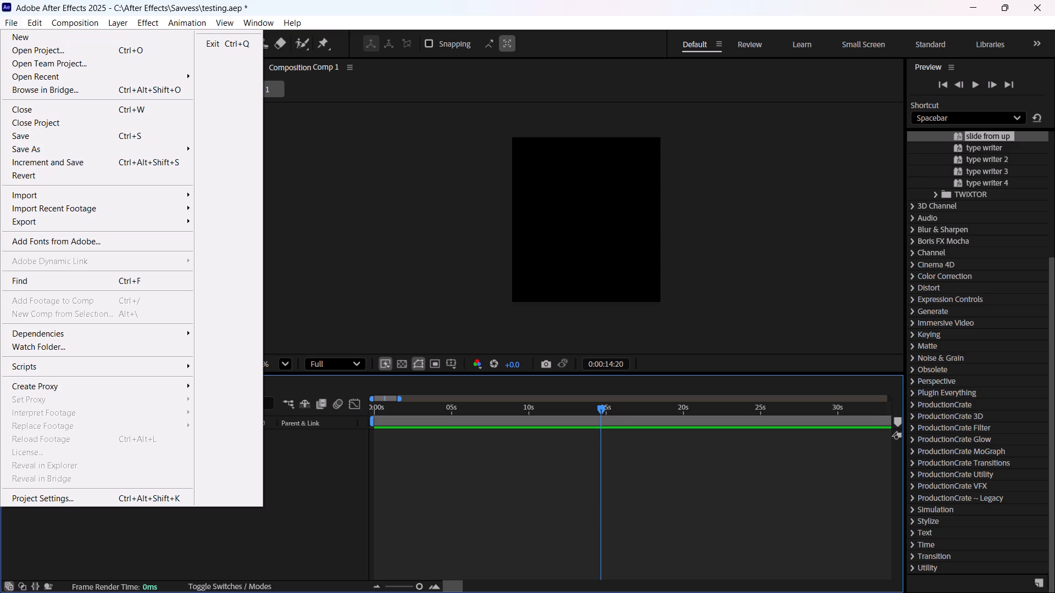
pyautogui.click(464, 186)
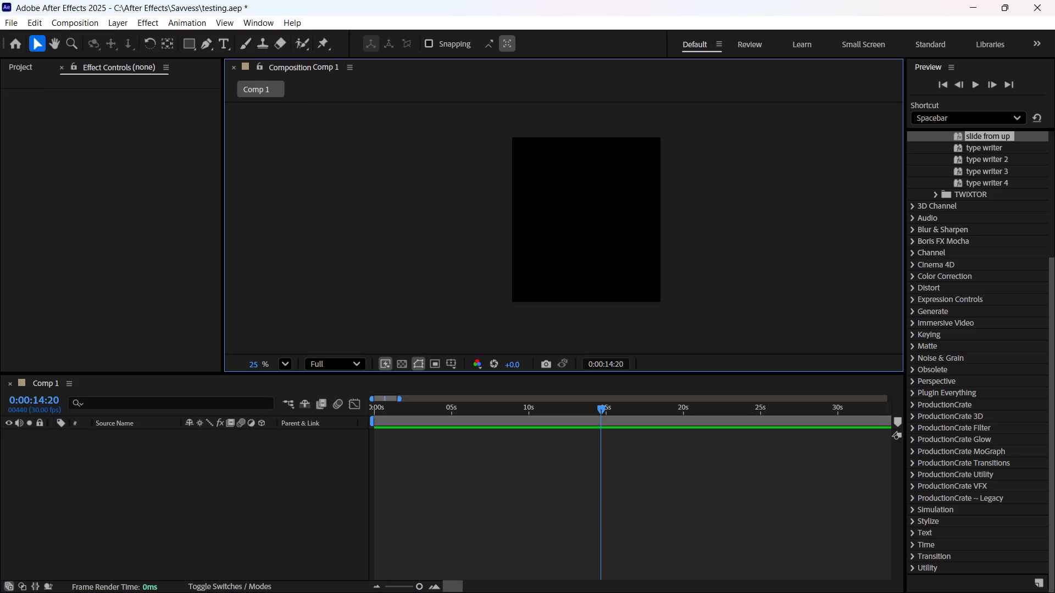
pyautogui.click(9, 45)
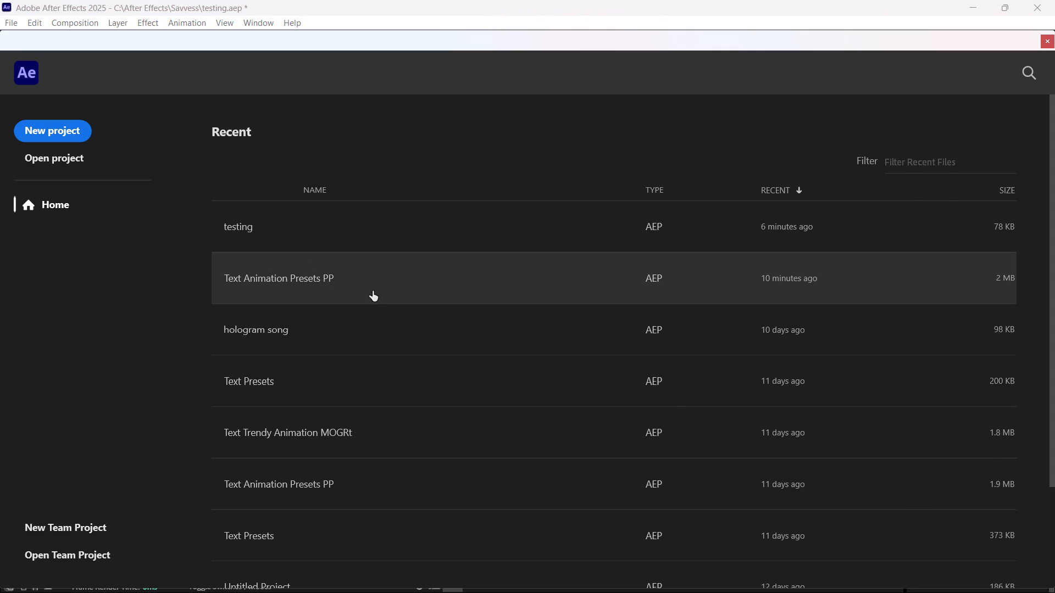
pyautogui.click(373, 291)
pyautogui.click(547, 342)
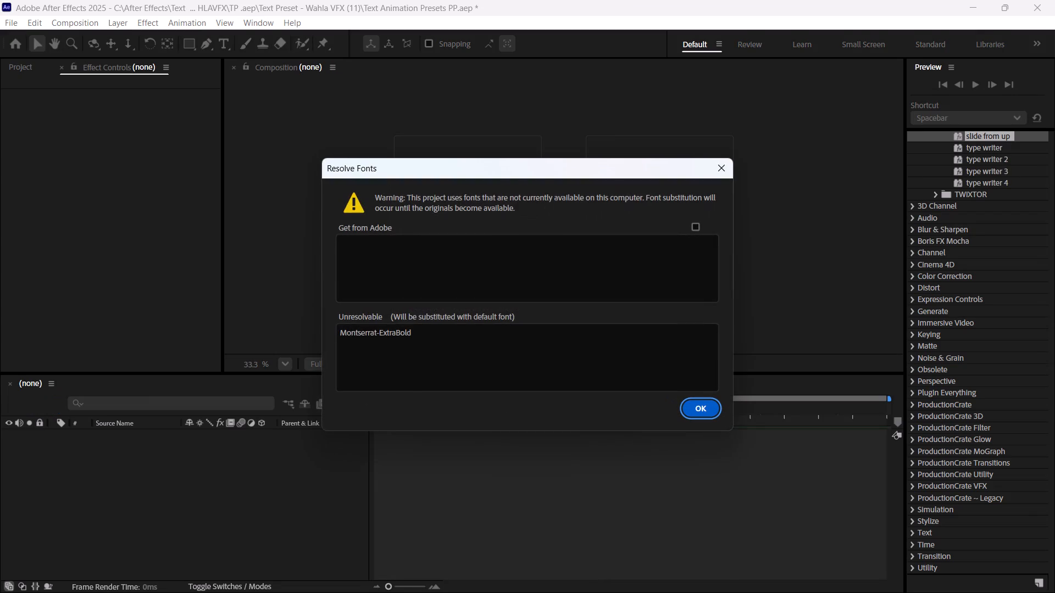
pyautogui.click(693, 404)
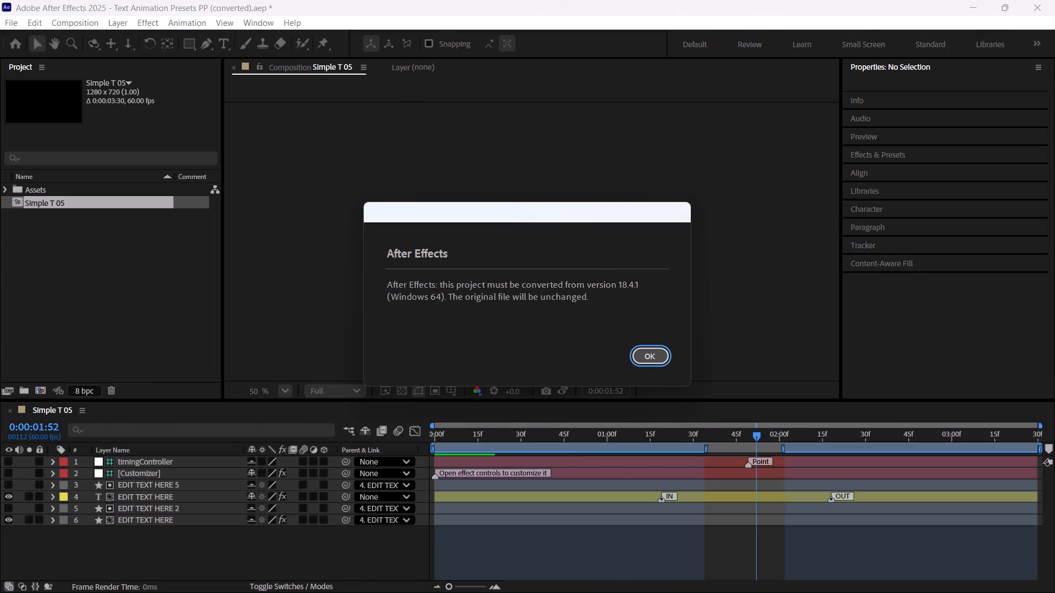
pyautogui.click(641, 366)
pyautogui.click(666, 354)
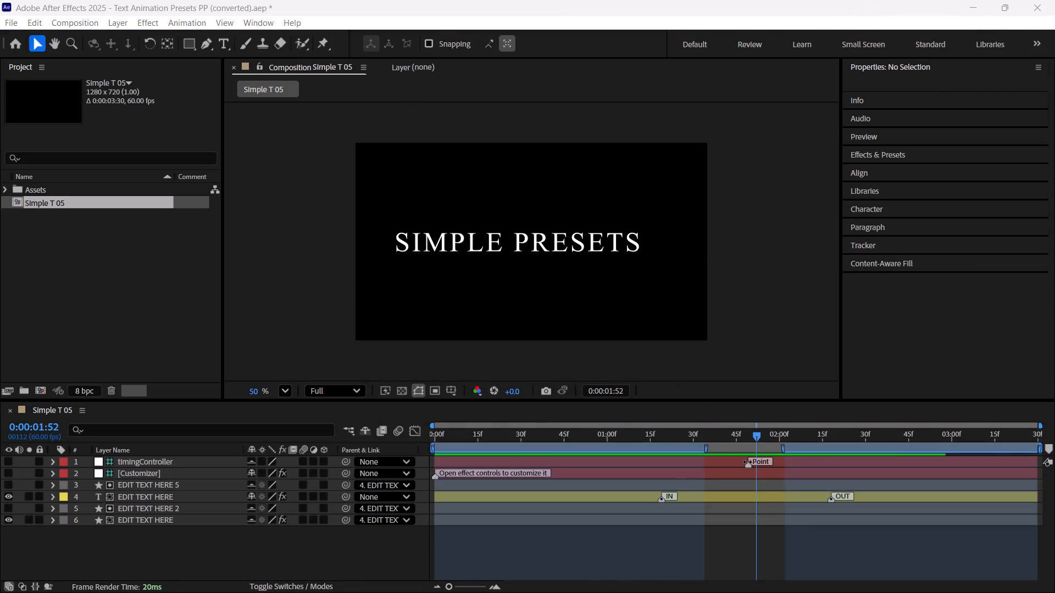
# Scrub the Simple T 05 composition from its start through the first second to examine how the text animates in.
pyautogui.moveTo(753, 440); pyautogui.dragTo(437, 433)
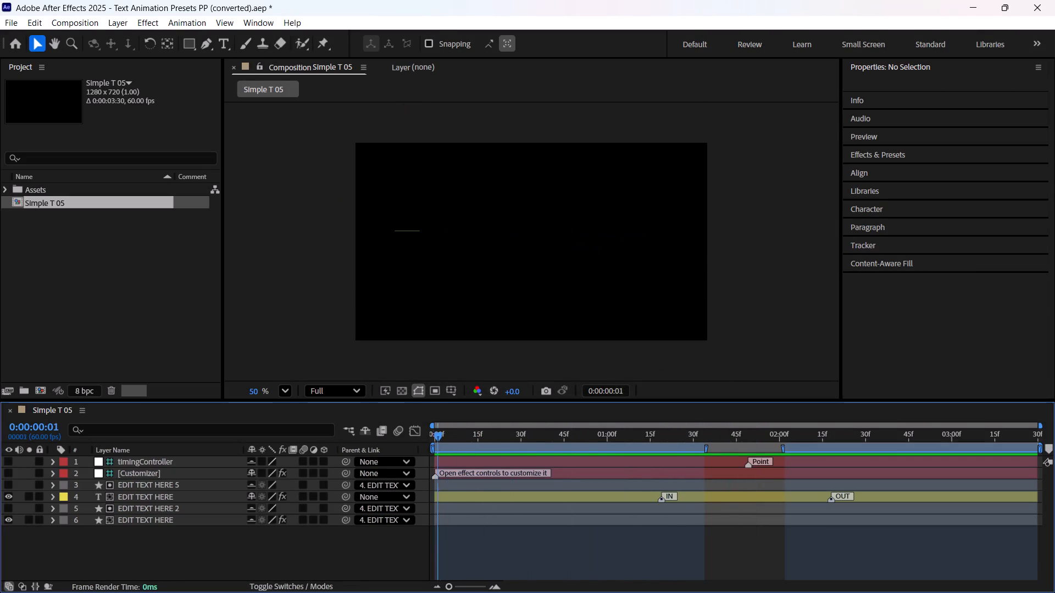
pyautogui.moveTo(437, 433); pyautogui.dragTo(559, 451)
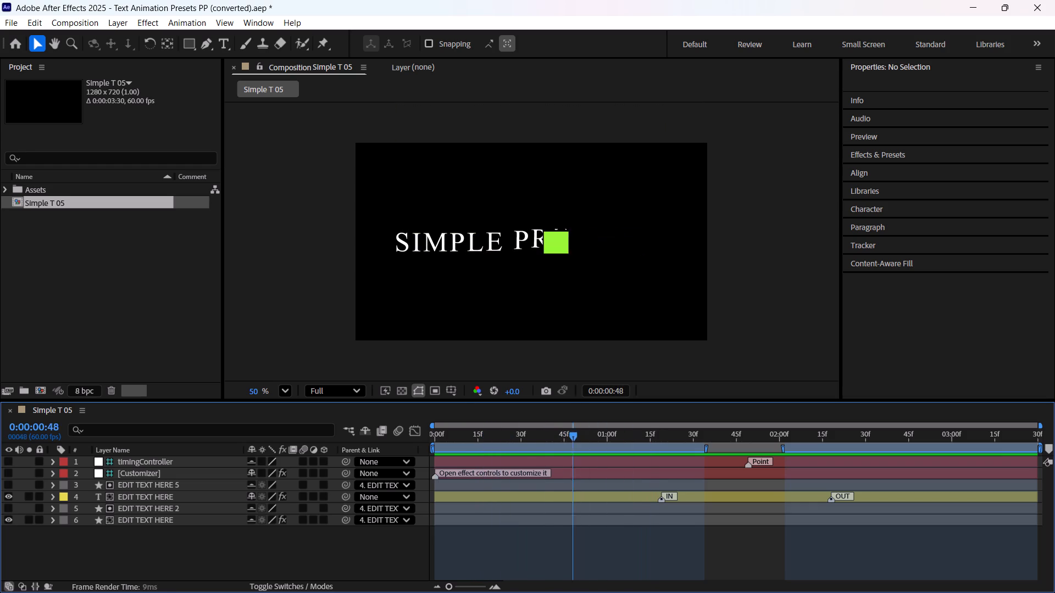
pyautogui.moveTo(559, 451); pyautogui.dragTo(543, 452)
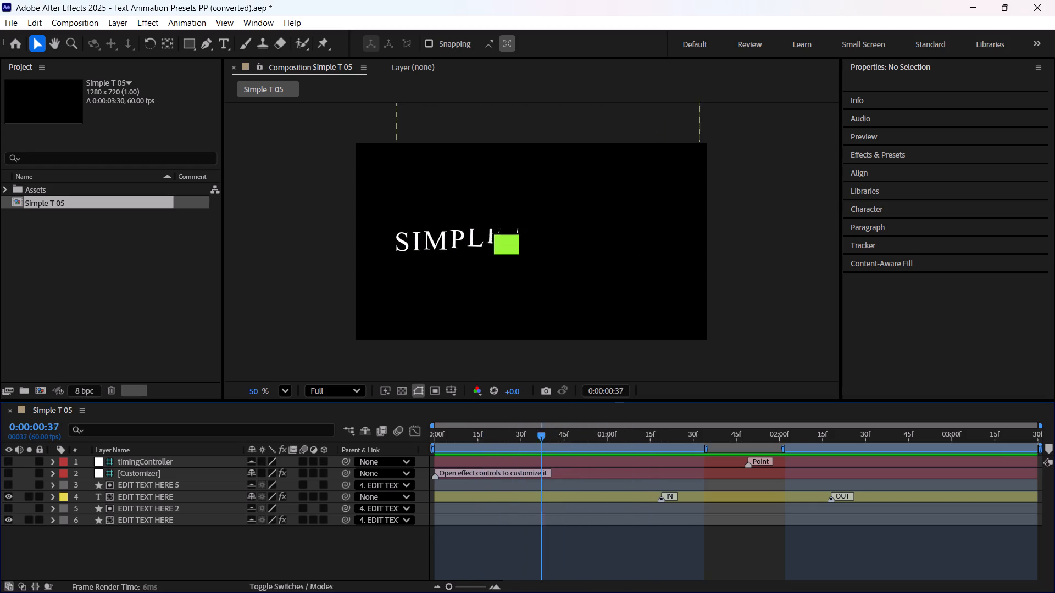
pyautogui.moveTo(543, 452); pyautogui.dragTo(538, 461)
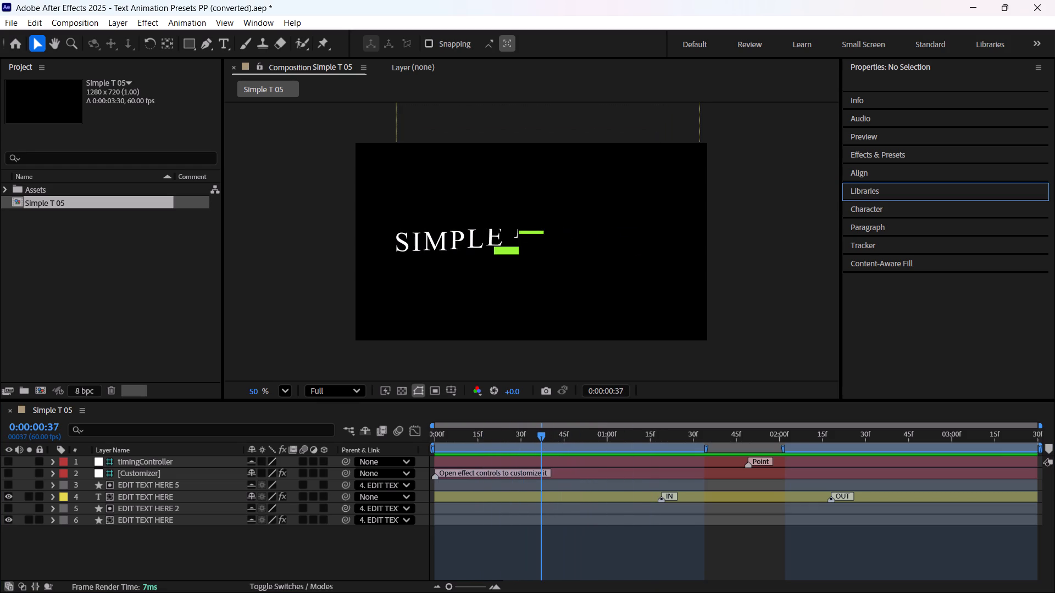
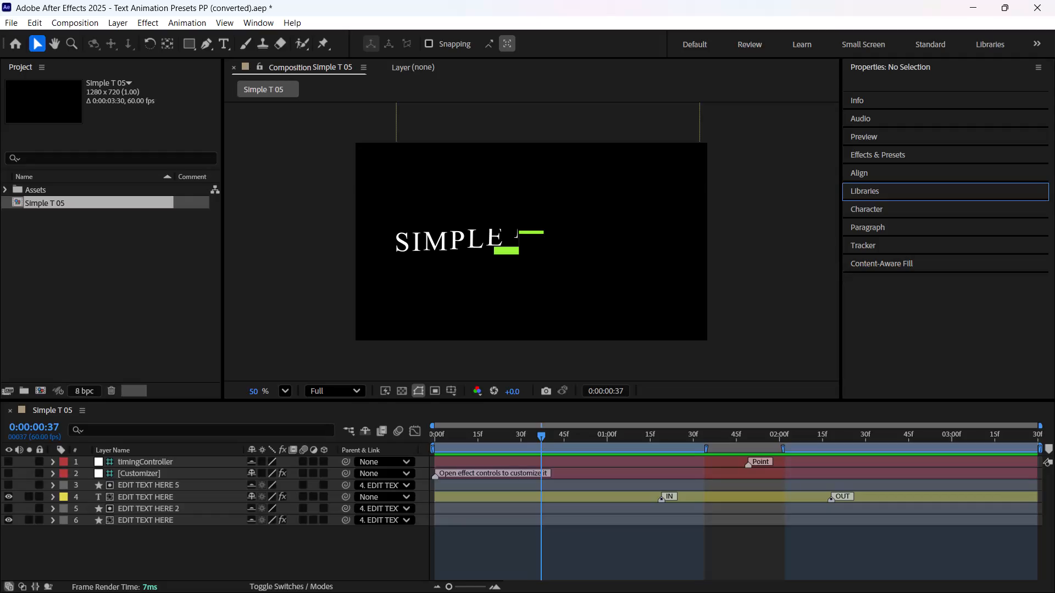
# Scrub back and forth through the first half second of Simple T 05 to examine the text and green box animation.
pyautogui.moveTo(535, 438); pyautogui.dragTo(458, 438)
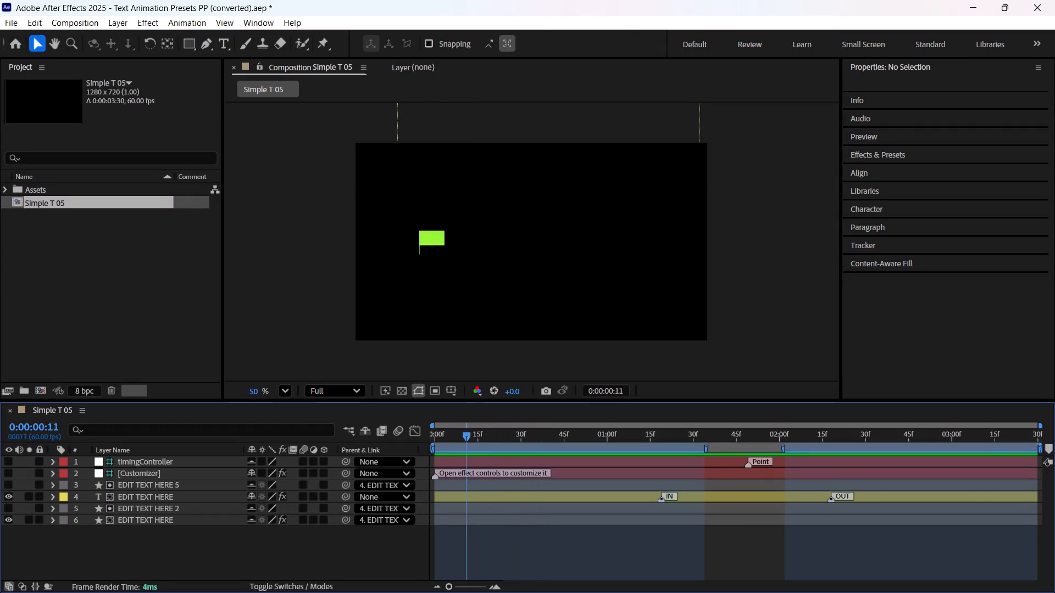
pyautogui.moveTo(458, 438); pyautogui.dragTo(455, 442)
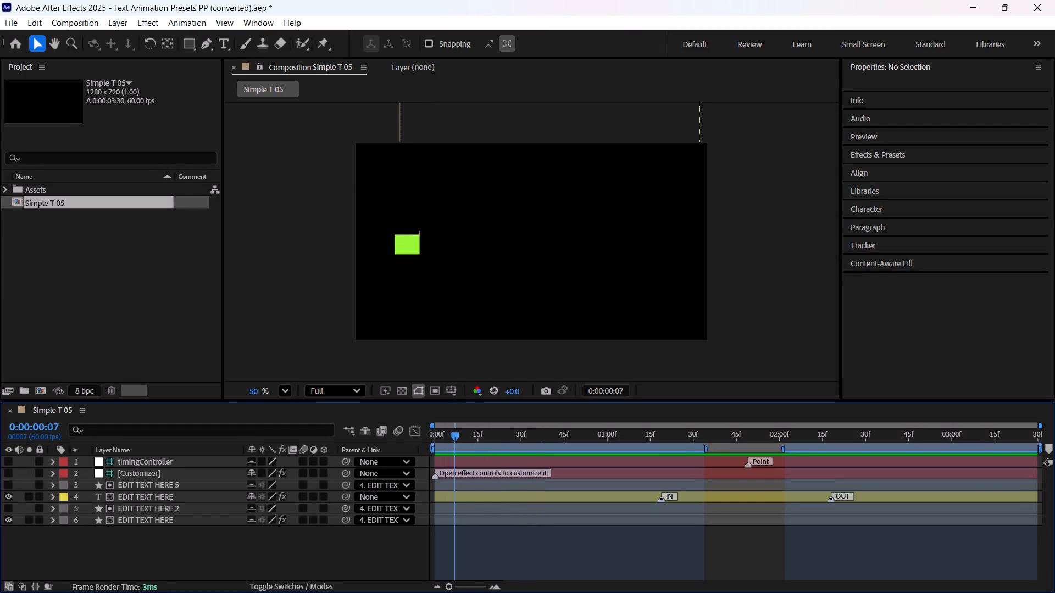
pyautogui.moveTo(455, 442); pyautogui.dragTo(524, 443)
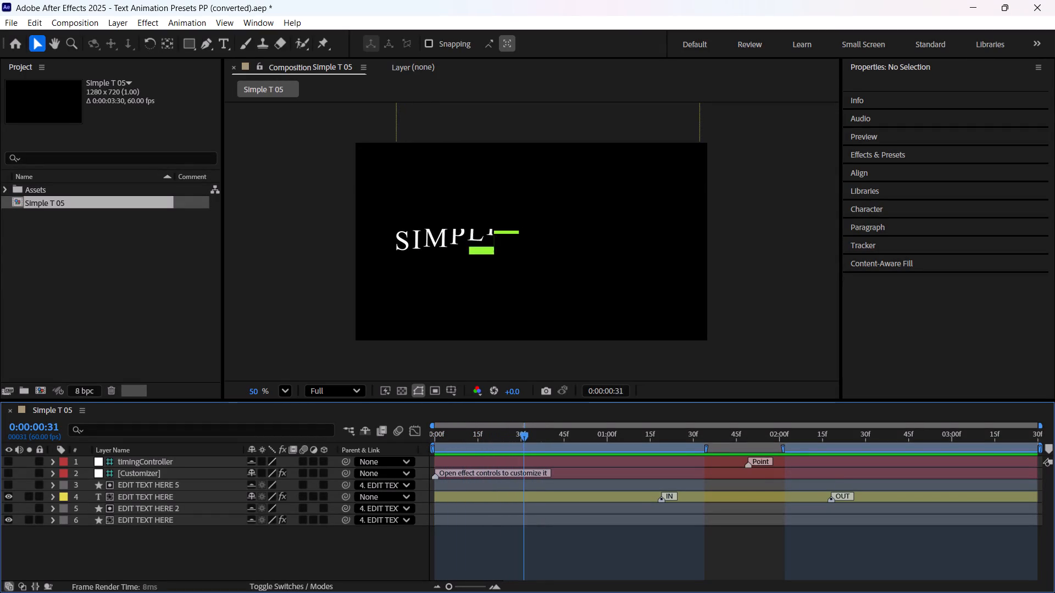
pyautogui.moveTo(524, 443); pyautogui.dragTo(474, 444)
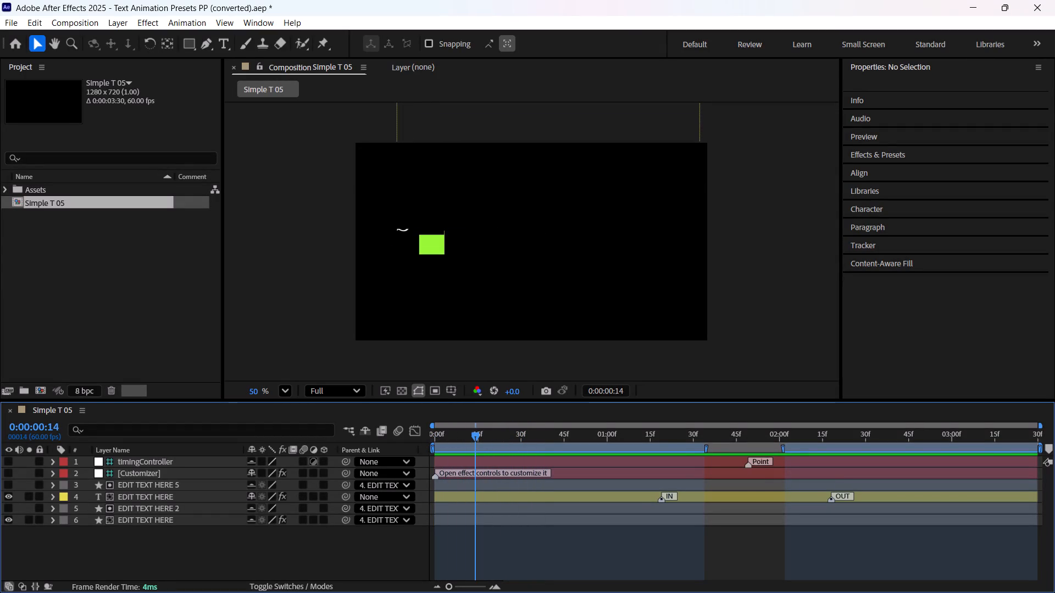
# Expand the timingController and [Customizer] layers to examine their property groups.
pyautogui.click(194, 463)
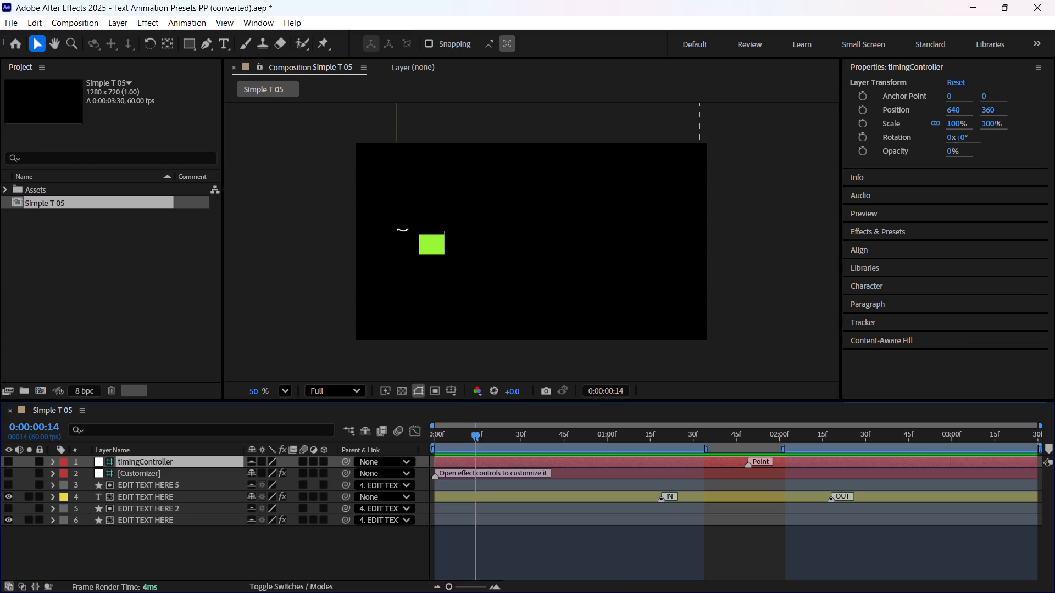
pyautogui.click(51, 461)
pyautogui.click(102, 475)
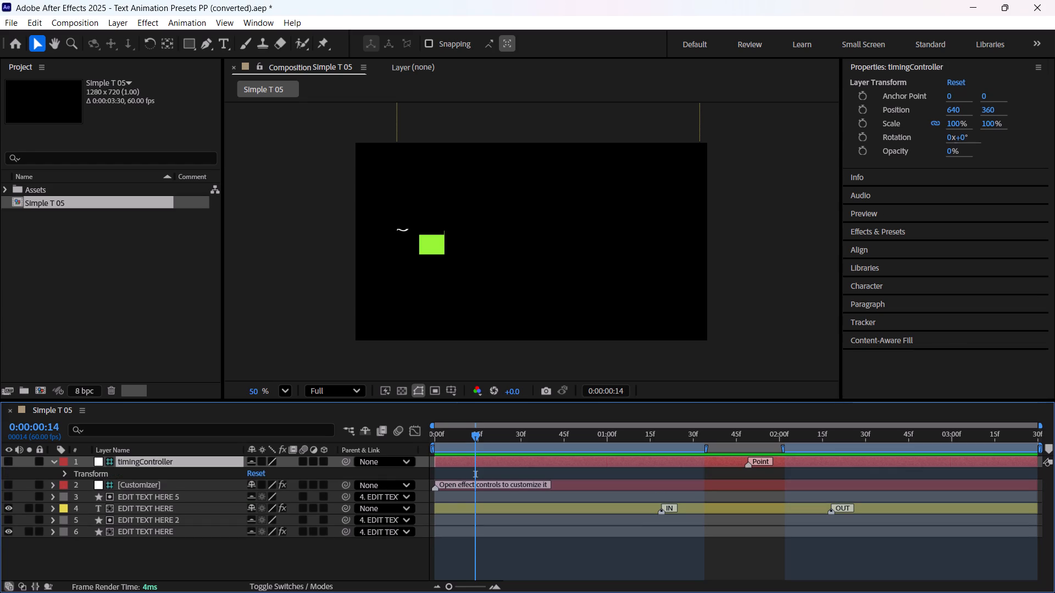
pyautogui.click(476, 440)
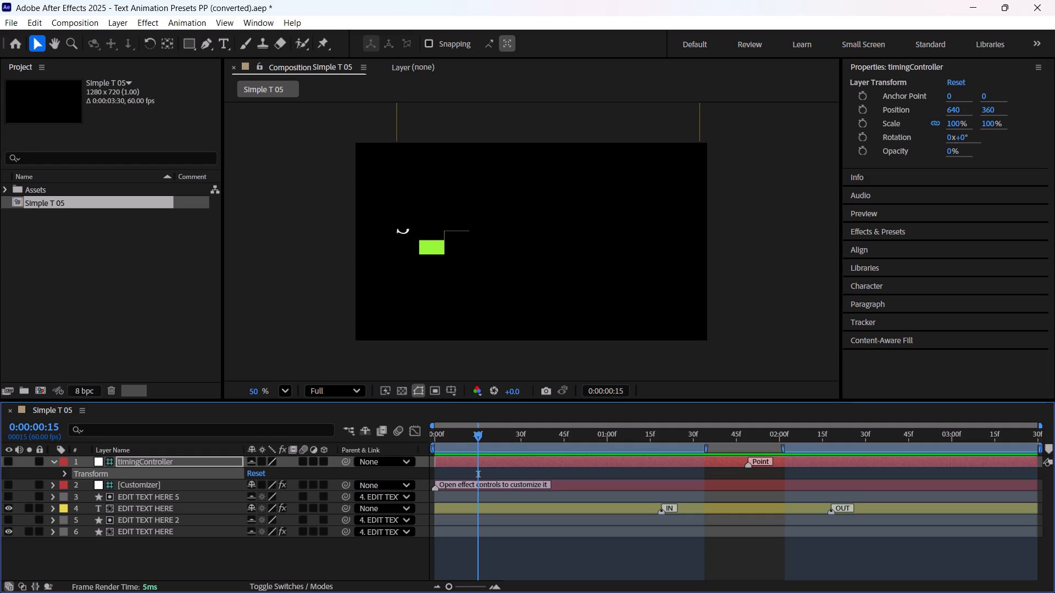
pyautogui.click(54, 485)
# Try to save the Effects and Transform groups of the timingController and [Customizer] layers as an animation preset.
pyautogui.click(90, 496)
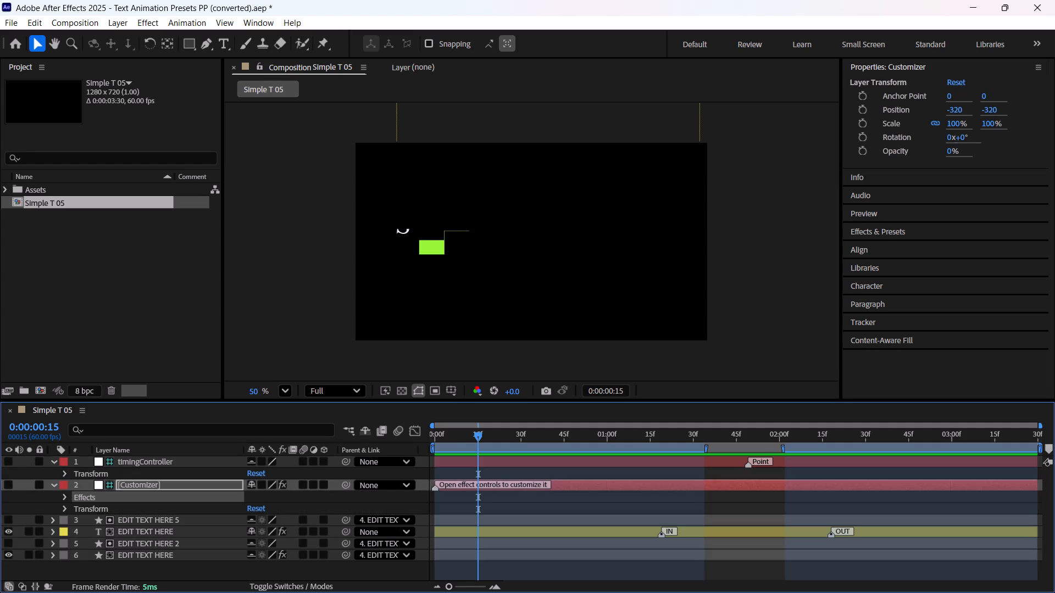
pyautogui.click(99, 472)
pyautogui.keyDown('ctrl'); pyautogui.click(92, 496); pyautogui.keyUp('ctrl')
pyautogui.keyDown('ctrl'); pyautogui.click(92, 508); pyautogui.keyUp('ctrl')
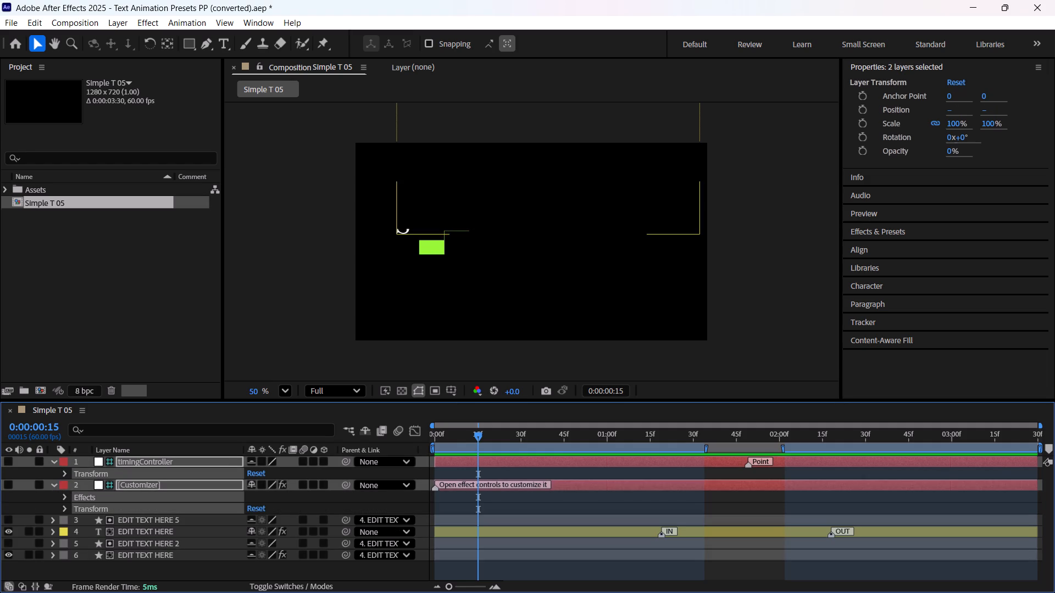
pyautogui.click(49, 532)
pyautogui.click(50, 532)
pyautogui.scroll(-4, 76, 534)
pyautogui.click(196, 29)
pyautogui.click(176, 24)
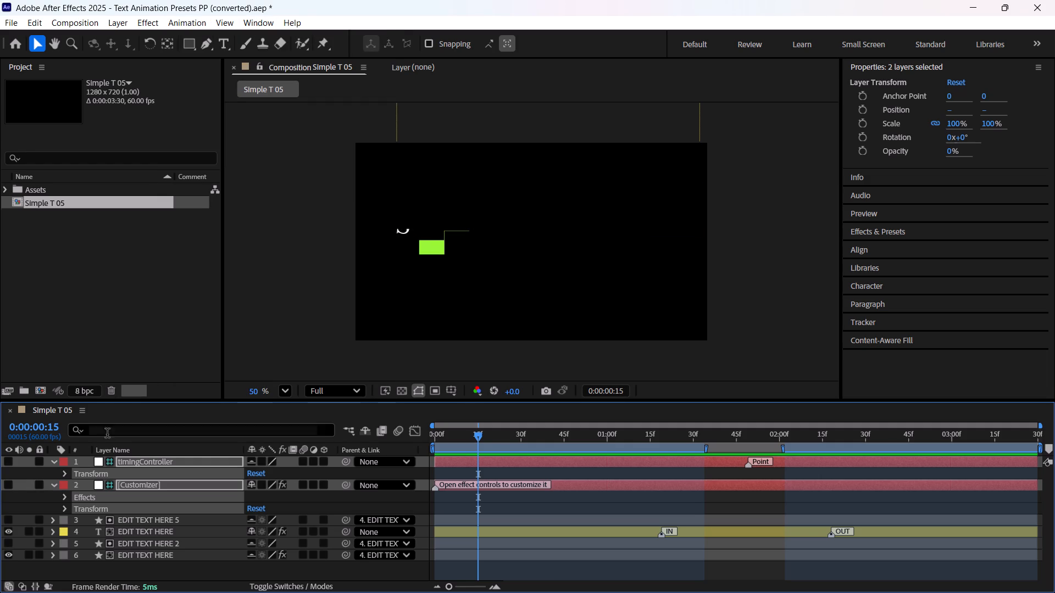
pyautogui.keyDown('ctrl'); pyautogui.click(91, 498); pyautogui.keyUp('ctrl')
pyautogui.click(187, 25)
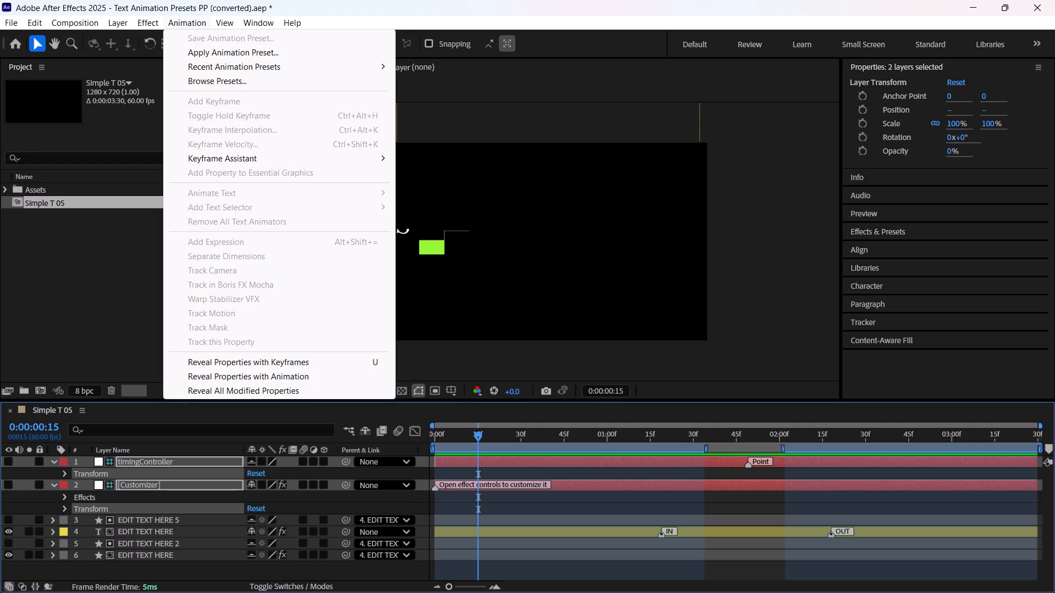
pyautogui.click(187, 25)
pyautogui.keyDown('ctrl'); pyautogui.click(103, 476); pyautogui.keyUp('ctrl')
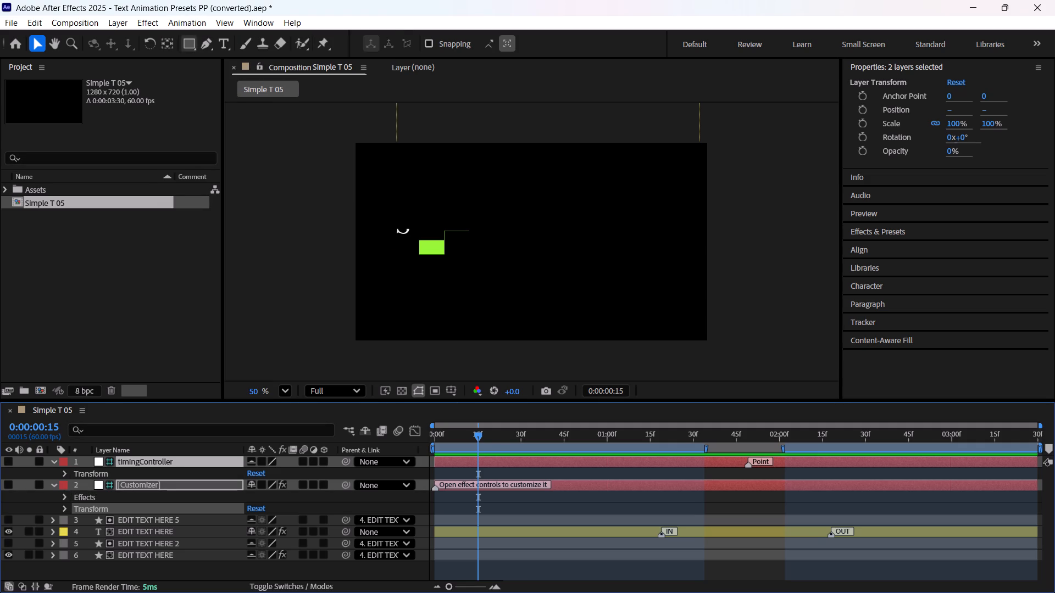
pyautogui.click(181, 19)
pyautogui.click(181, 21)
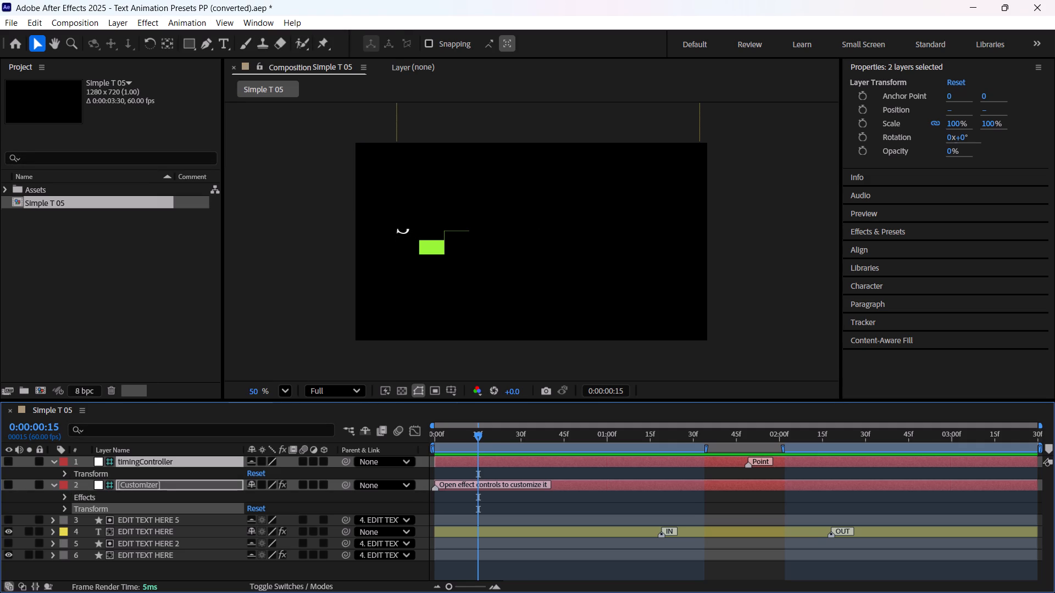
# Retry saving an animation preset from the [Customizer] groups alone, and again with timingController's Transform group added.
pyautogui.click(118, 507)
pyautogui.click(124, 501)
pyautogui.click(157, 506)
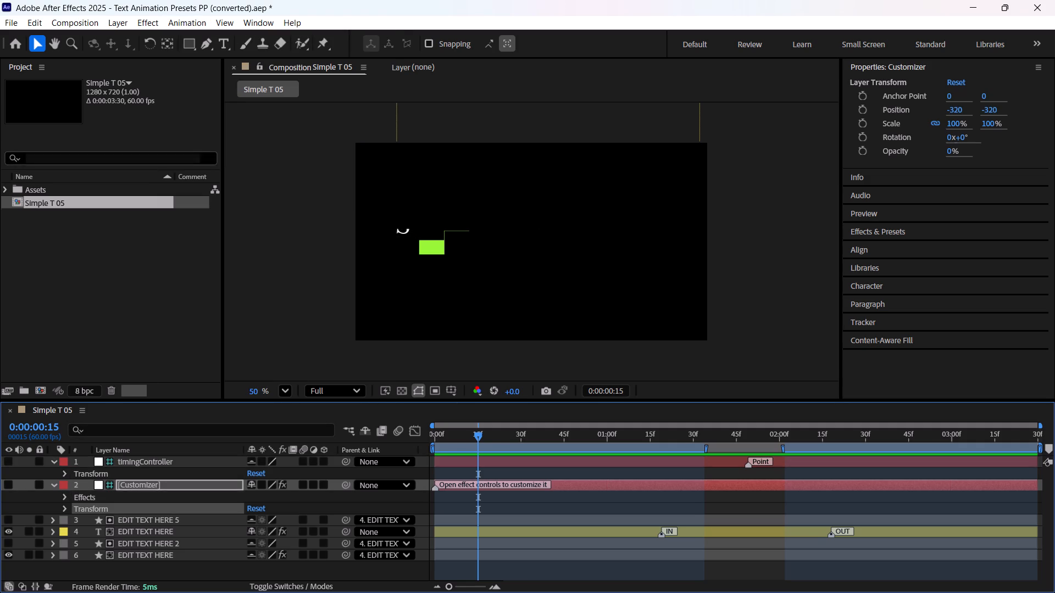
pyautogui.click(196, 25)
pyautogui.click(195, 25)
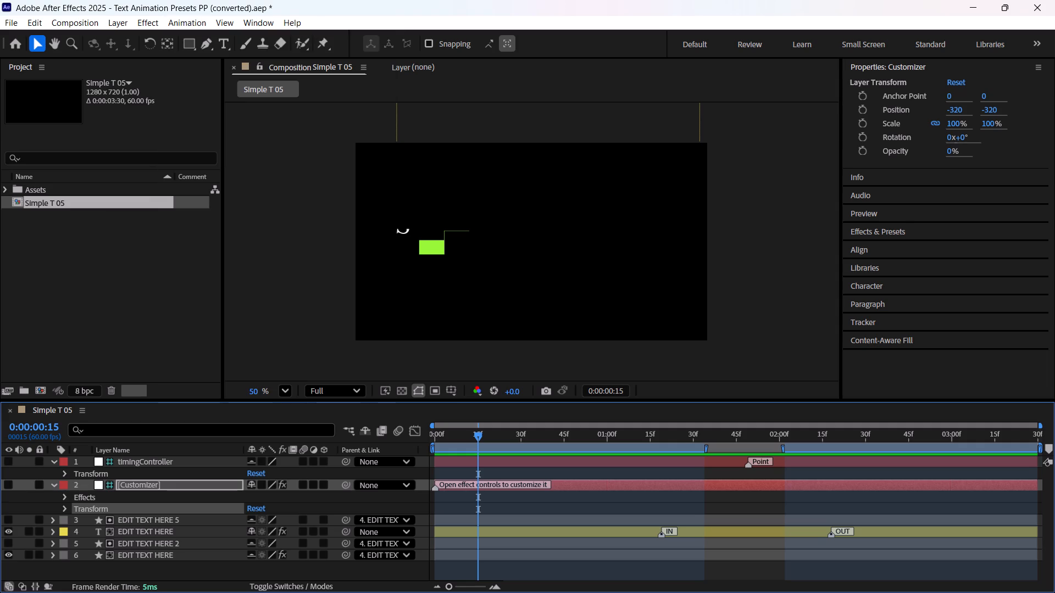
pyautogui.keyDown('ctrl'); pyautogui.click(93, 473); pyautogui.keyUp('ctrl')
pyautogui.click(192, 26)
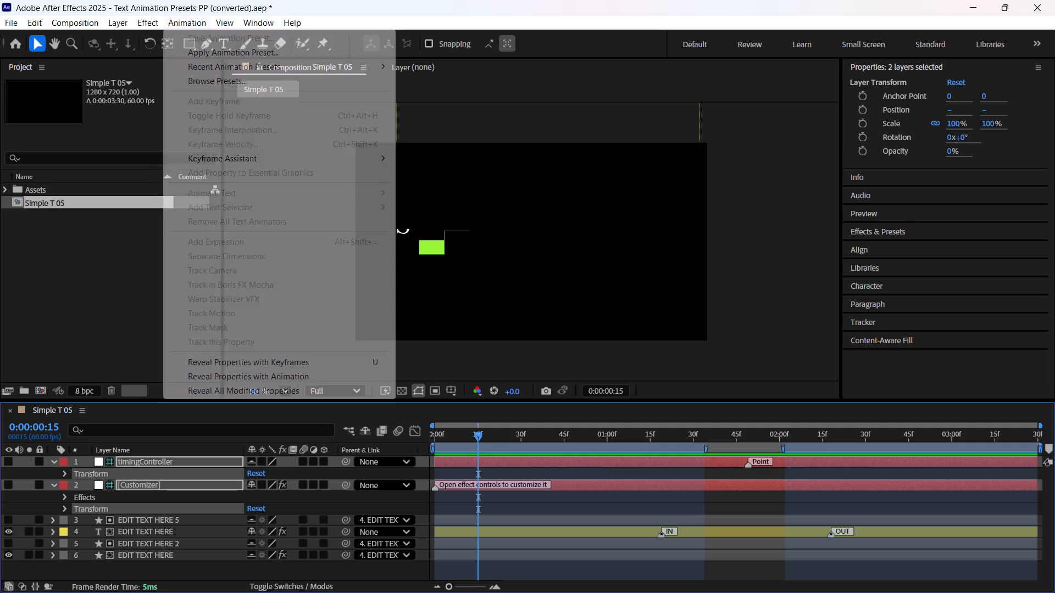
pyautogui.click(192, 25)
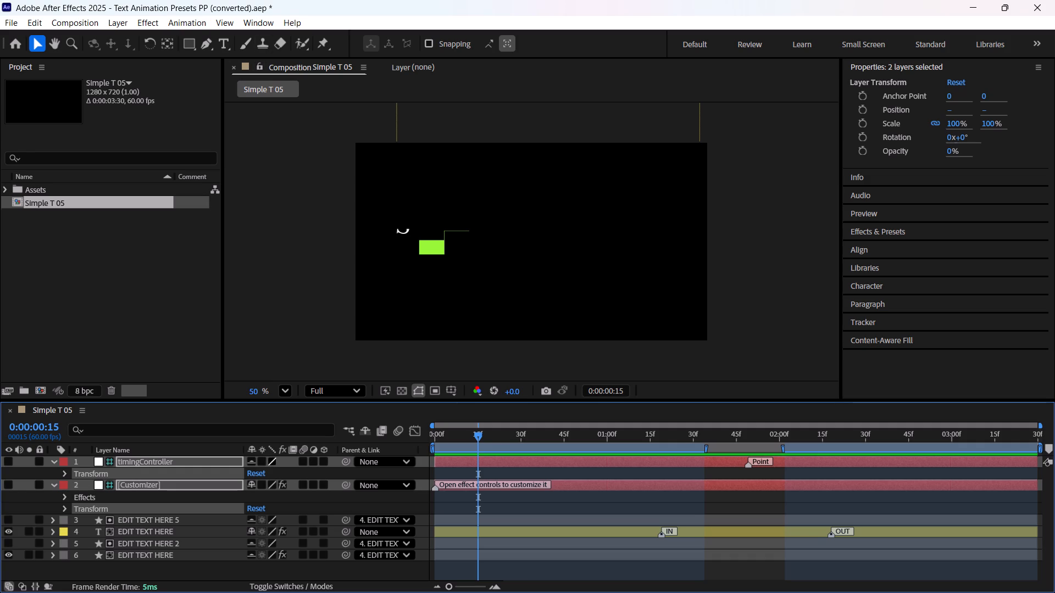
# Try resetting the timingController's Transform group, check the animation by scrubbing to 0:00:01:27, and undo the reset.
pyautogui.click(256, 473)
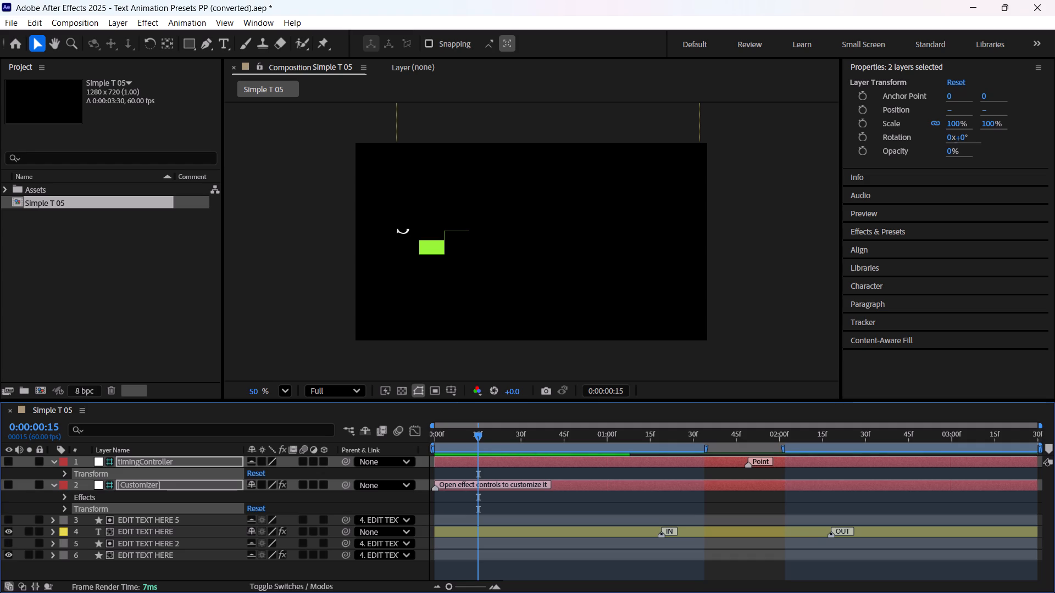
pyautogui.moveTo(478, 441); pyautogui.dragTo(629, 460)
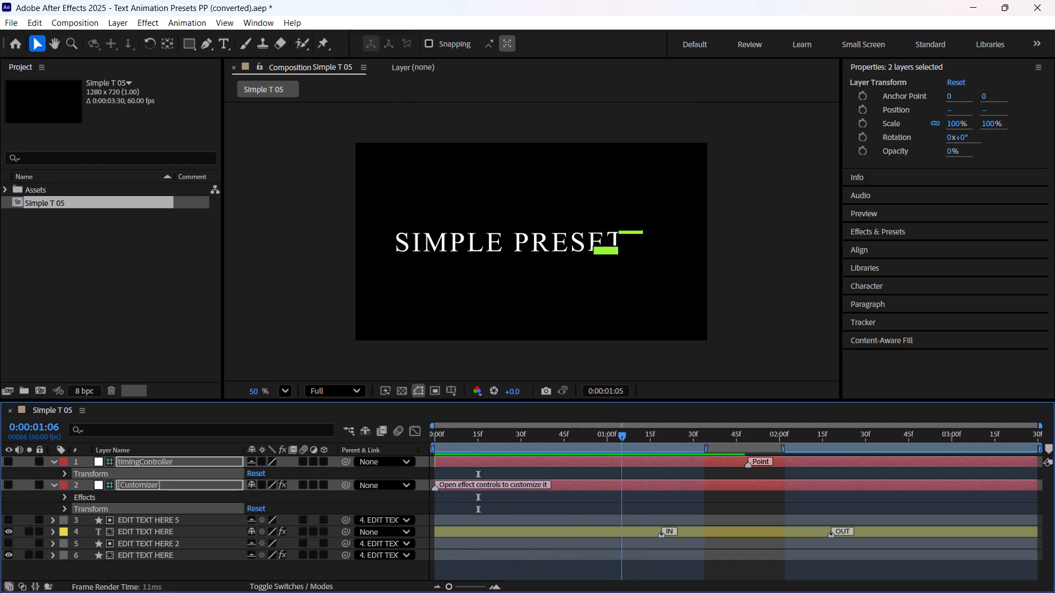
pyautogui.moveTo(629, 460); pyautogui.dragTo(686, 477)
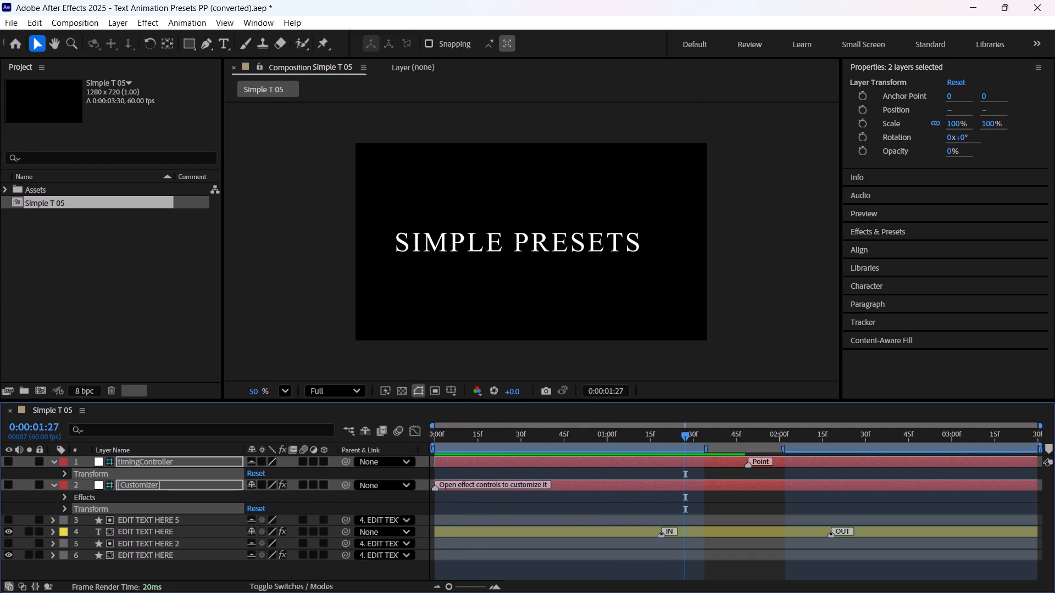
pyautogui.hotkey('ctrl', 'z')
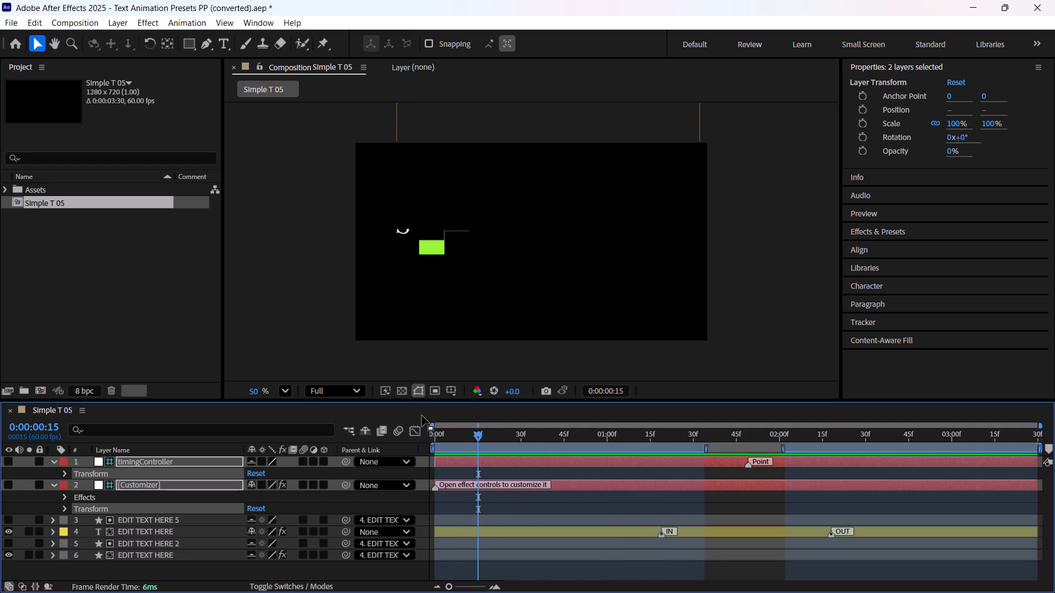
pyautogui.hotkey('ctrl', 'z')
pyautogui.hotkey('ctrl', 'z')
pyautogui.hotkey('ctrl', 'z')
# Examine the [Customizer] effects and timingController Transform properties while scrubbing the first half second, and collapse both layers.
pyautogui.click(64, 497)
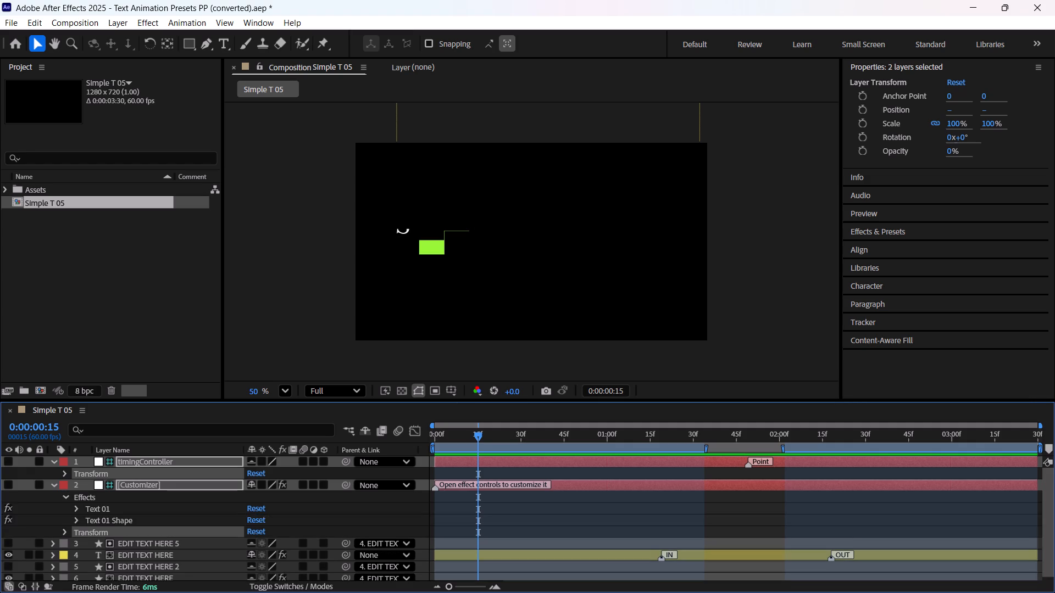
pyautogui.click(63, 495)
pyautogui.click(65, 473)
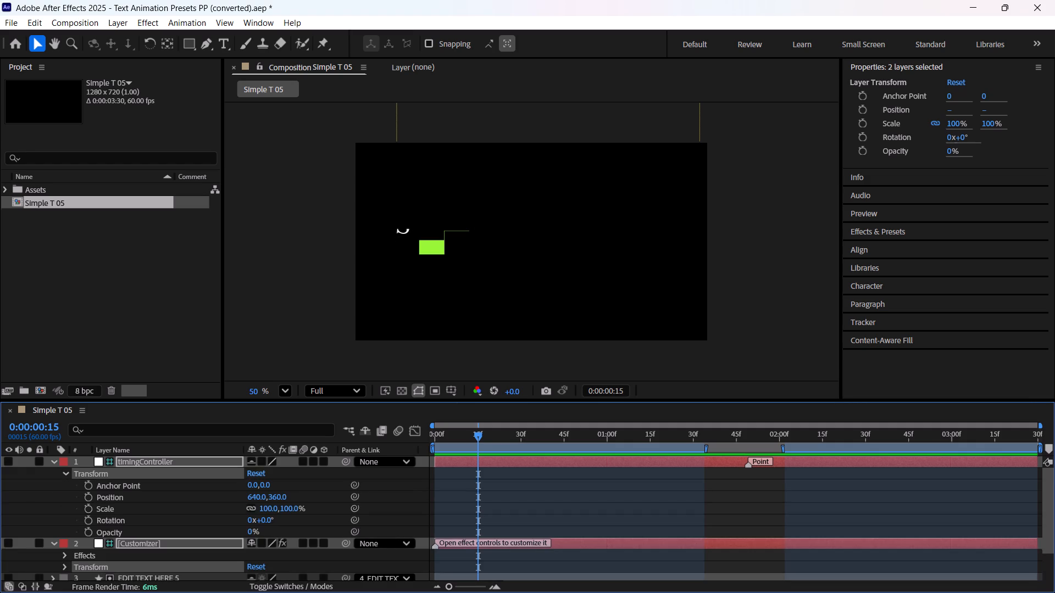
pyautogui.moveTo(457, 440); pyautogui.dragTo(509, 441)
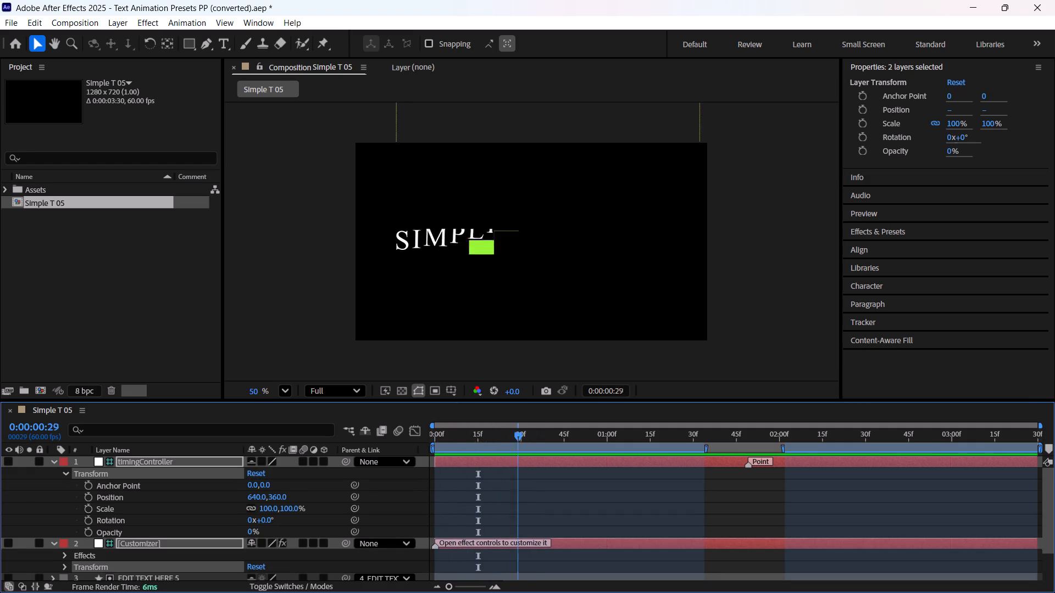
pyautogui.moveTo(509, 441); pyautogui.dragTo(447, 441)
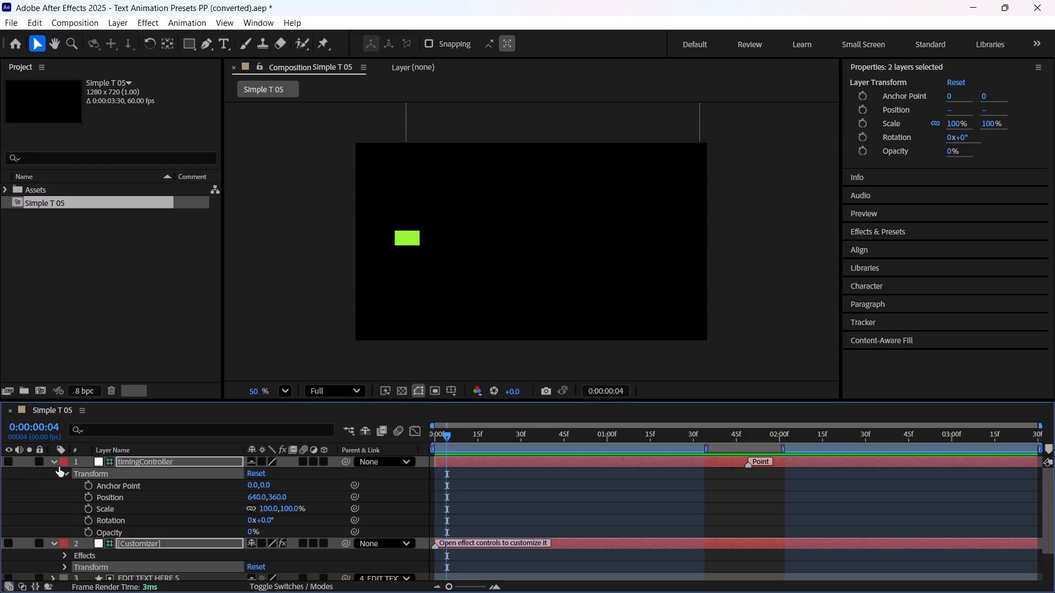
pyautogui.click(58, 466)
pyautogui.click(55, 465)
pyautogui.click(54, 474)
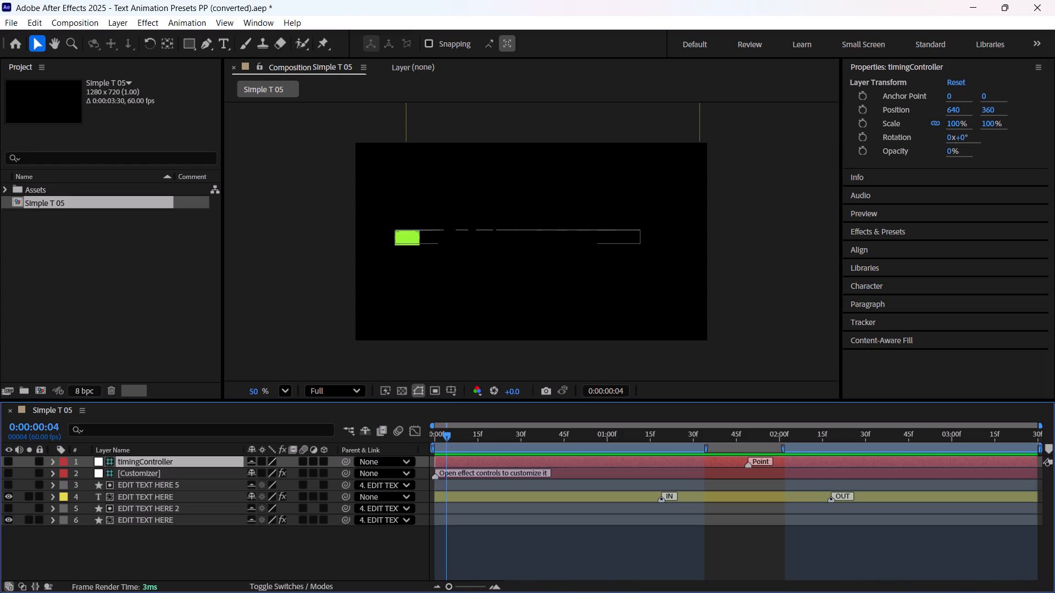
# Hide the EDIT TEXT HERE shape layer (layer 6) and scrub to about 0:00:01:19 and back to the start to check the text animation.
pyautogui.click(144, 519)
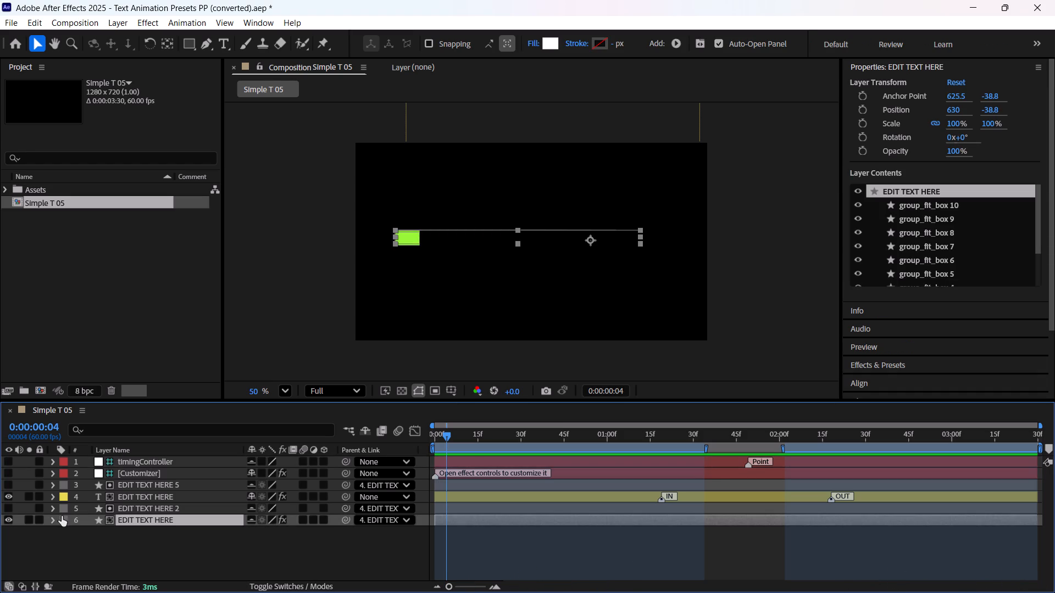
pyautogui.click(53, 518)
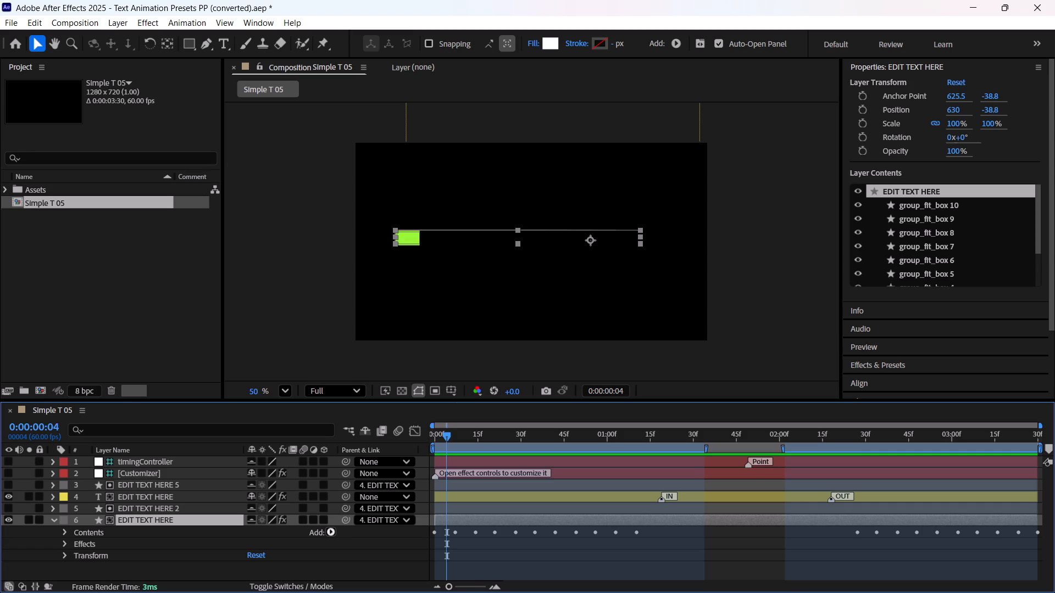
pyautogui.click(5, 518)
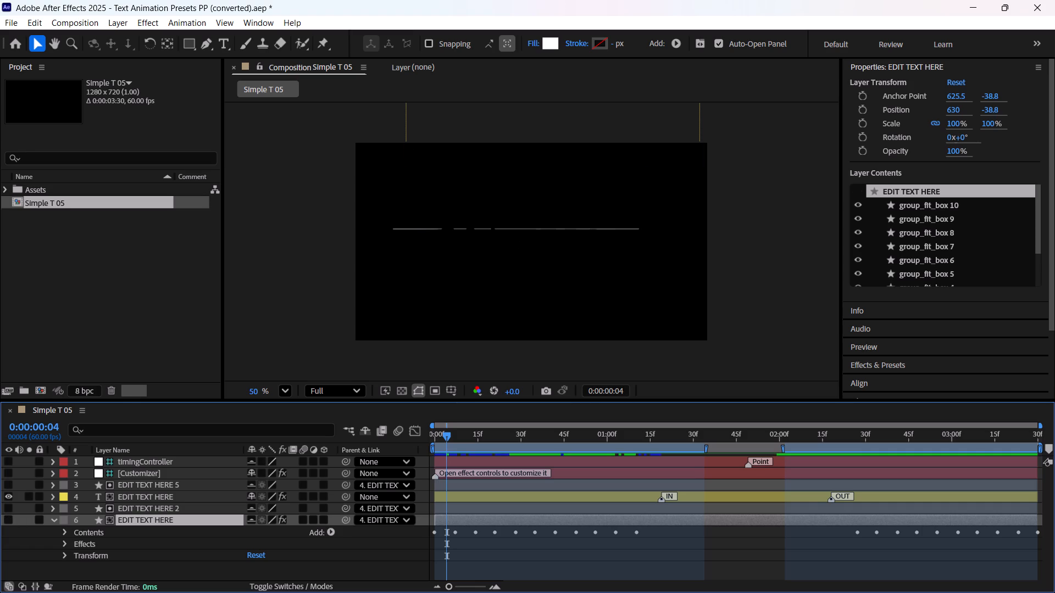
pyautogui.moveTo(452, 435); pyautogui.dragTo(661, 447)
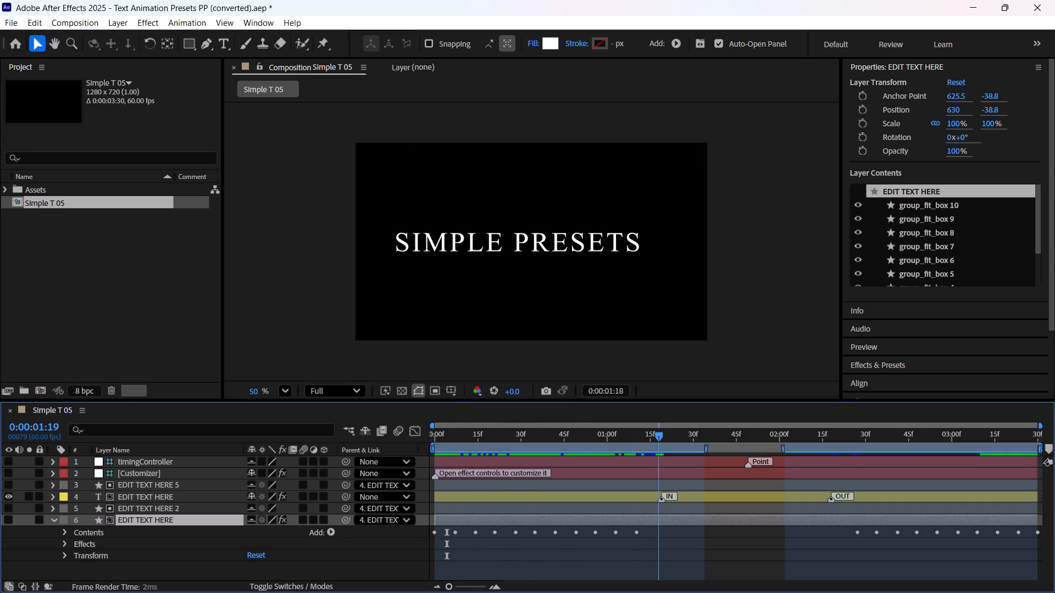
pyautogui.moveTo(661, 447); pyautogui.dragTo(430, 455)
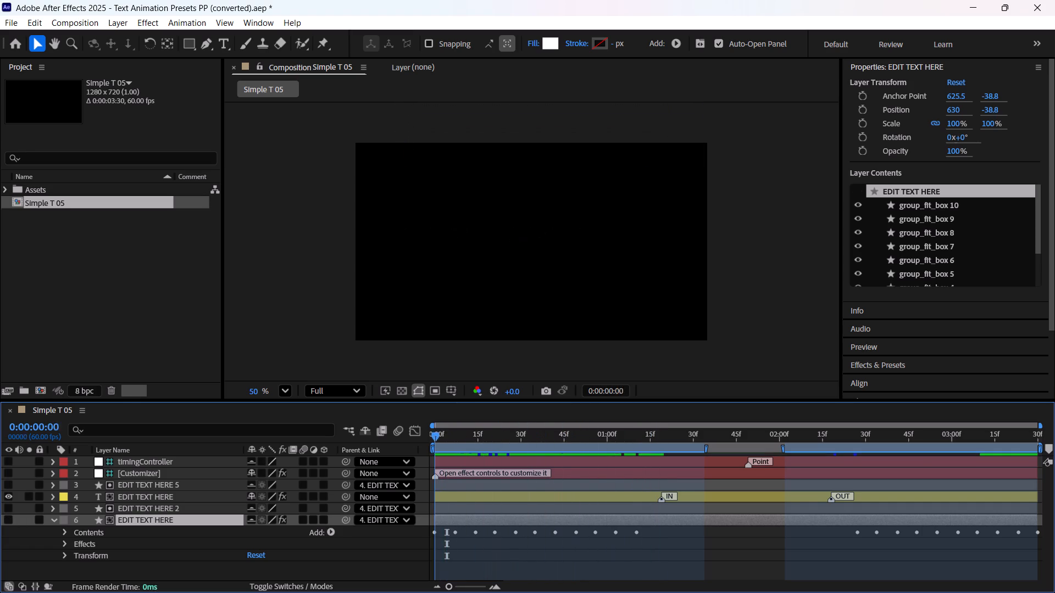
# Scrub to 0:00:00:28 and examine the group_fit_box contents and keyframes of the EDIT TEXT HERE shape layer (layer 6).
pyautogui.moveTo(430, 455); pyautogui.dragTo(449, 452)
pyautogui.moveTo(449, 452); pyautogui.dragTo(514, 451)
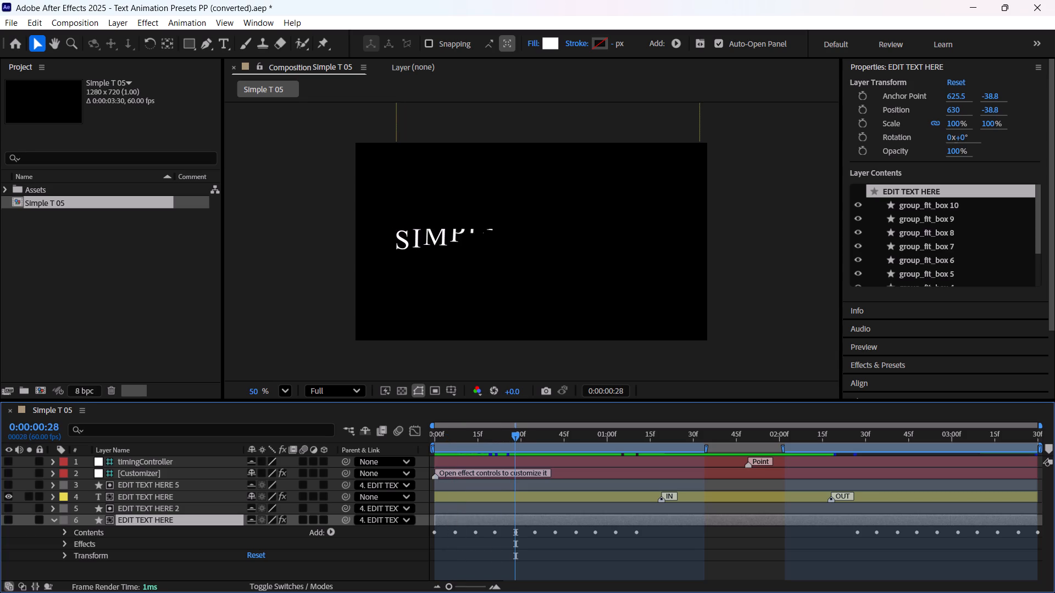
pyautogui.click(63, 533)
pyautogui.scroll(-2, 308, 550)
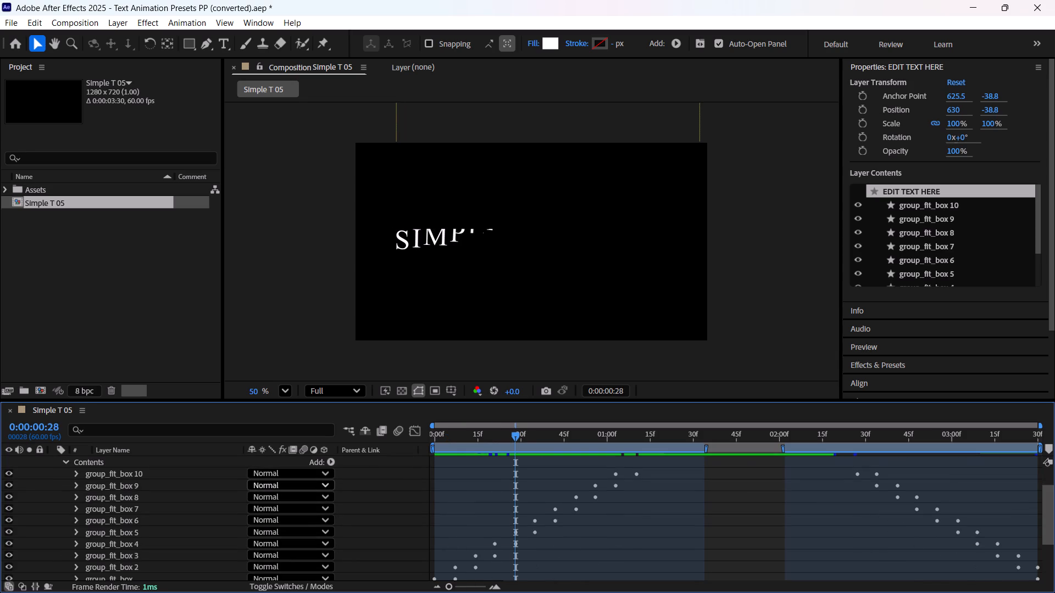
pyautogui.scroll(-4, 308, 550)
pyautogui.scroll(3, 308, 550)
pyautogui.scroll(-3, 308, 550)
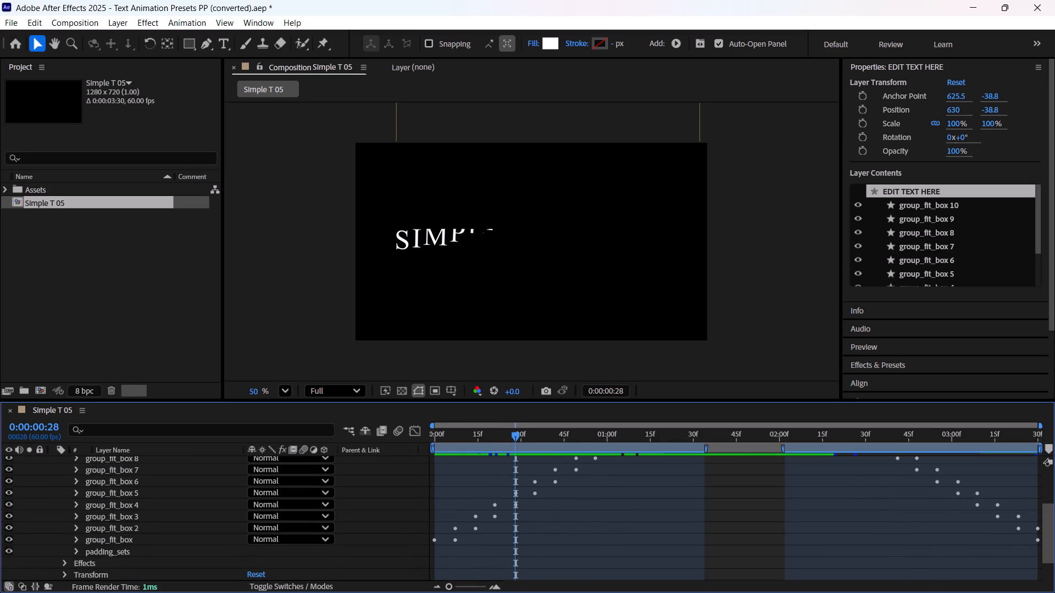
pyautogui.click(76, 540)
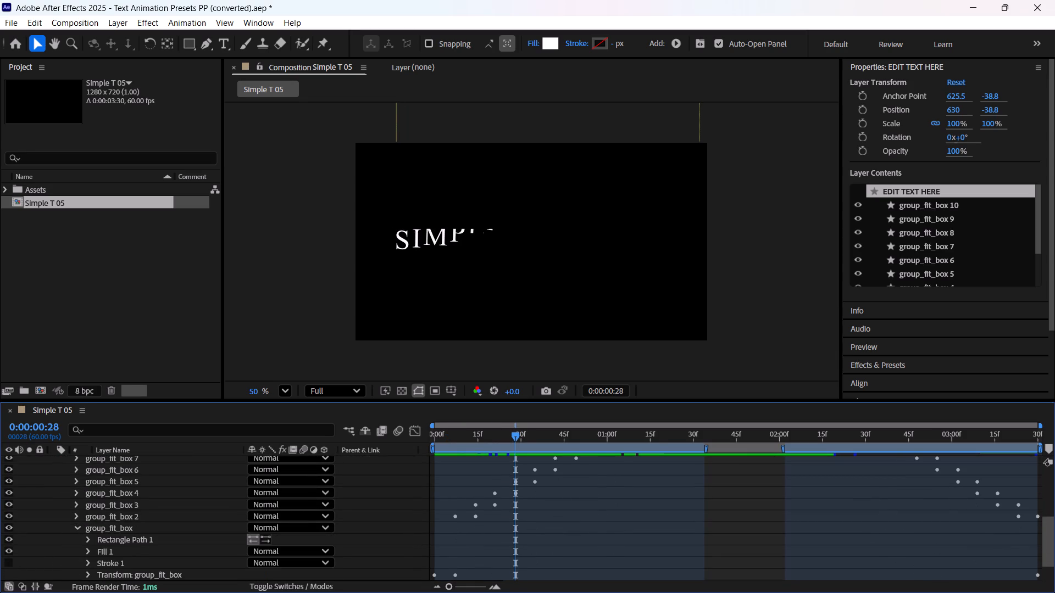
pyautogui.click(79, 530)
pyautogui.scroll(4, 151, 552)
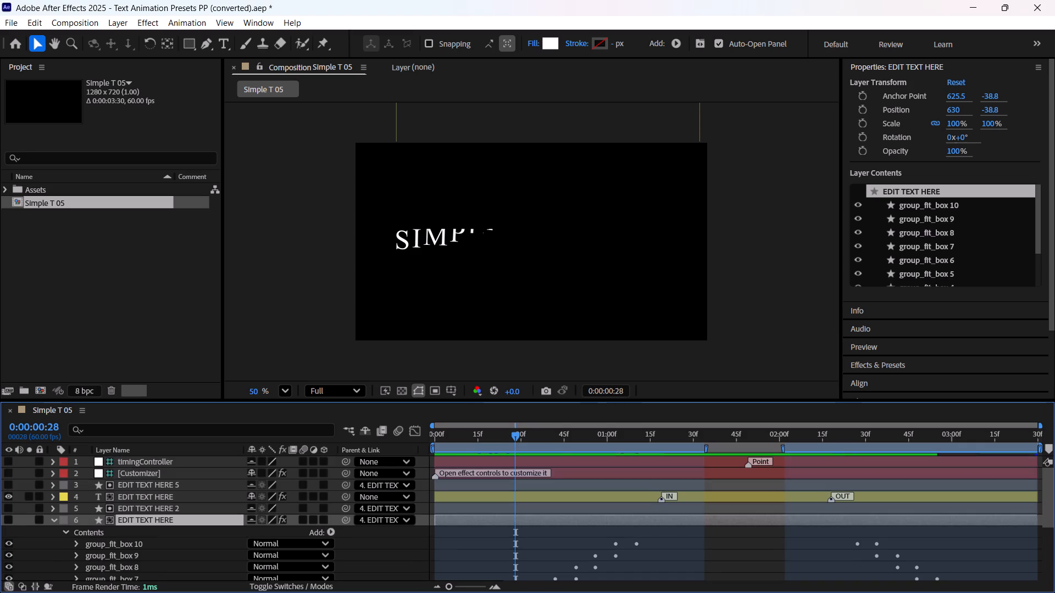
pyautogui.scroll(5, 151, 552)
pyautogui.click(67, 533)
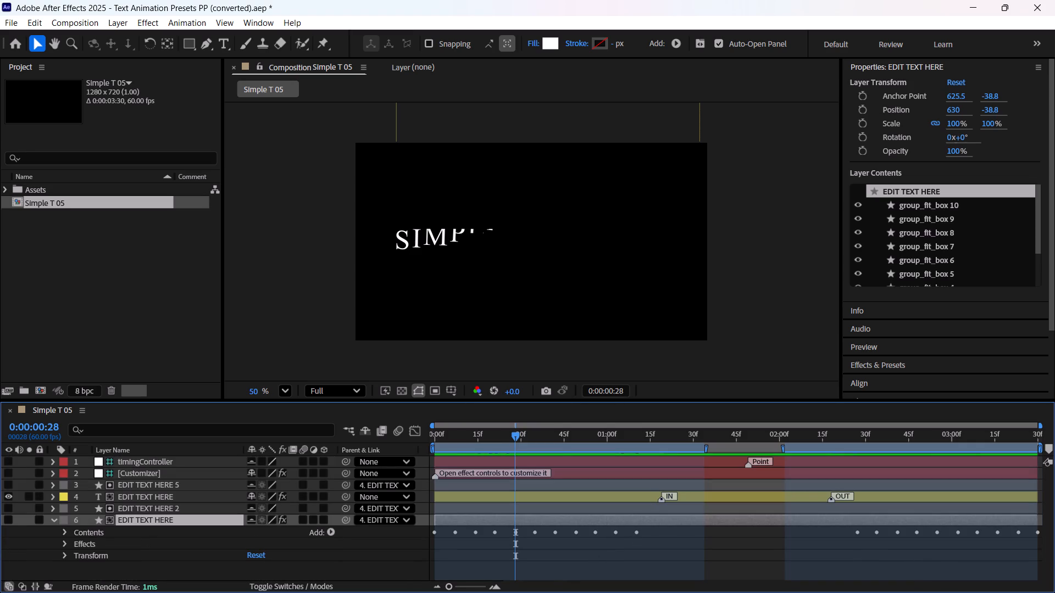
# Check whether an animation preset can be saved from layer 6's Contents group, then select its Contents and Effects groups in turn.
pyautogui.click(209, 540)
pyautogui.click(119, 532)
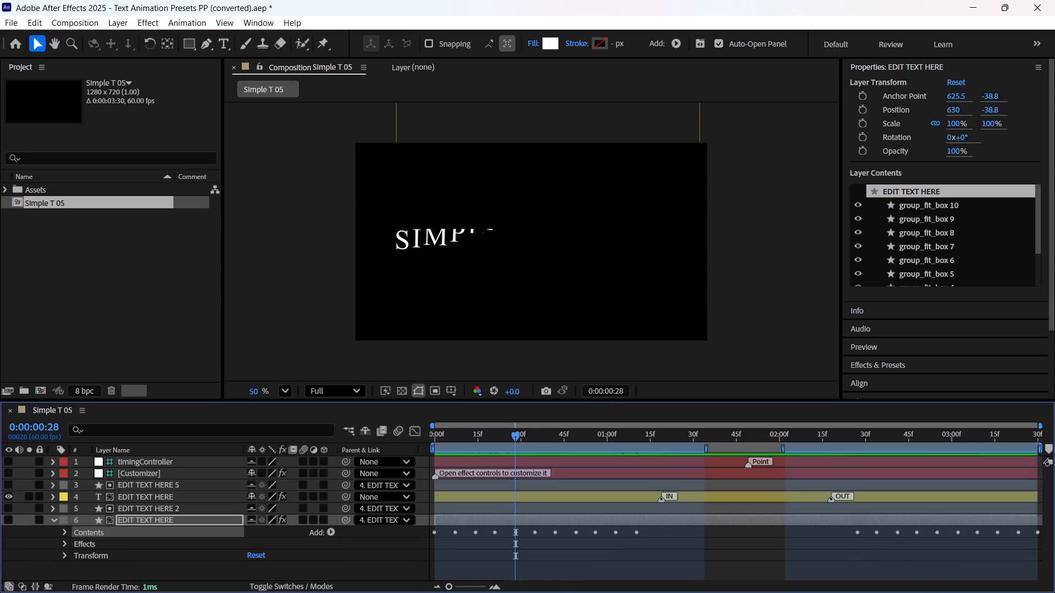
pyautogui.click(52, 519)
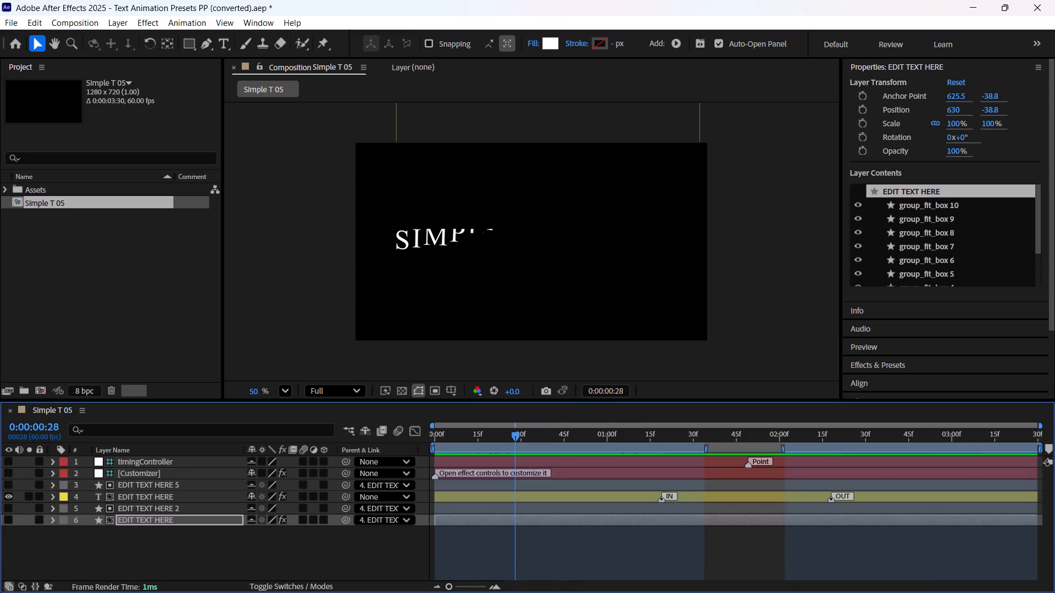
pyautogui.click(176, 519)
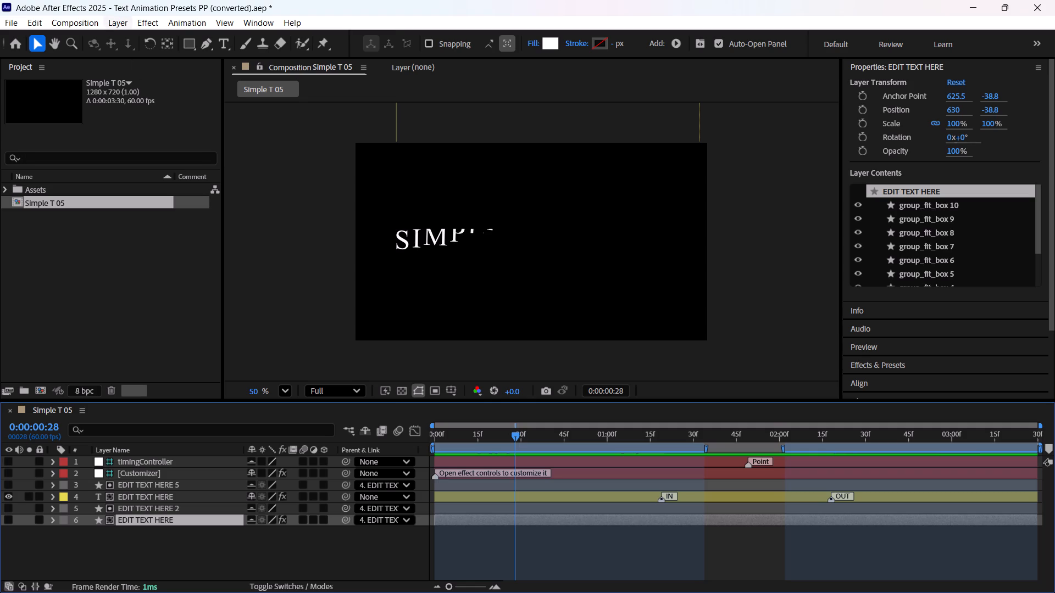
pyautogui.click(171, 22)
pyautogui.click(171, 22)
pyautogui.click(53, 523)
pyautogui.click(88, 531)
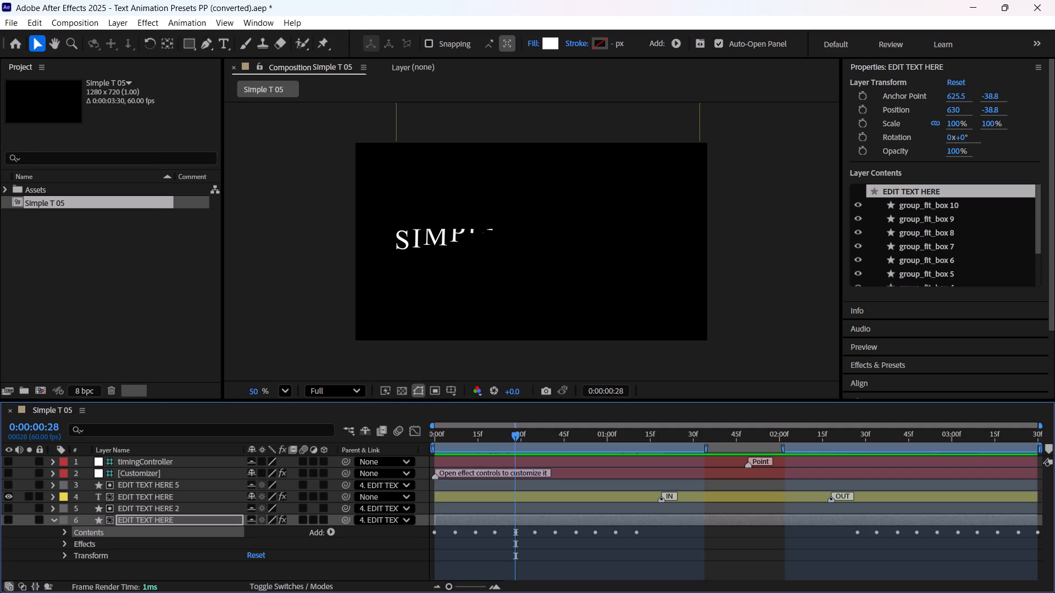
pyautogui.click(177, 23)
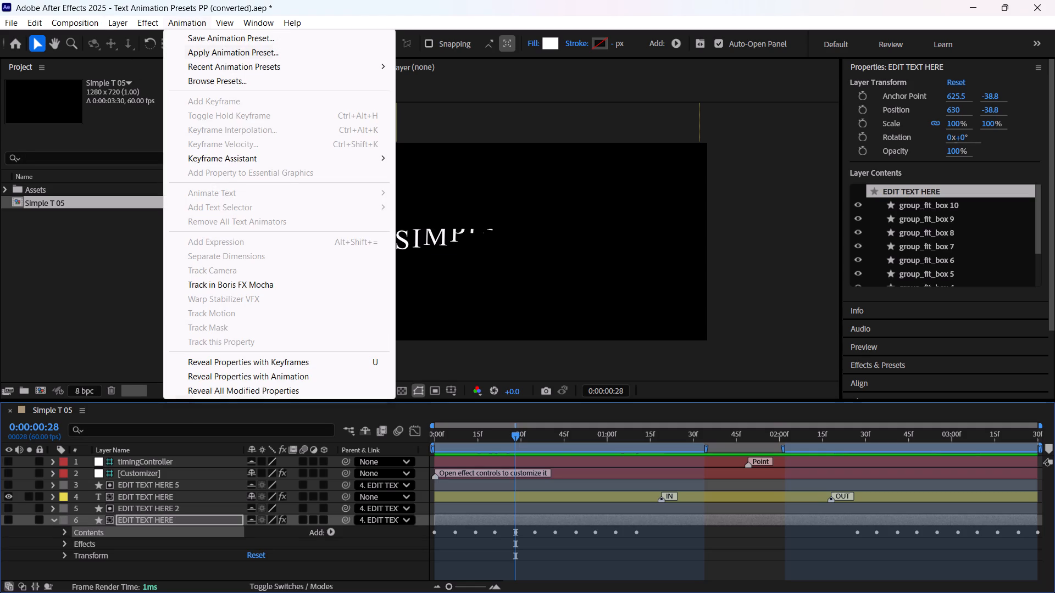
pyautogui.click(107, 544)
pyautogui.click(104, 538)
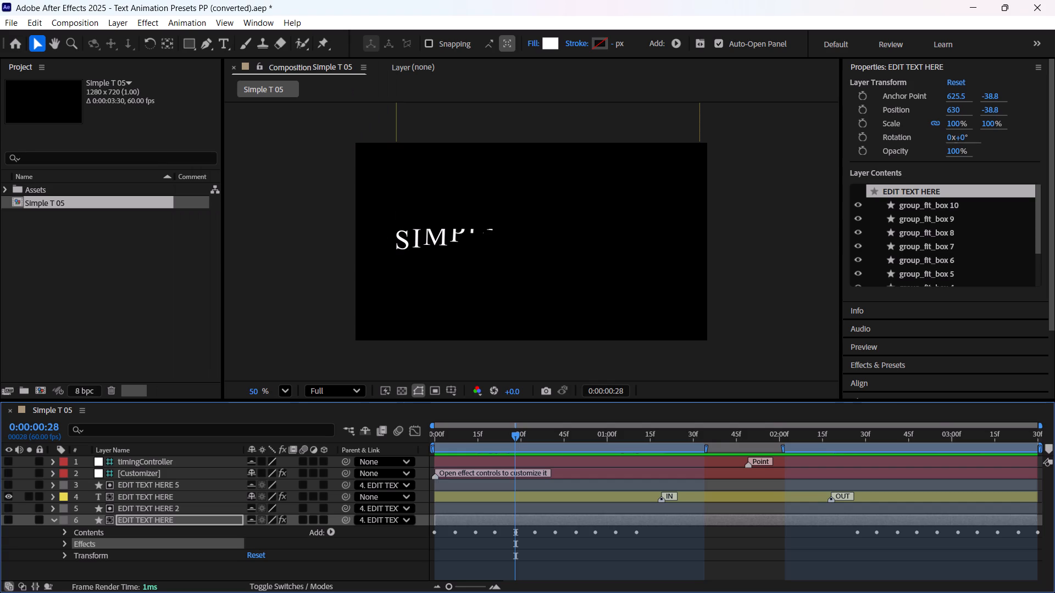
pyautogui.click(107, 534)
pyautogui.click(107, 549)
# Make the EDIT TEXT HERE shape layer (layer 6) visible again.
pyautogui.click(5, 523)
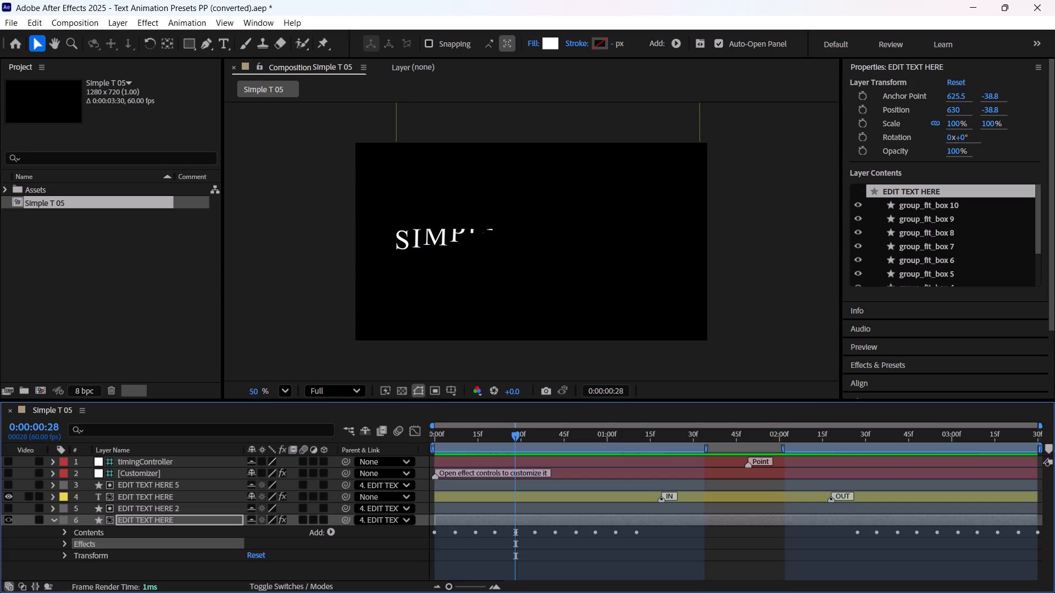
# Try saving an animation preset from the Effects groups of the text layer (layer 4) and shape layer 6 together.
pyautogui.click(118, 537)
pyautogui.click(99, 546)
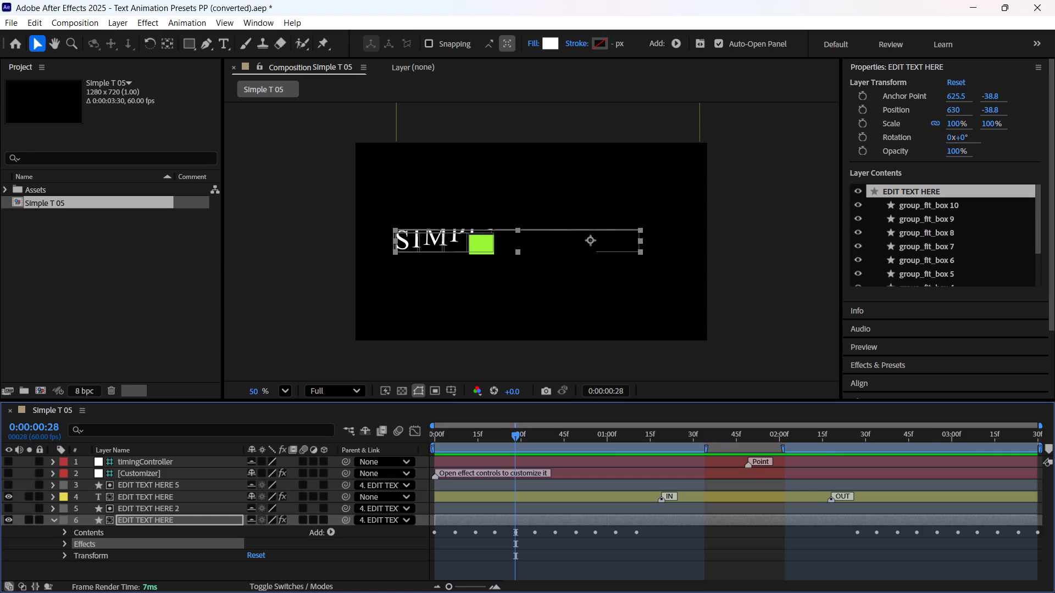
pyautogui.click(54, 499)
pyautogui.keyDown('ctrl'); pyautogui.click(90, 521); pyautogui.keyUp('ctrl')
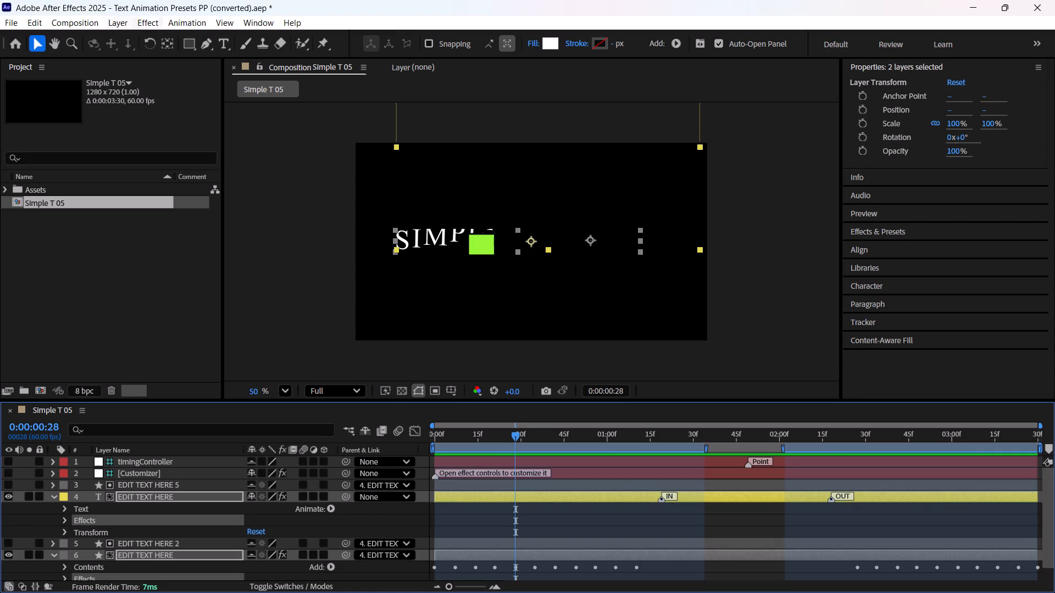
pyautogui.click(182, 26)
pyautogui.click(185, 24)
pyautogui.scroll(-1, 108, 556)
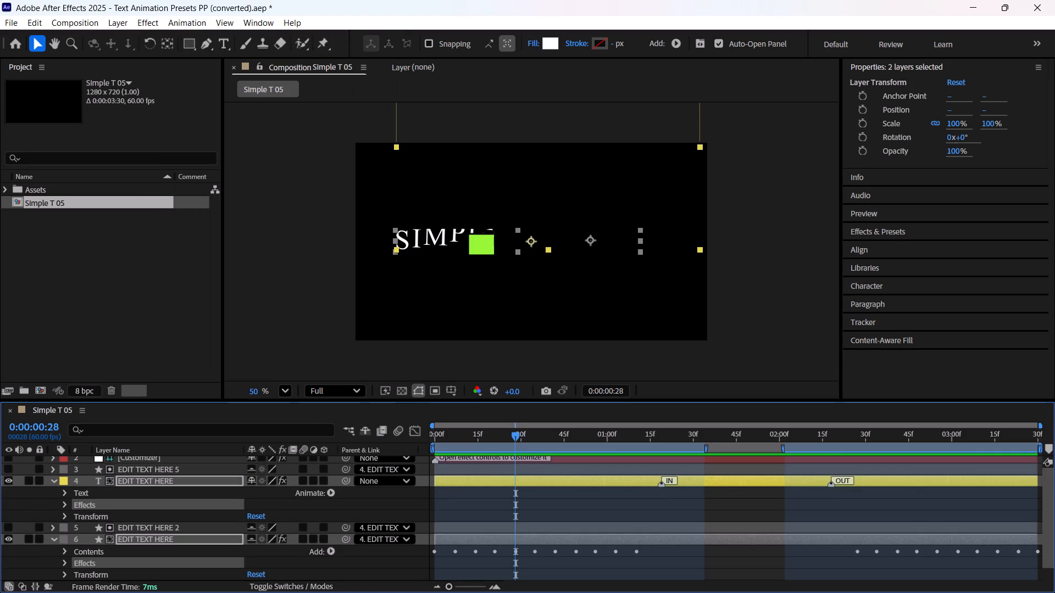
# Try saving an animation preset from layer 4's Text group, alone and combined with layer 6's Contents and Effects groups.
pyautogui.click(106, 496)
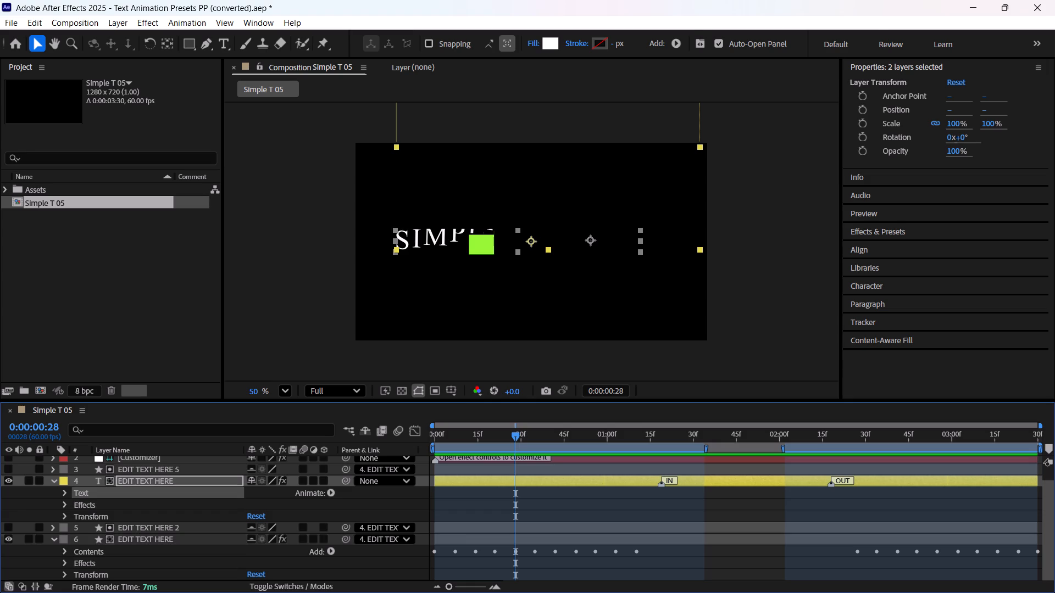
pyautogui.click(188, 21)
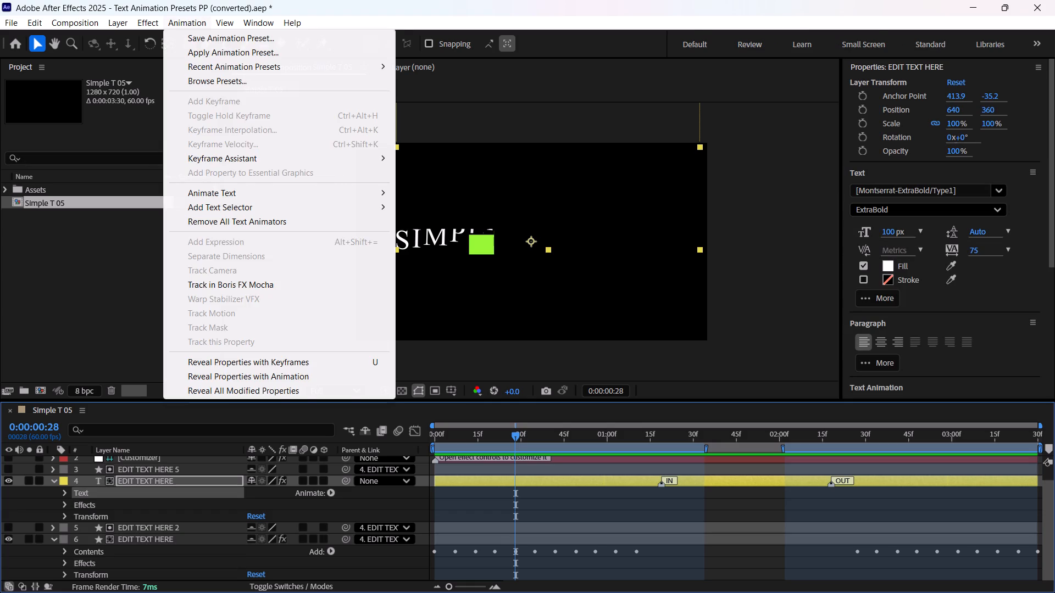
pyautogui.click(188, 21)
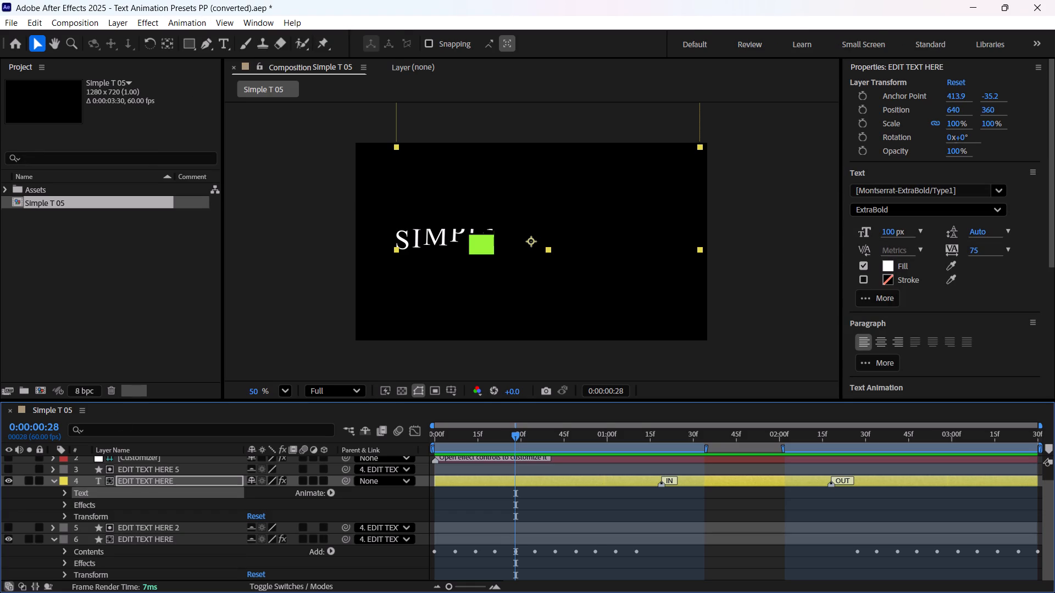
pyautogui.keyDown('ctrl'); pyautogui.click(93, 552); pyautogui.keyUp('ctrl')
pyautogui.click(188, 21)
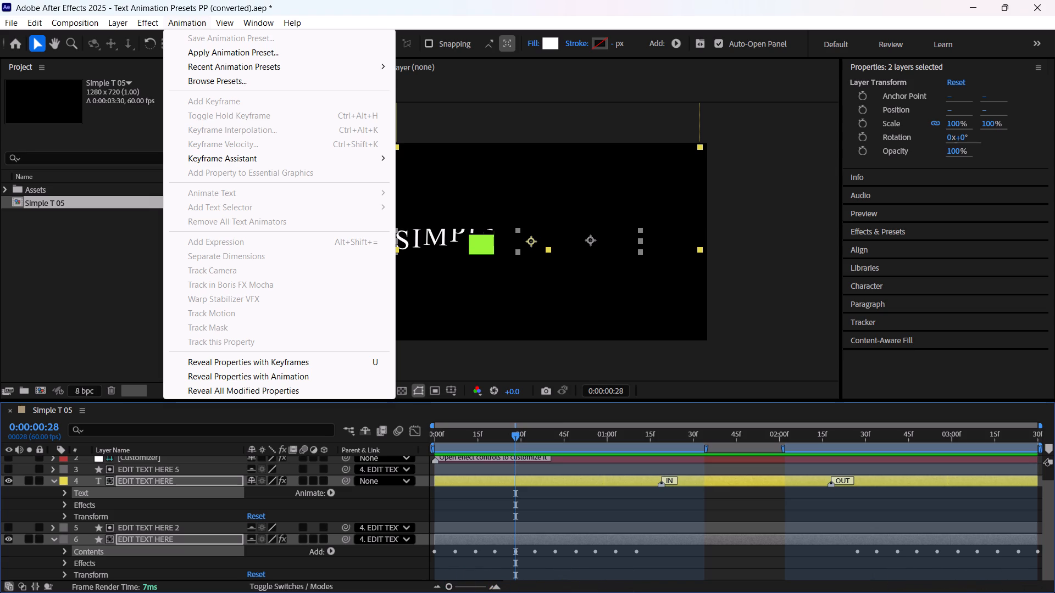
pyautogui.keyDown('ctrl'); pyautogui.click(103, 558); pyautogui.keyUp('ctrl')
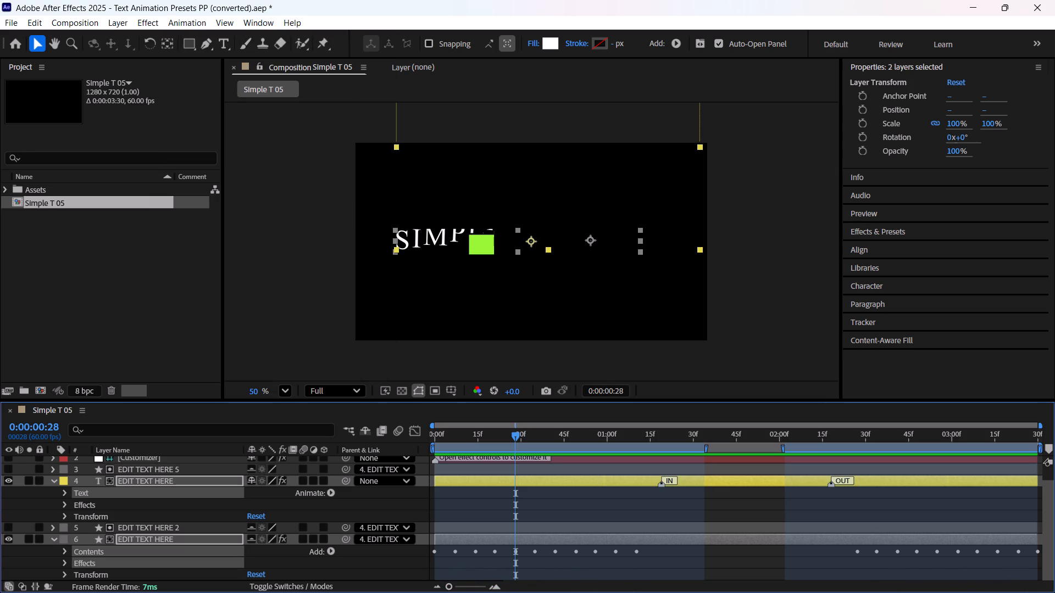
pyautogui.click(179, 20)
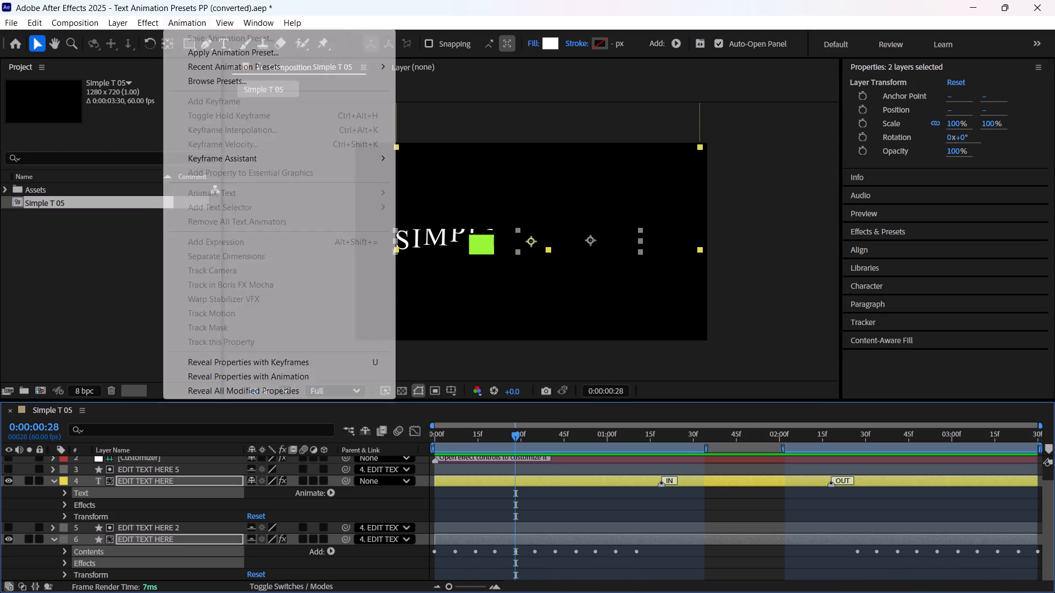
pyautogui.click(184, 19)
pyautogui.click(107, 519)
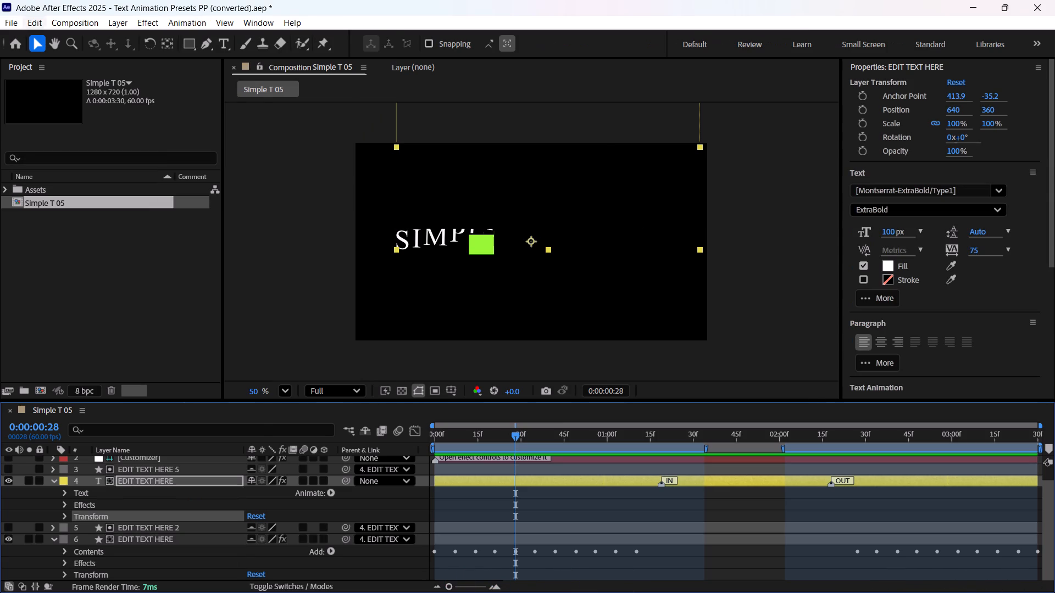
# Start opening another project, discarding the changes to Text Animation Presets PP (converted).aep.
pyautogui.click(16, 20)
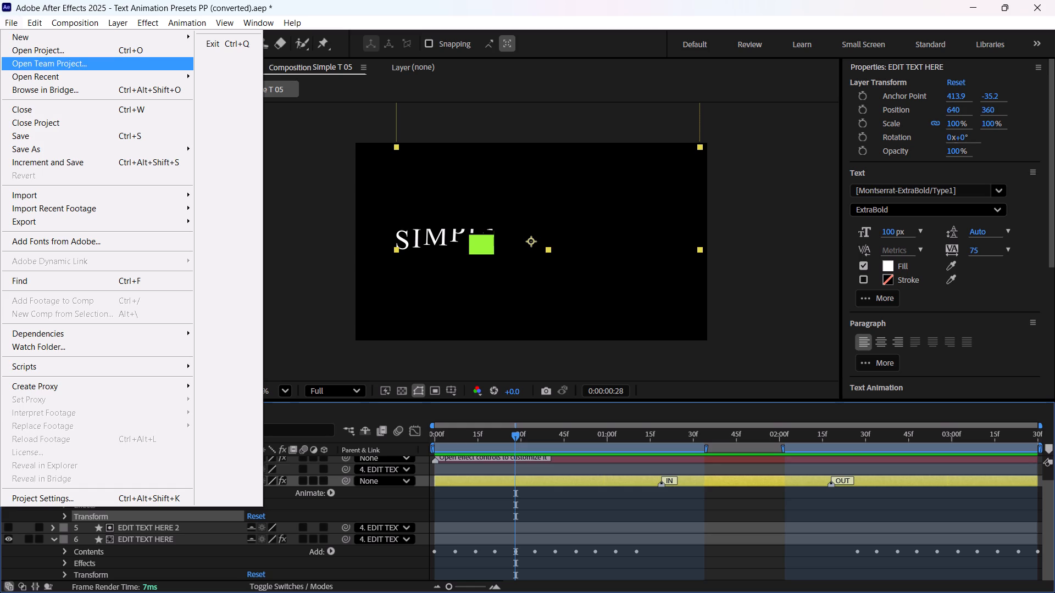
pyautogui.click(51, 50)
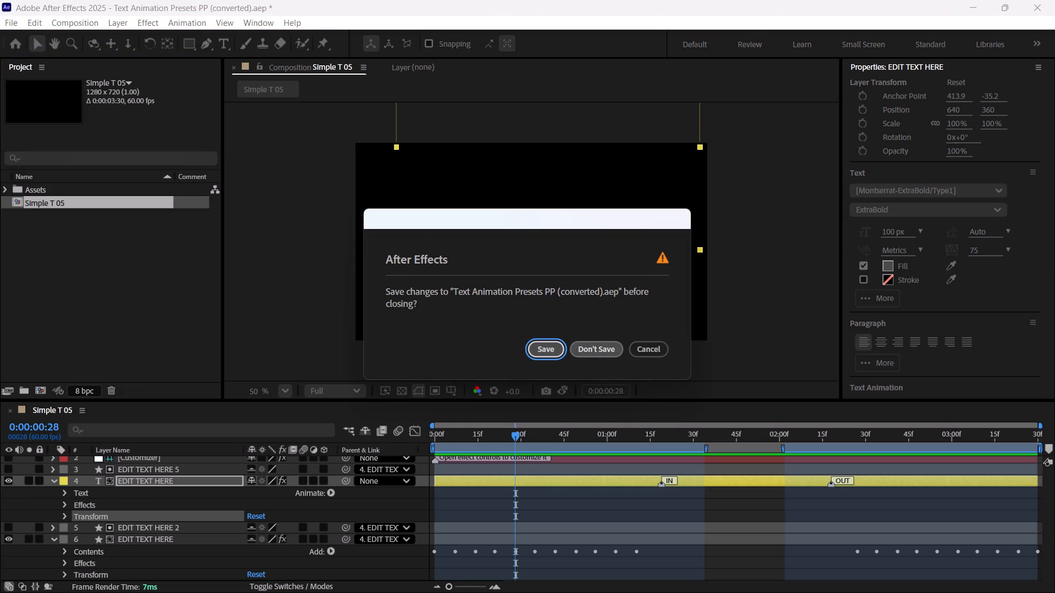
pyautogui.click(595, 353)
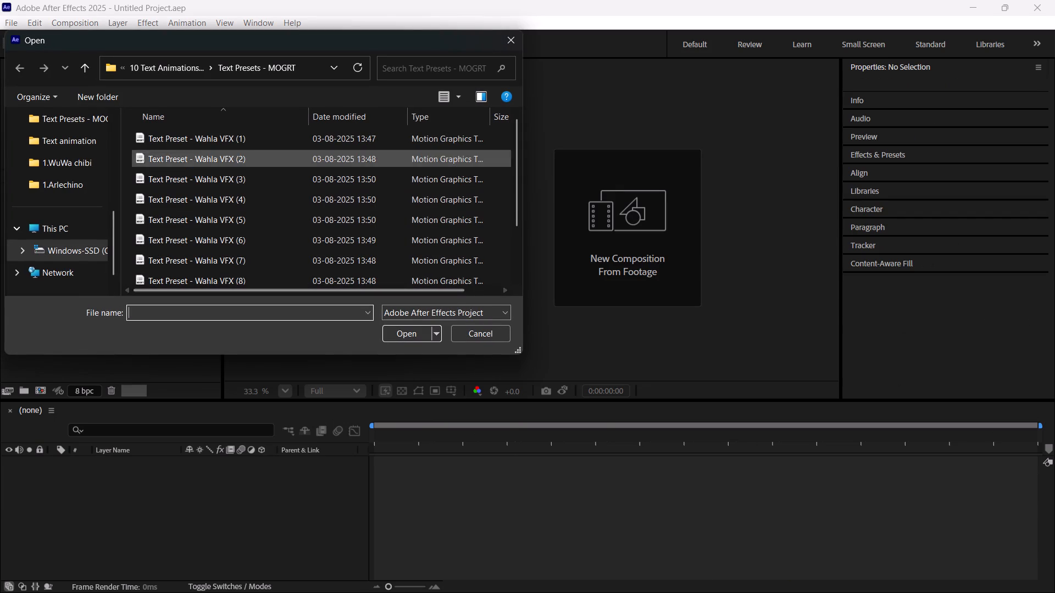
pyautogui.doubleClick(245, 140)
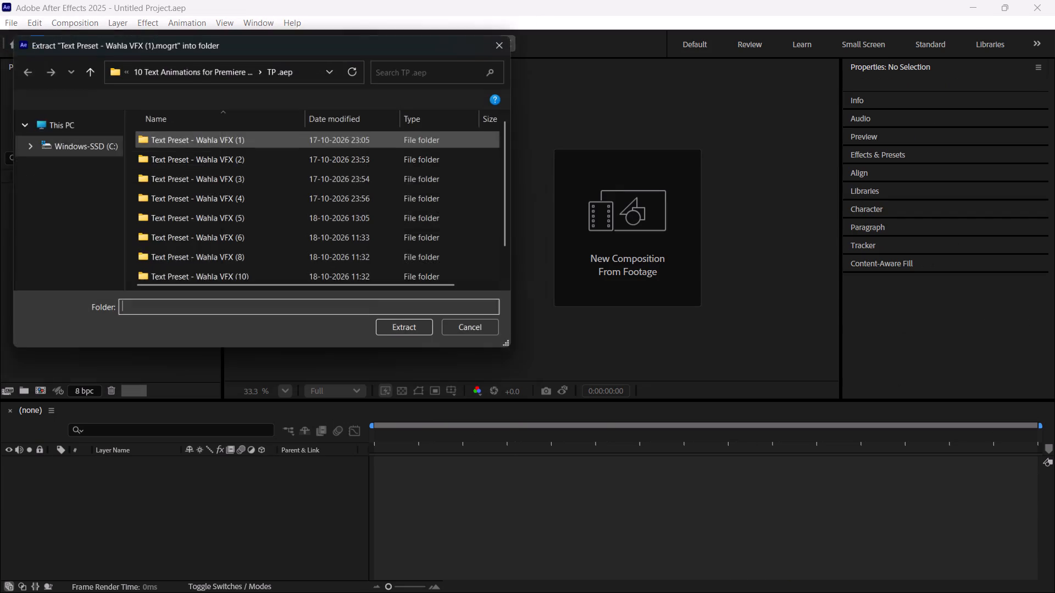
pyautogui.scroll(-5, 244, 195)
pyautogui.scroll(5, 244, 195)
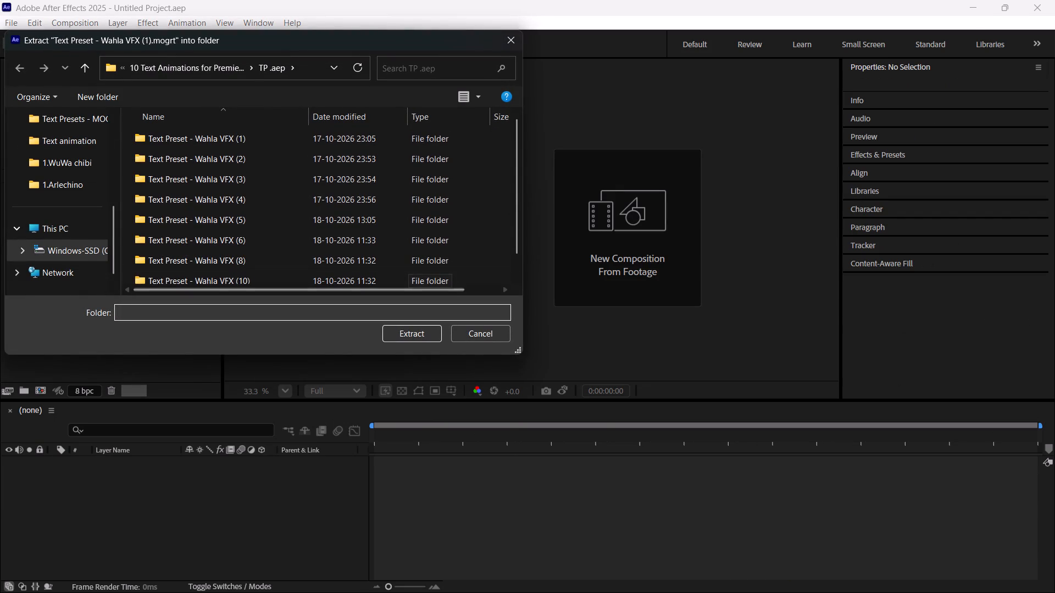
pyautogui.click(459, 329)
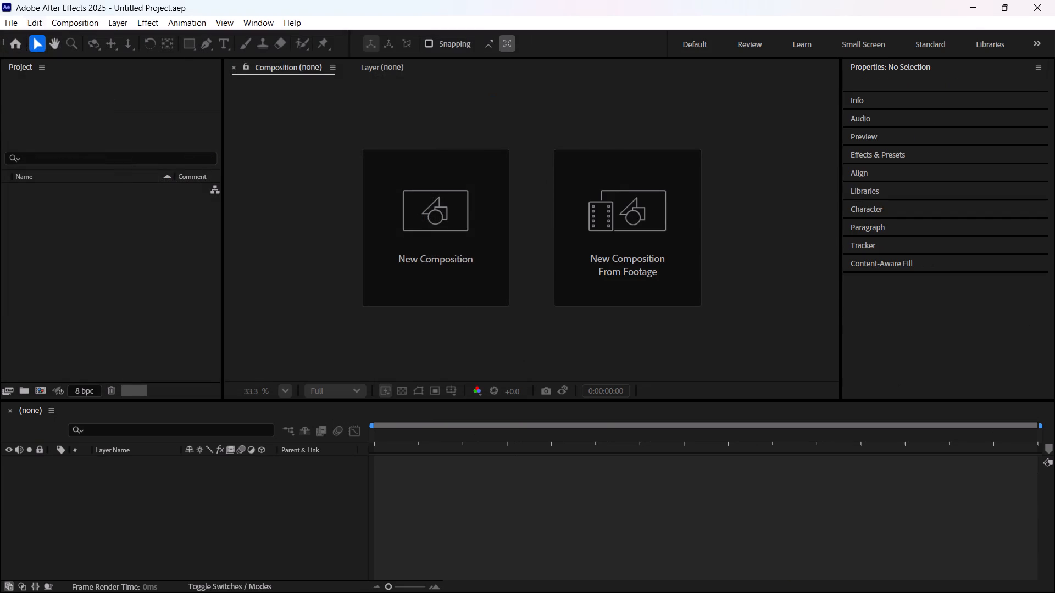
# Open the Text Animation project from TP .aep's Text Preset - Wahla VFX (1) folder, accepting its conversion.
pyautogui.click(31, 24)
pyautogui.click(18, 23)
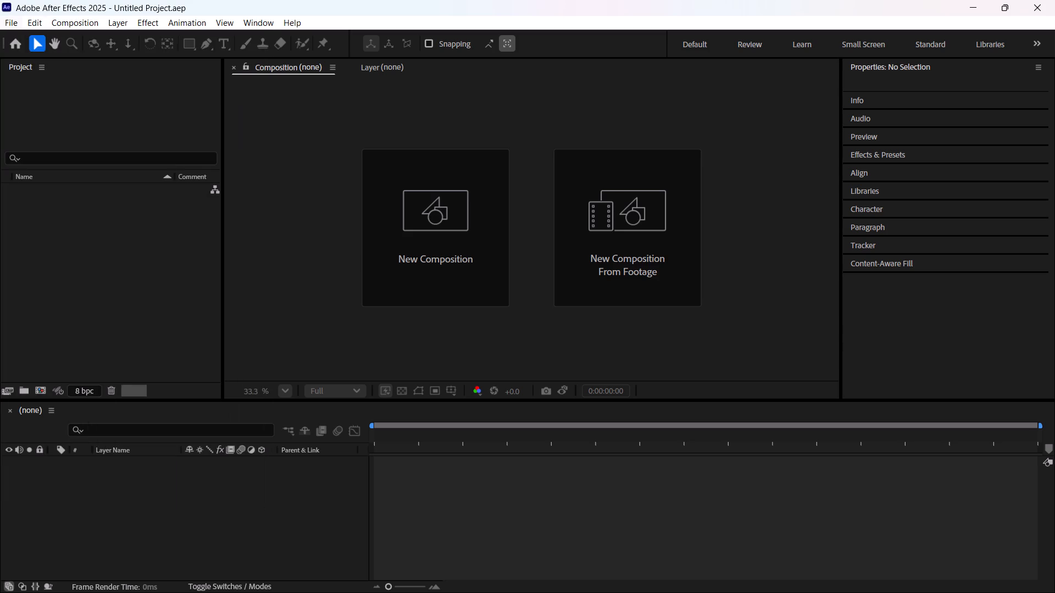
pyautogui.click(18, 23)
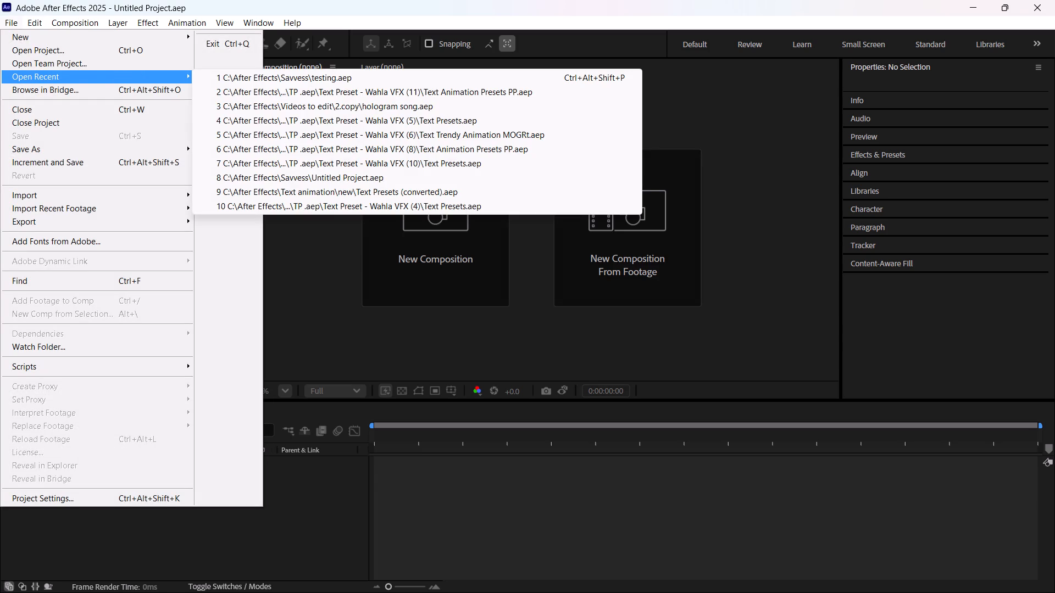
pyautogui.click(59, 51)
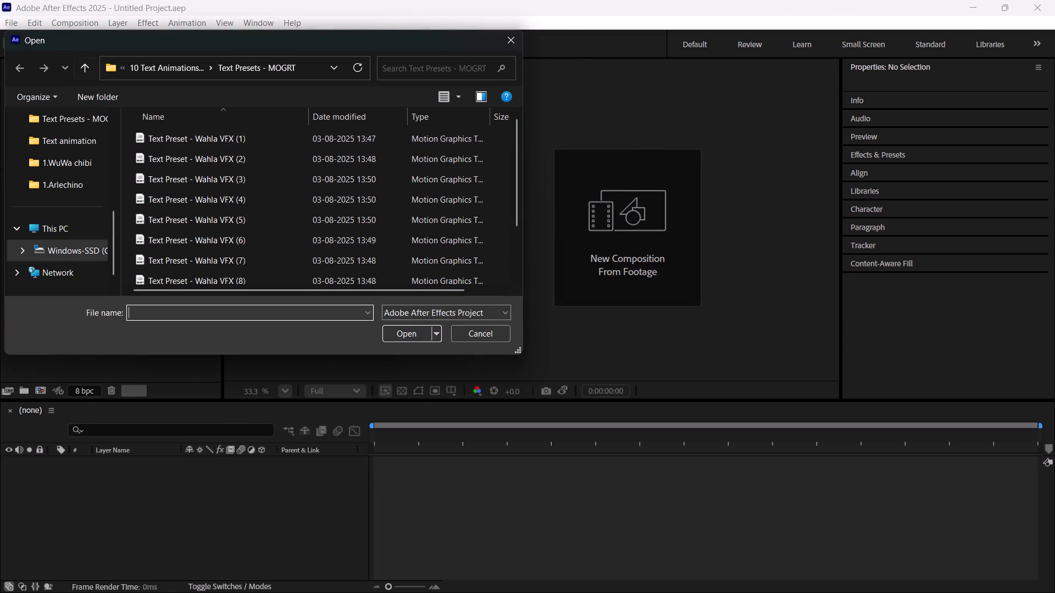
pyautogui.click(148, 70)
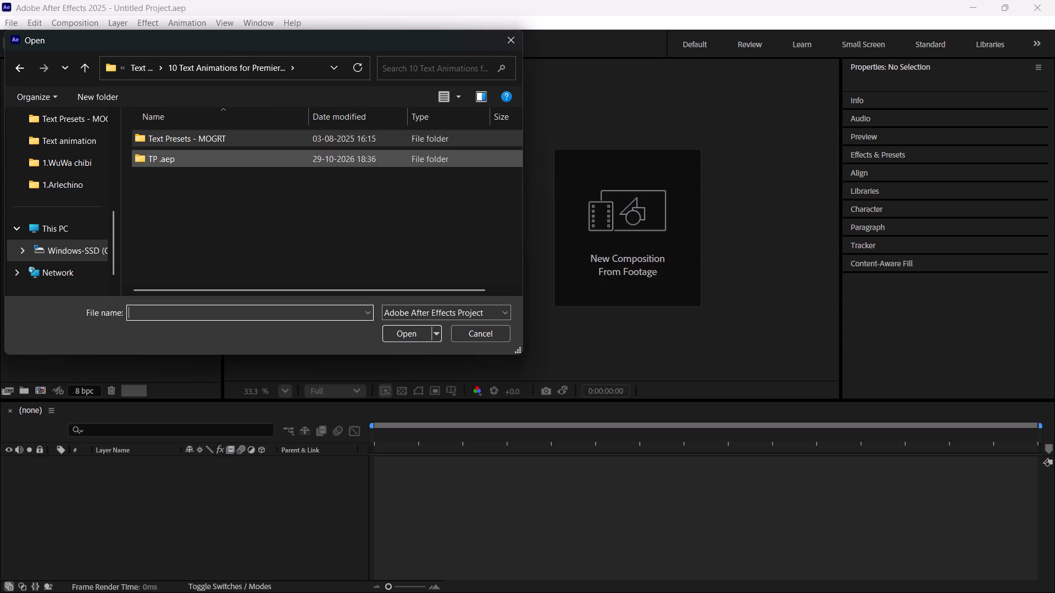
pyautogui.doubleClick(189, 153)
pyautogui.doubleClick(208, 137)
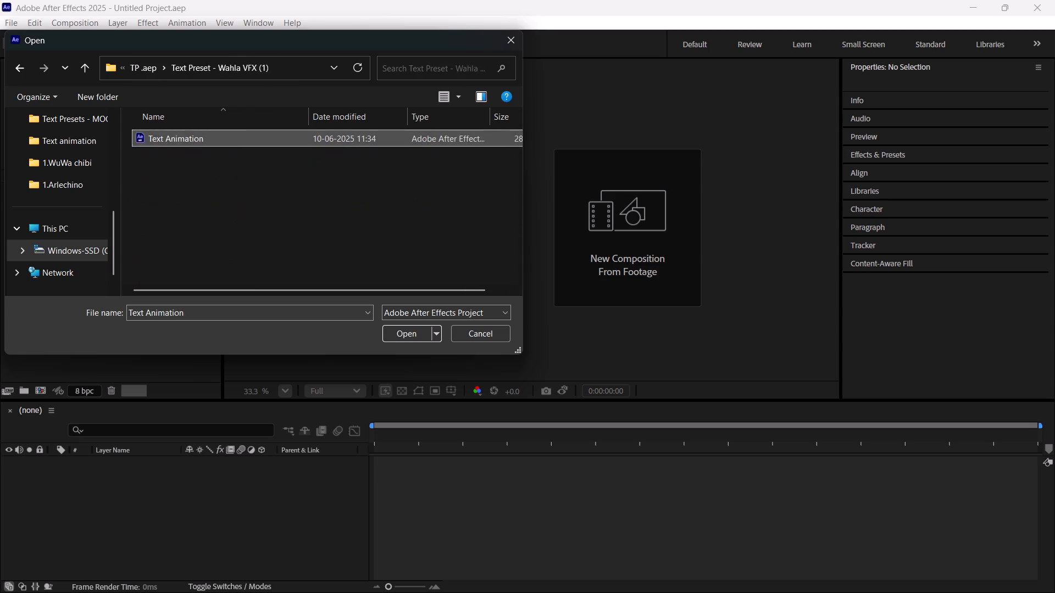
pyautogui.doubleClick(207, 140)
pyautogui.click(692, 402)
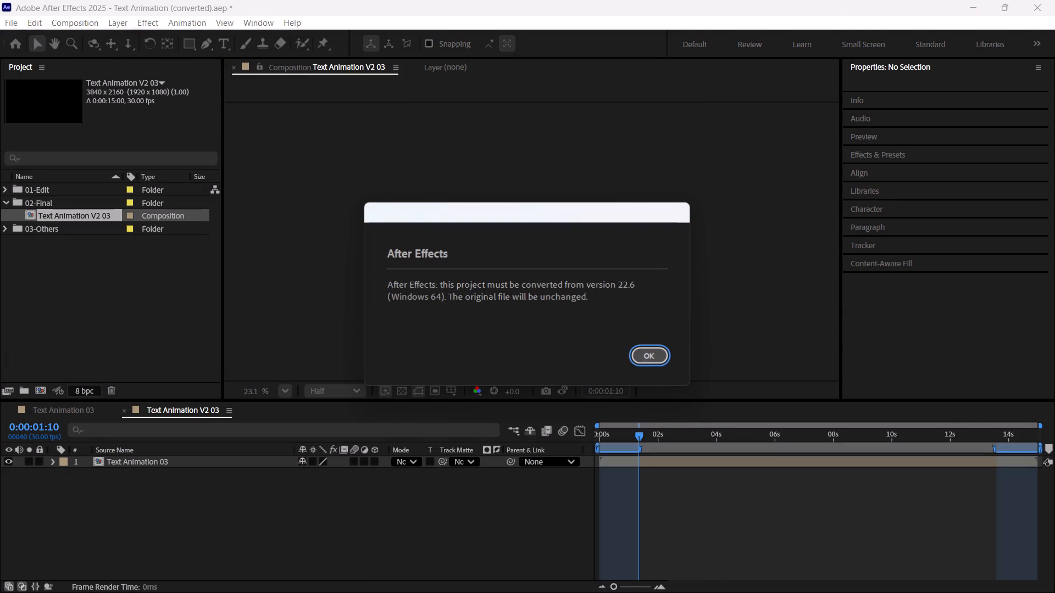
pyautogui.click(651, 351)
# Scrub through the opening two seconds of the Text Animation V2 03 composition and return to its start.
pyautogui.moveTo(632, 444); pyautogui.dragTo(601, 439)
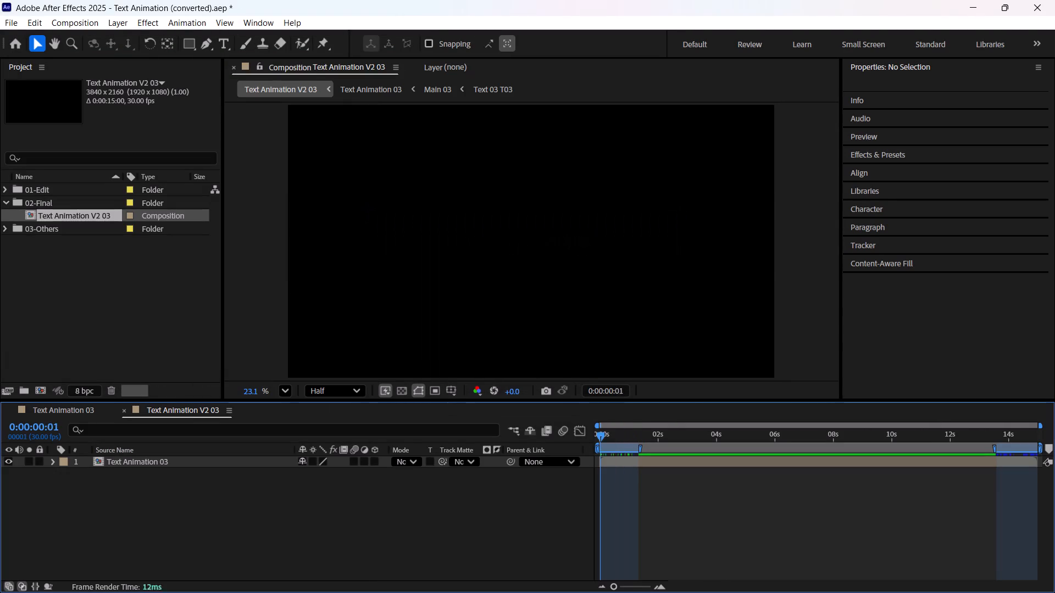
pyautogui.moveTo(601, 439); pyautogui.dragTo(606, 427)
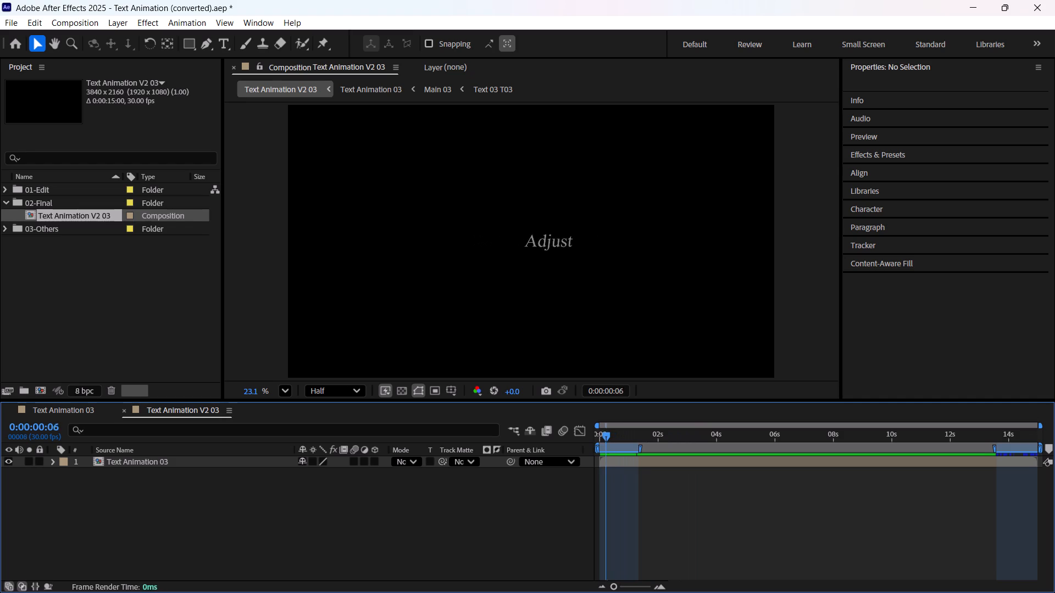
pyautogui.moveTo(606, 427); pyautogui.dragTo(621, 429)
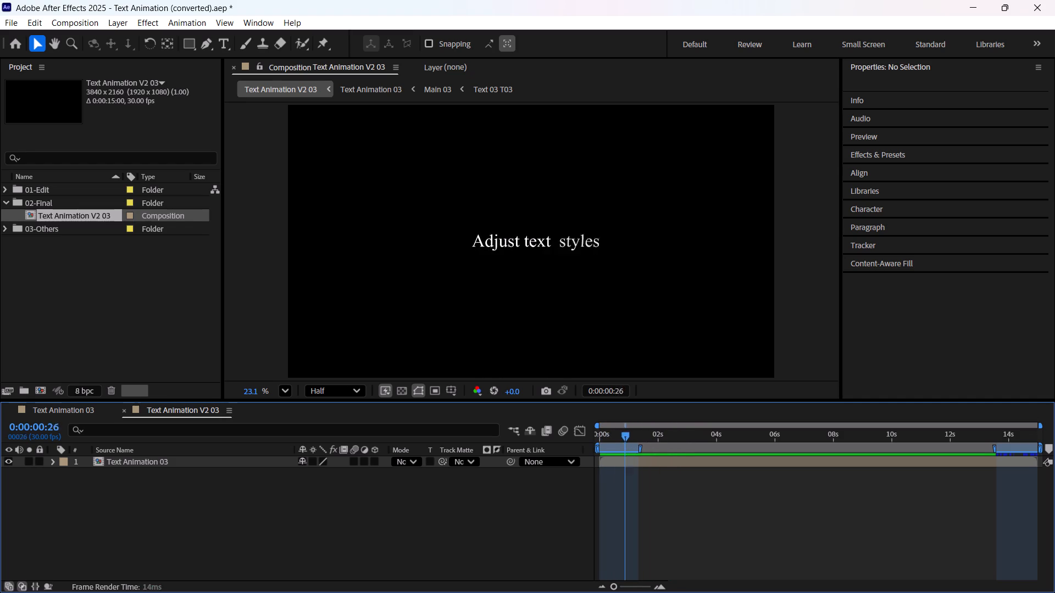
pyautogui.moveTo(621, 429); pyautogui.dragTo(651, 424)
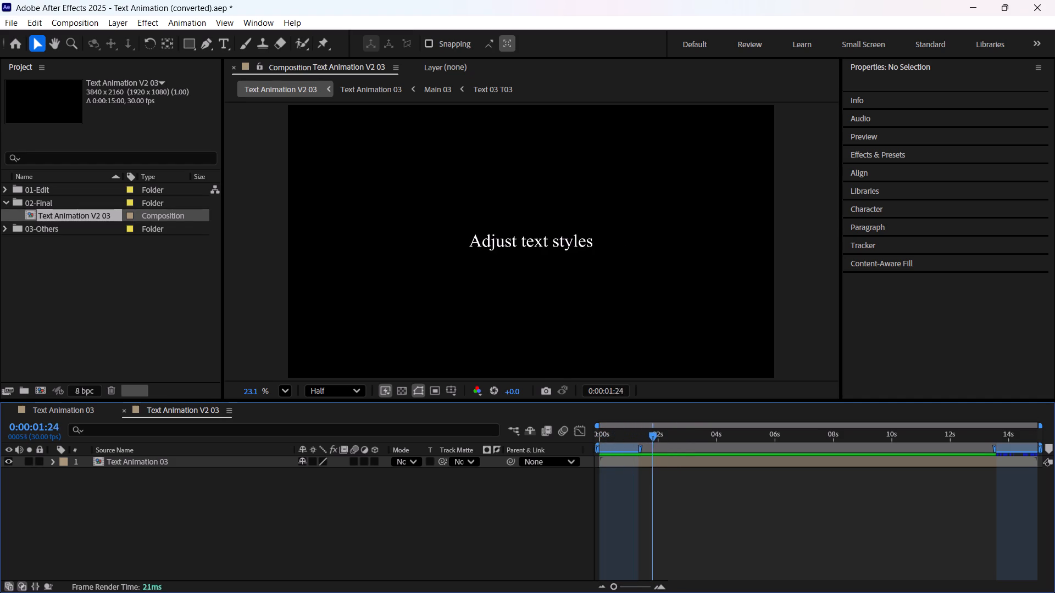
pyautogui.moveTo(651, 424); pyautogui.dragTo(579, 419)
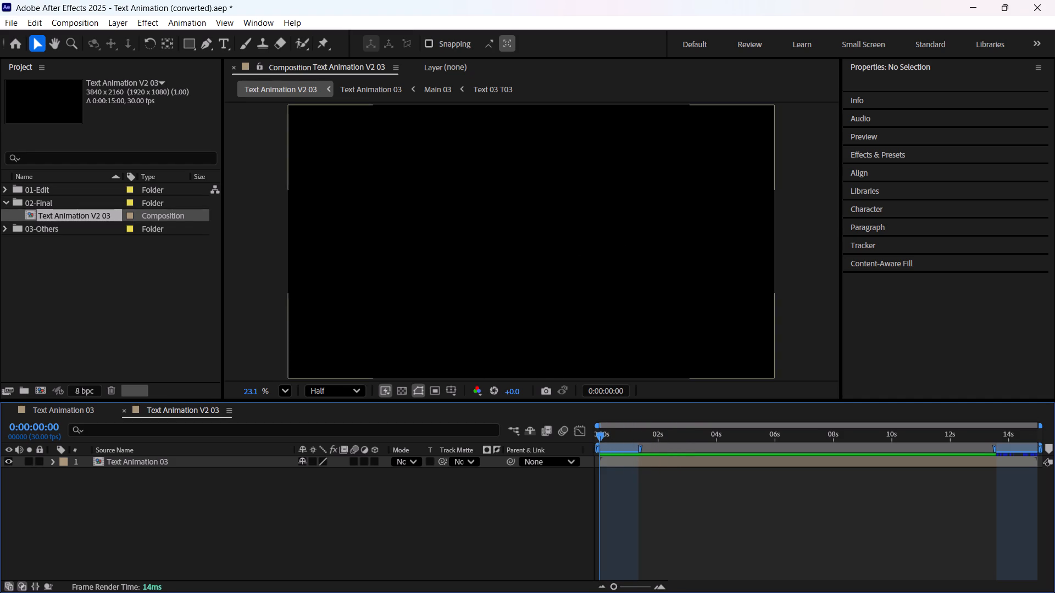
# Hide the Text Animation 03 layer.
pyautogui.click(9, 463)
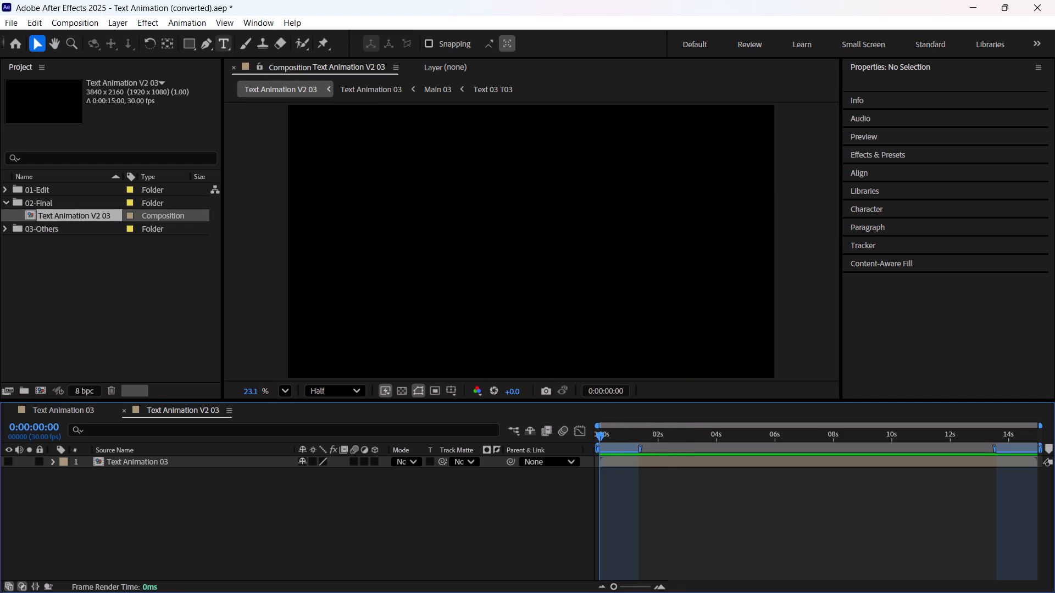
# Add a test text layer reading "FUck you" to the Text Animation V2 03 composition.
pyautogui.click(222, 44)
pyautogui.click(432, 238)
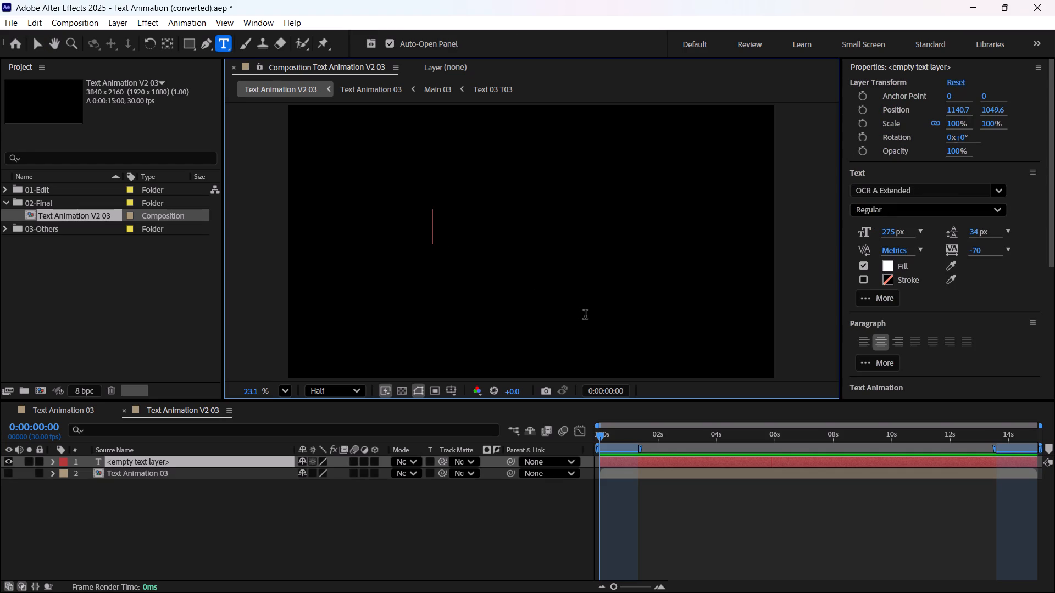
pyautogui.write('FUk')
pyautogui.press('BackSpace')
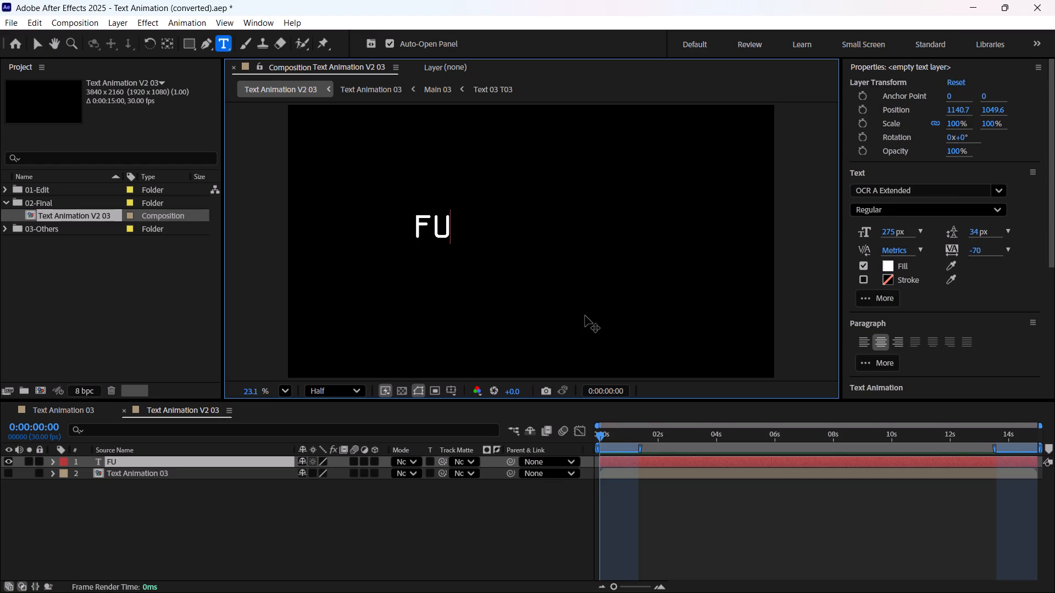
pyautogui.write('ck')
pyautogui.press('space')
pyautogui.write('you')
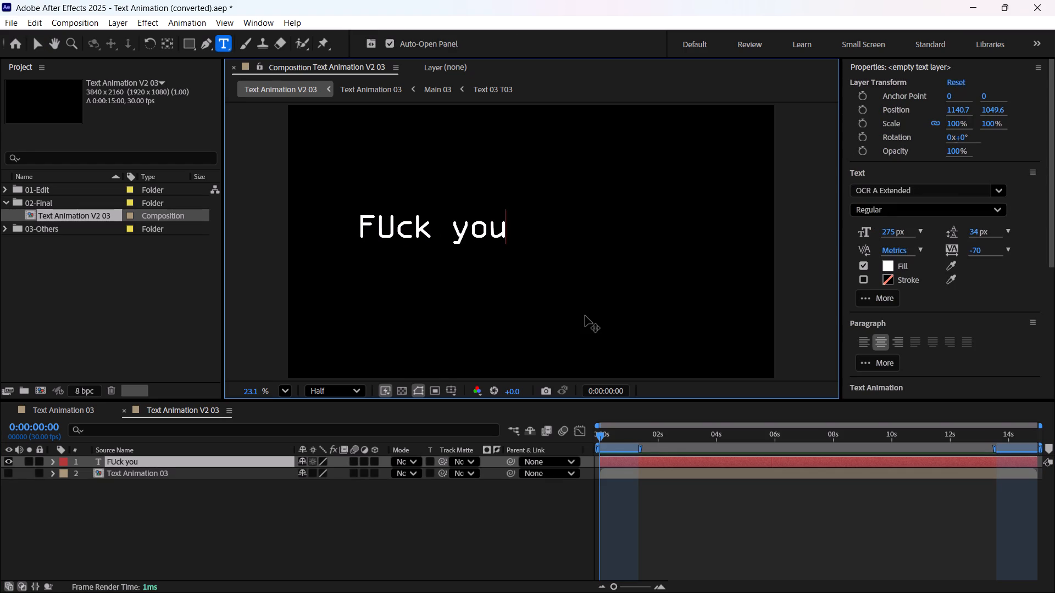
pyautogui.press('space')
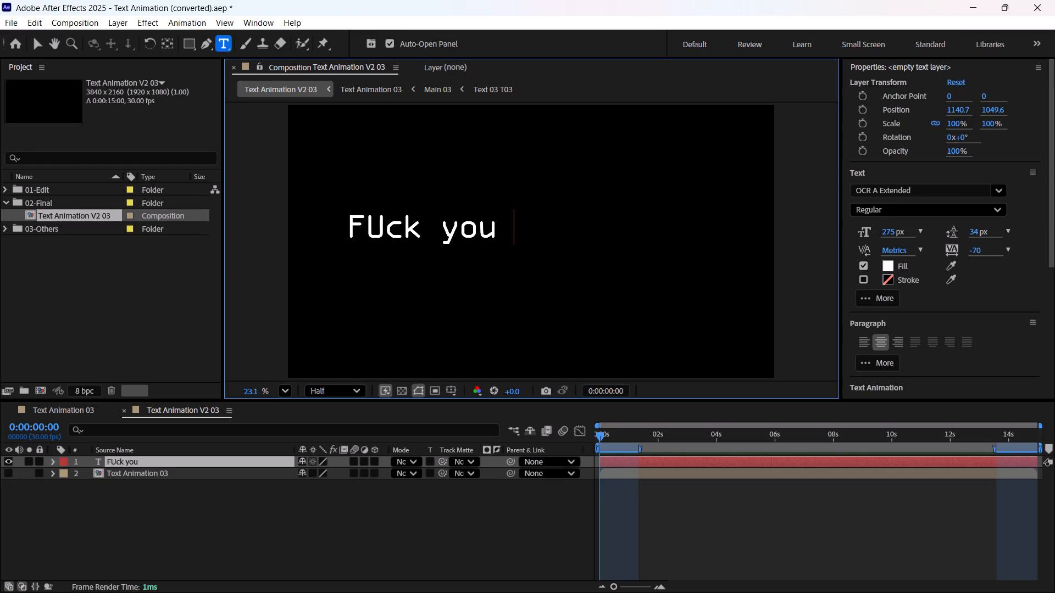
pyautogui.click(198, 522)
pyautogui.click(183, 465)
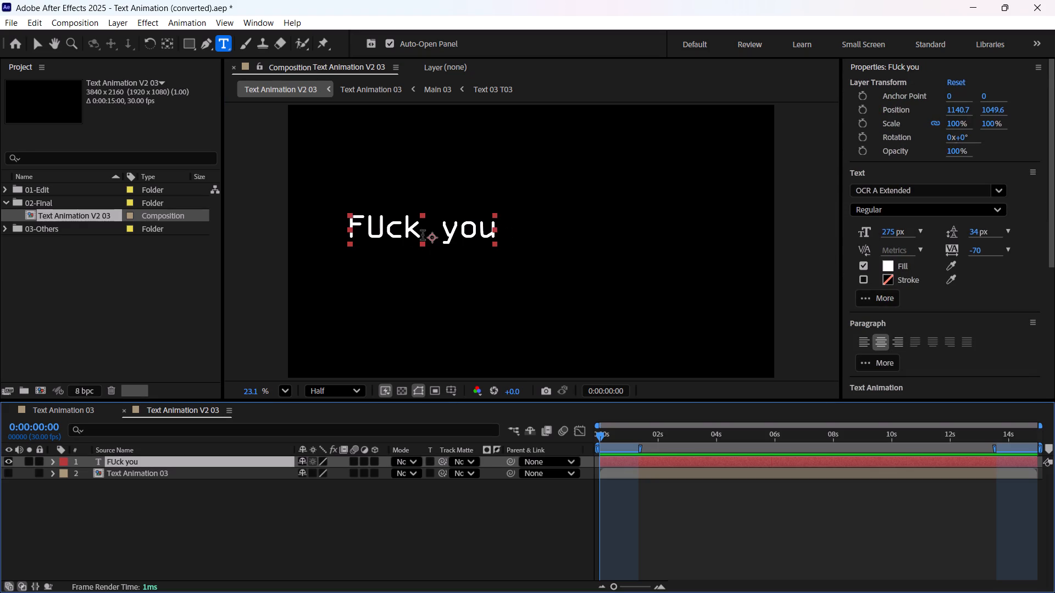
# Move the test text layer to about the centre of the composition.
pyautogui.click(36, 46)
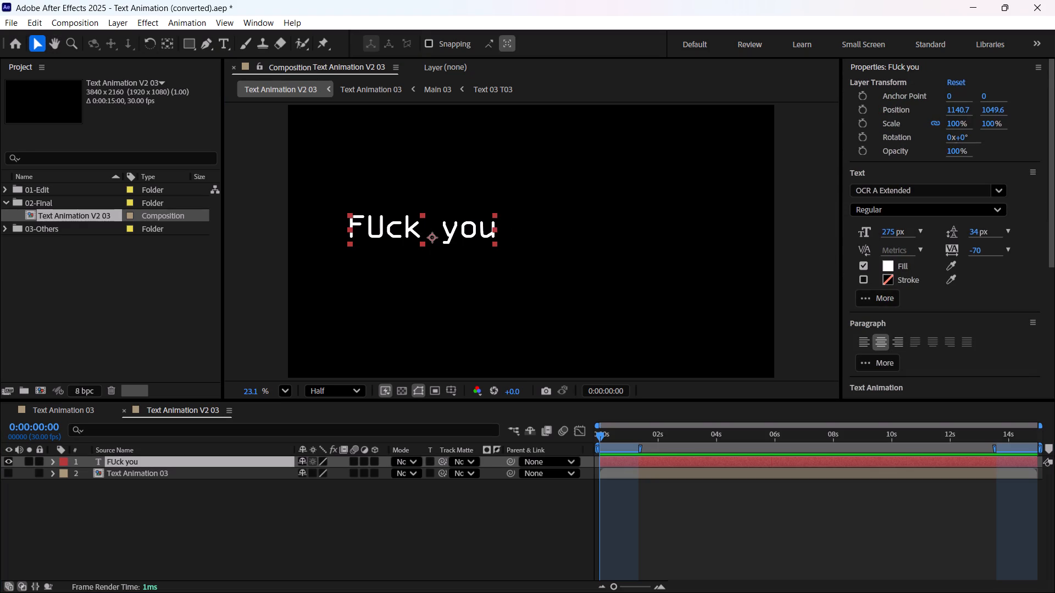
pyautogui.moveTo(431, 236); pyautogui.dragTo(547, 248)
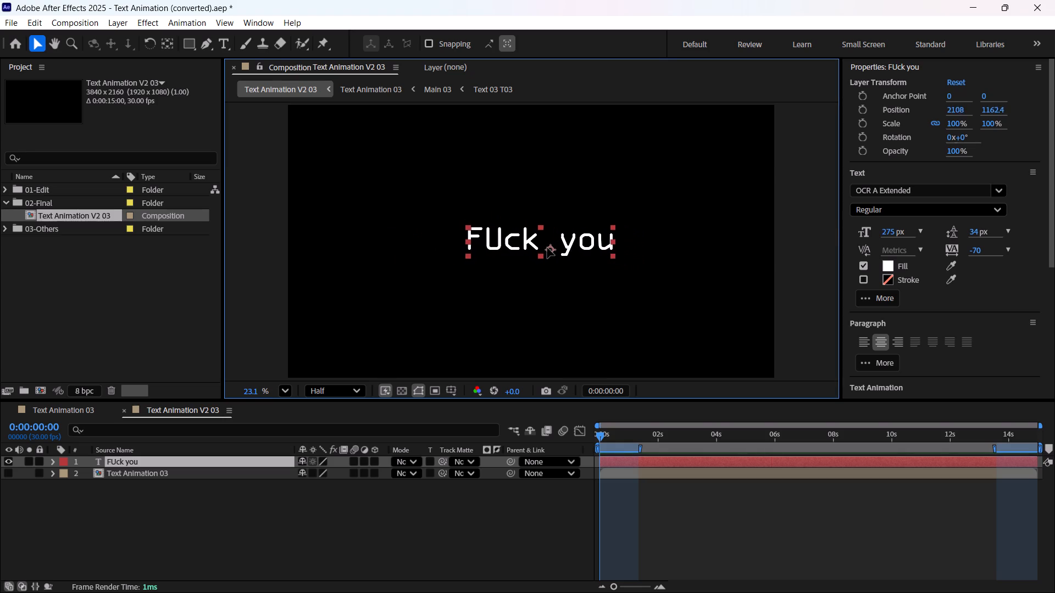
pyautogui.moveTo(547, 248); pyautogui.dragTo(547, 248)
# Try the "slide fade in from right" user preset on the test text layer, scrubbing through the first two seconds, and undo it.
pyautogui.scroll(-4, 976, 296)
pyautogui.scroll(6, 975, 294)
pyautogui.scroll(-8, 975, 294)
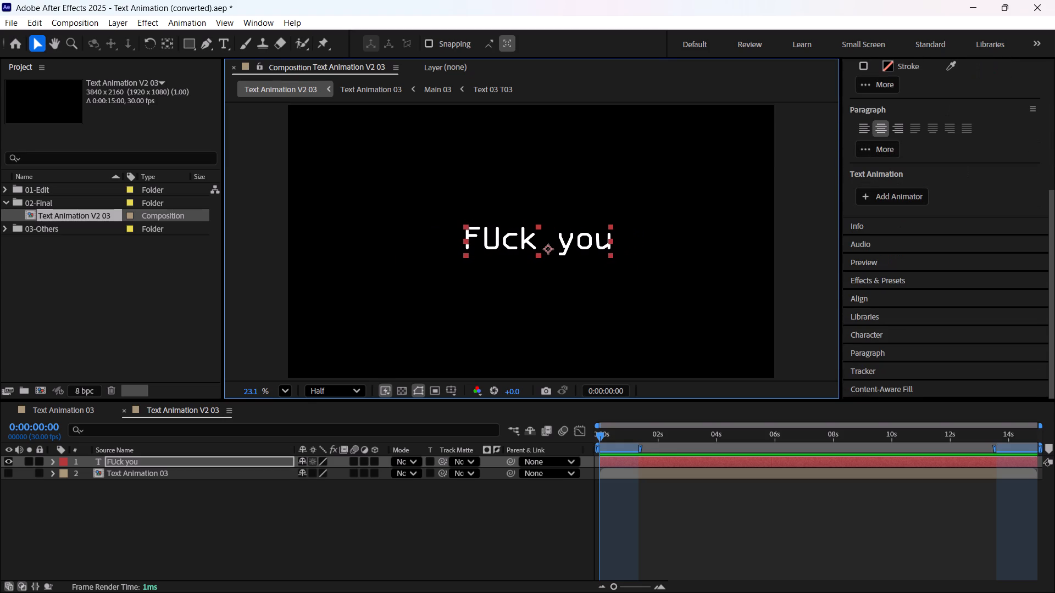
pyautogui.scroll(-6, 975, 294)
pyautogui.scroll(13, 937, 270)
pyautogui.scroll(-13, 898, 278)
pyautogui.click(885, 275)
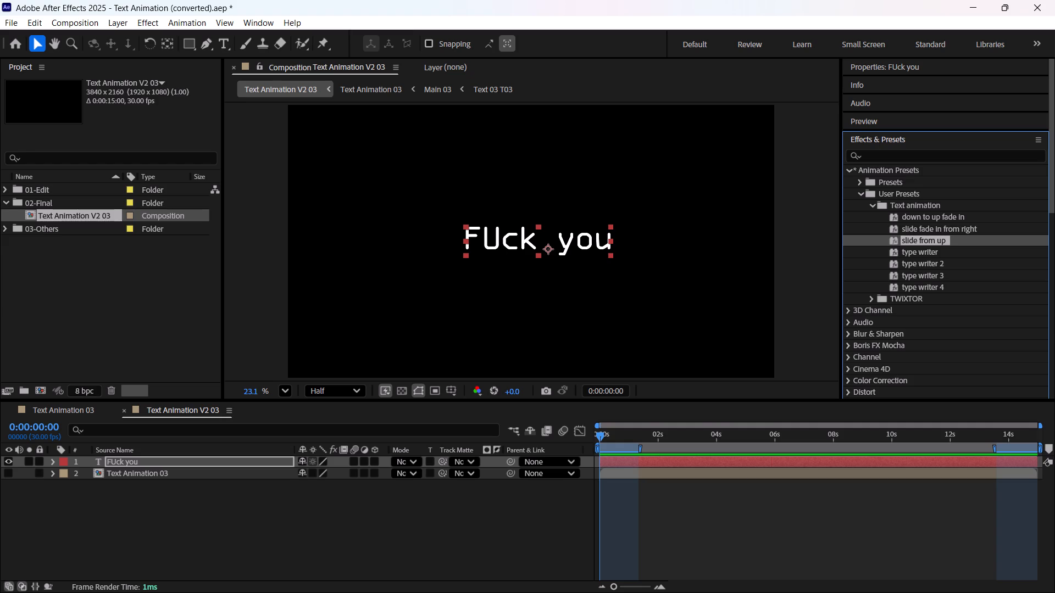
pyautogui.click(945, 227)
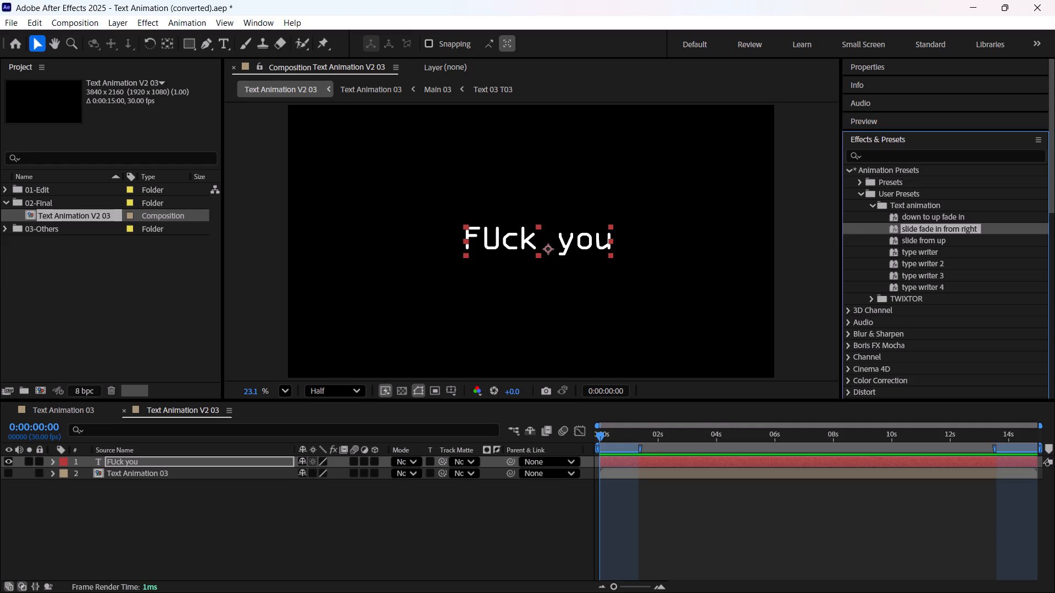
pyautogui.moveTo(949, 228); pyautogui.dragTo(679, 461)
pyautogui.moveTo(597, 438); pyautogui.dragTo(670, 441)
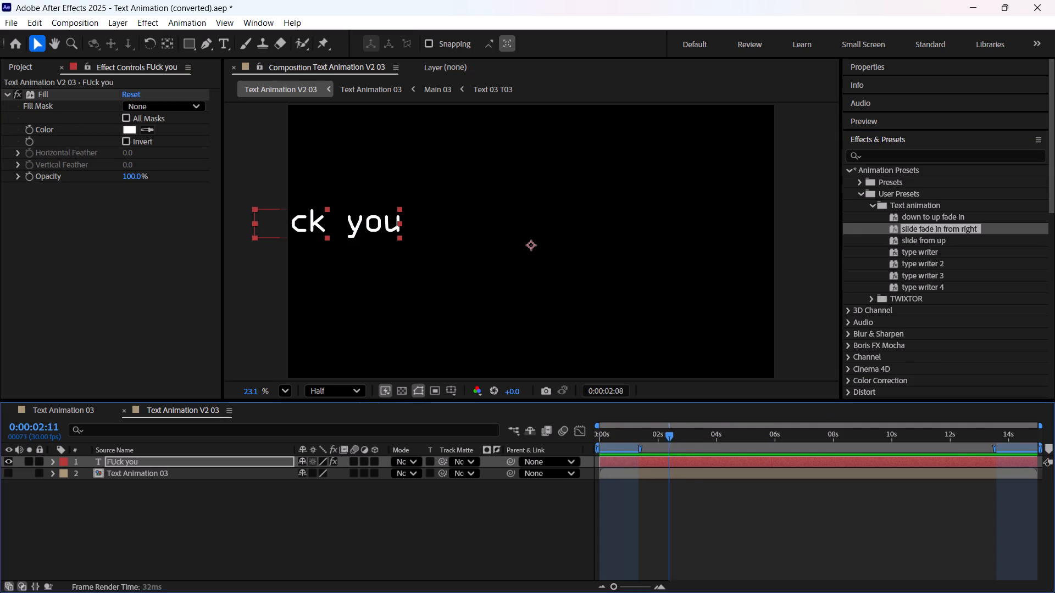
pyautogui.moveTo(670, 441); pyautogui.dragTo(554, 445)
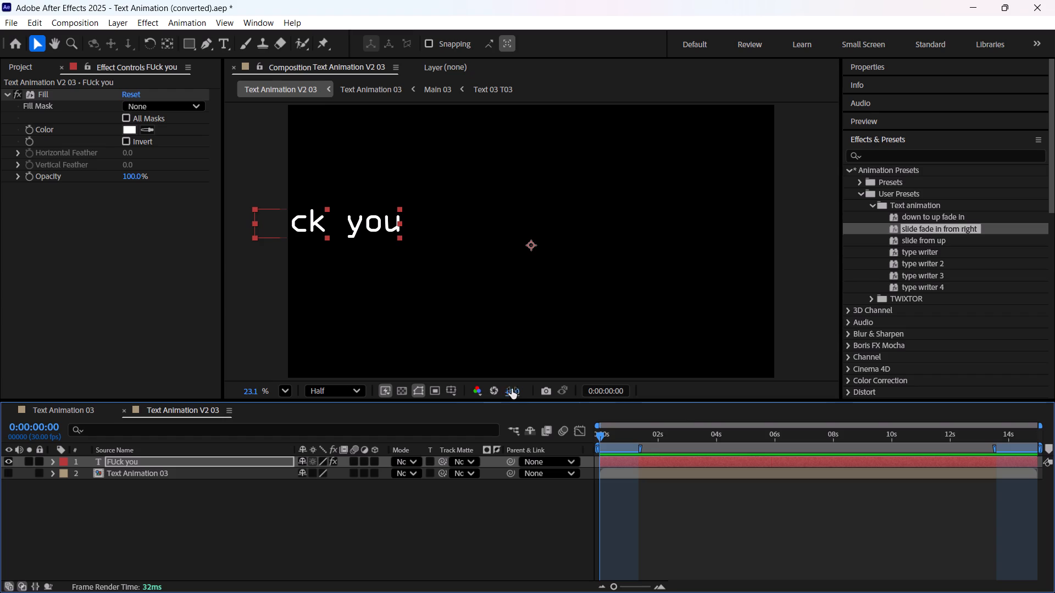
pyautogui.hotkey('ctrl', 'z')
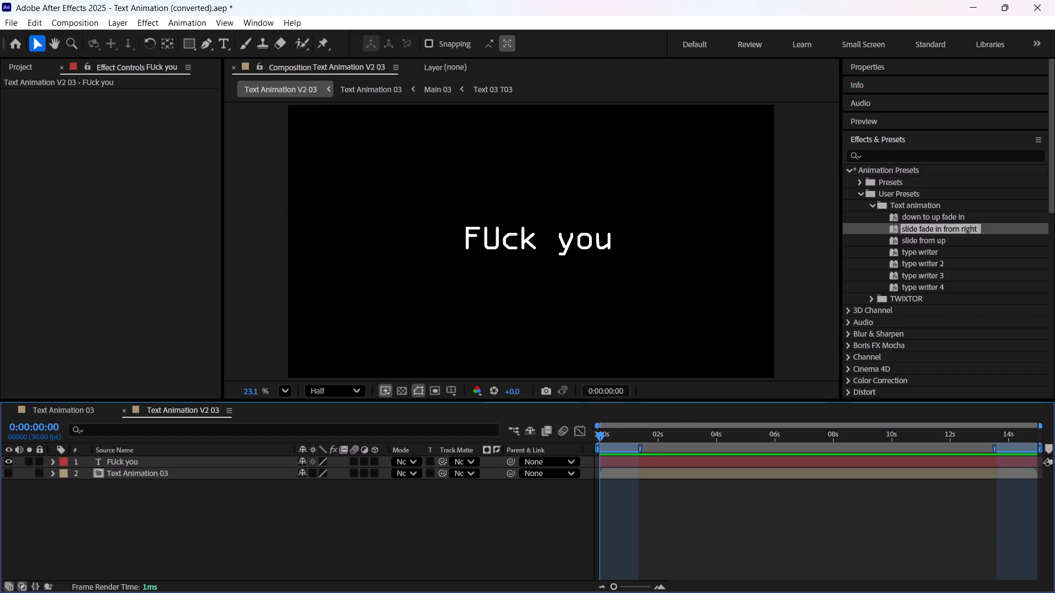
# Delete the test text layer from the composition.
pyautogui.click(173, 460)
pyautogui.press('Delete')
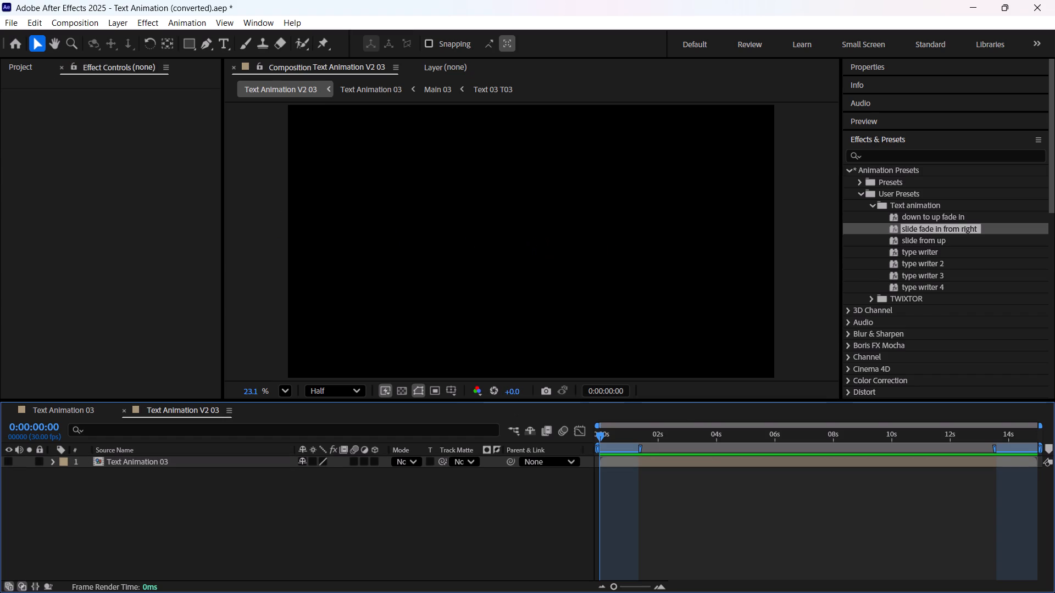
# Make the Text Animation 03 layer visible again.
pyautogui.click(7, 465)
# Scrub through the first few seconds of the Text Animation 03 layer to check its text animation.
pyautogui.click(146, 461)
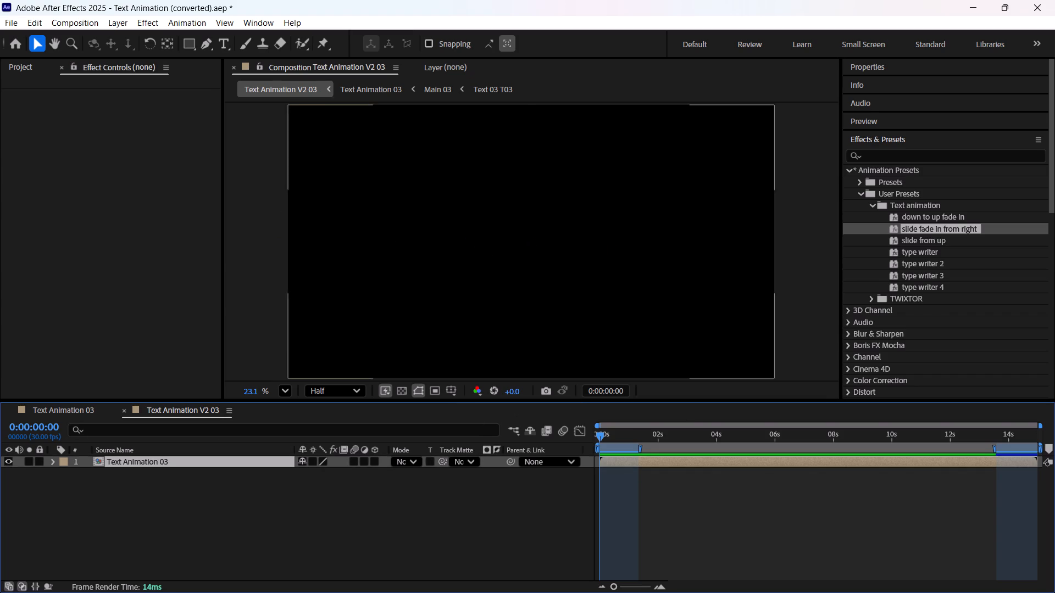
pyautogui.click(376, 531)
pyautogui.moveTo(614, 440); pyautogui.dragTo(704, 440)
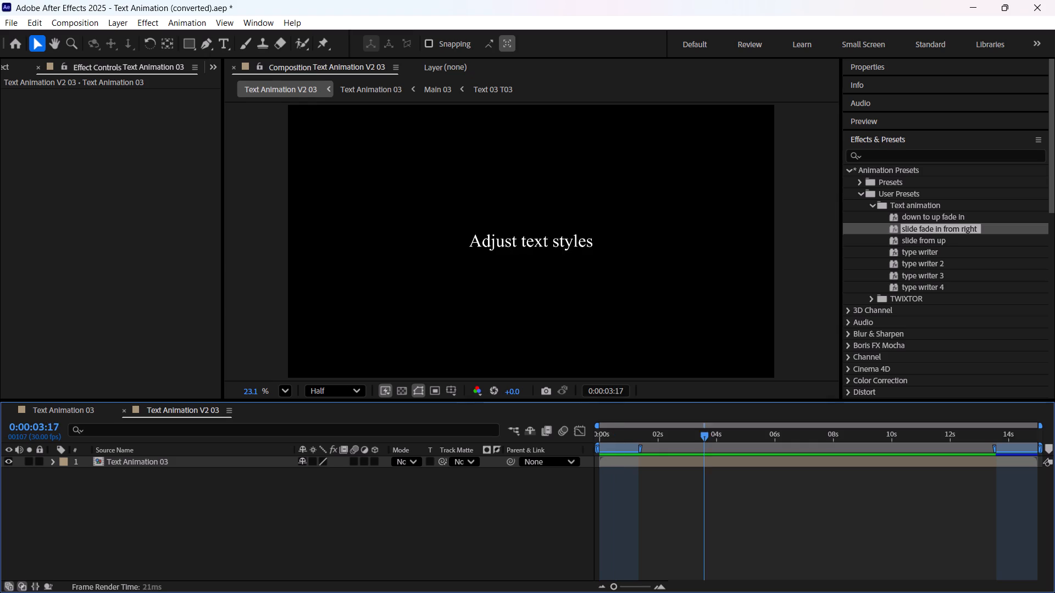
pyautogui.moveTo(704, 440); pyautogui.dragTo(645, 439)
# Start saving the Transform group of the Text Animation 03 layer as an animation preset in the Text animation folder.
pyautogui.click(145, 462)
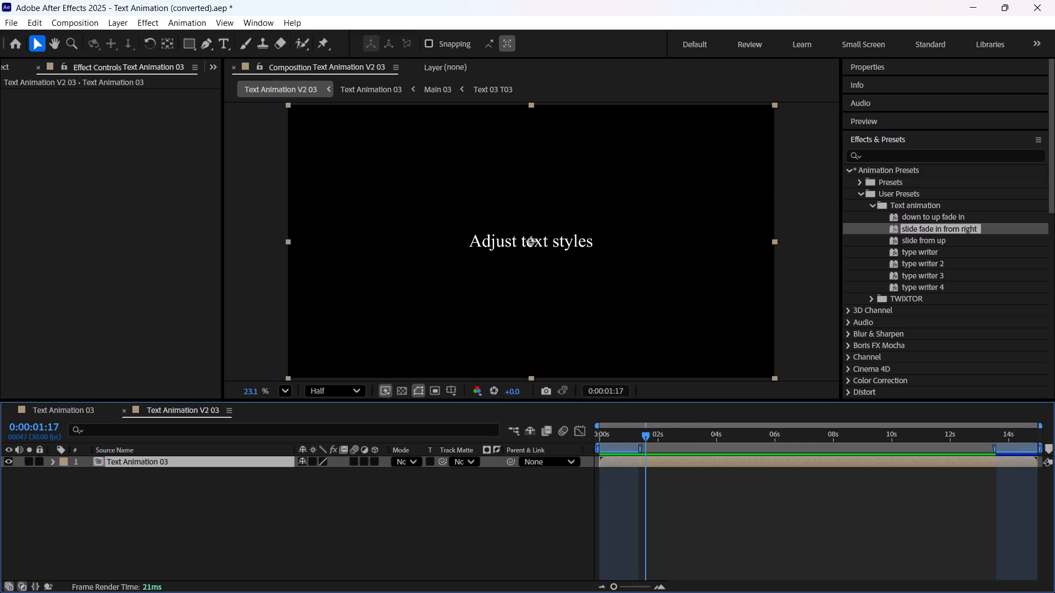
pyautogui.press('u')
pyautogui.click(54, 463)
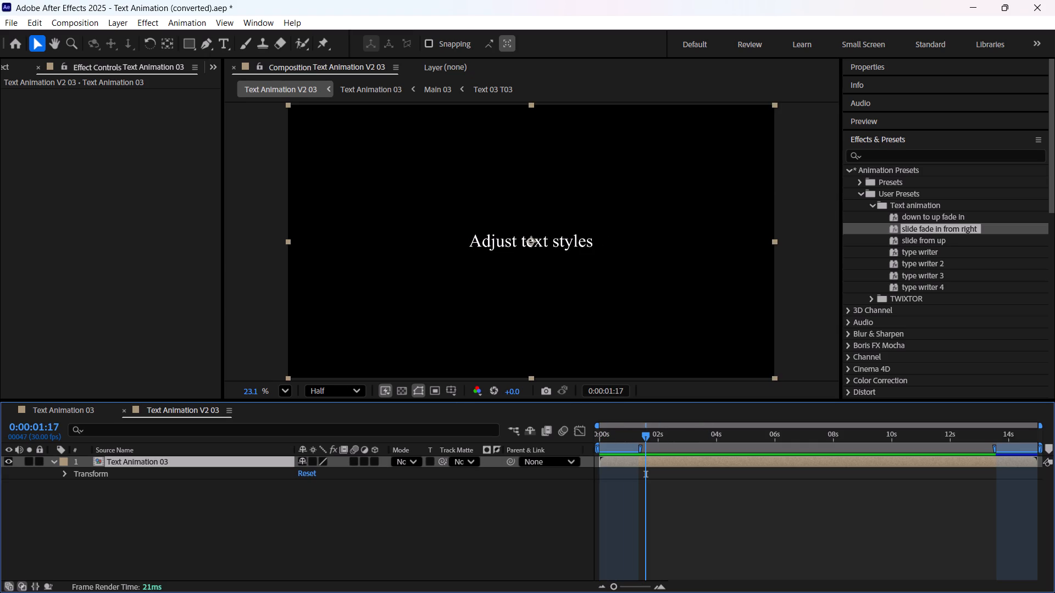
pyautogui.click(104, 473)
pyautogui.click(127, 500)
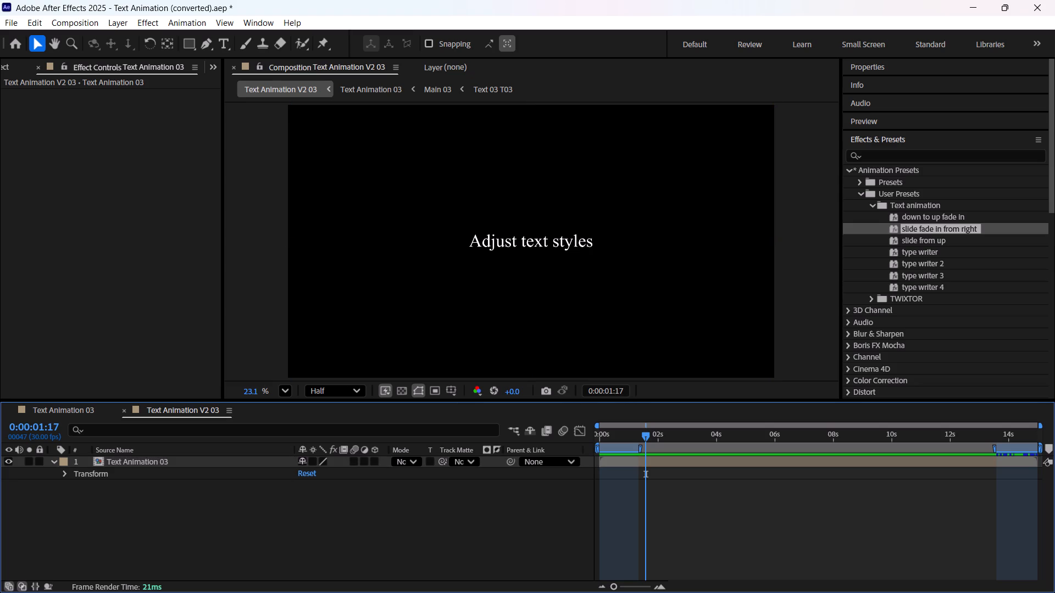
pyautogui.click(91, 477)
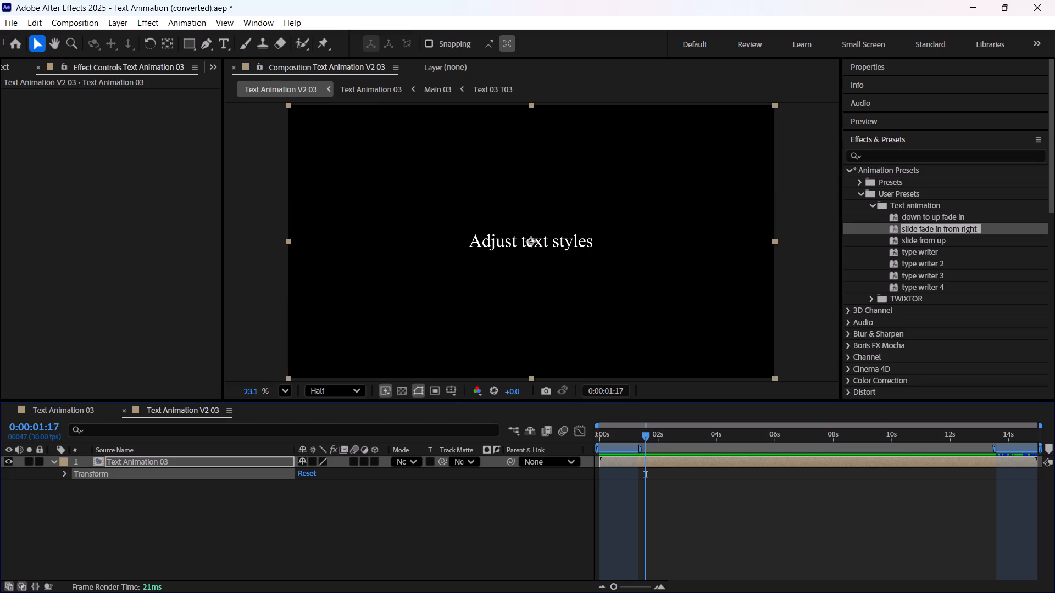
pyautogui.click(185, 23)
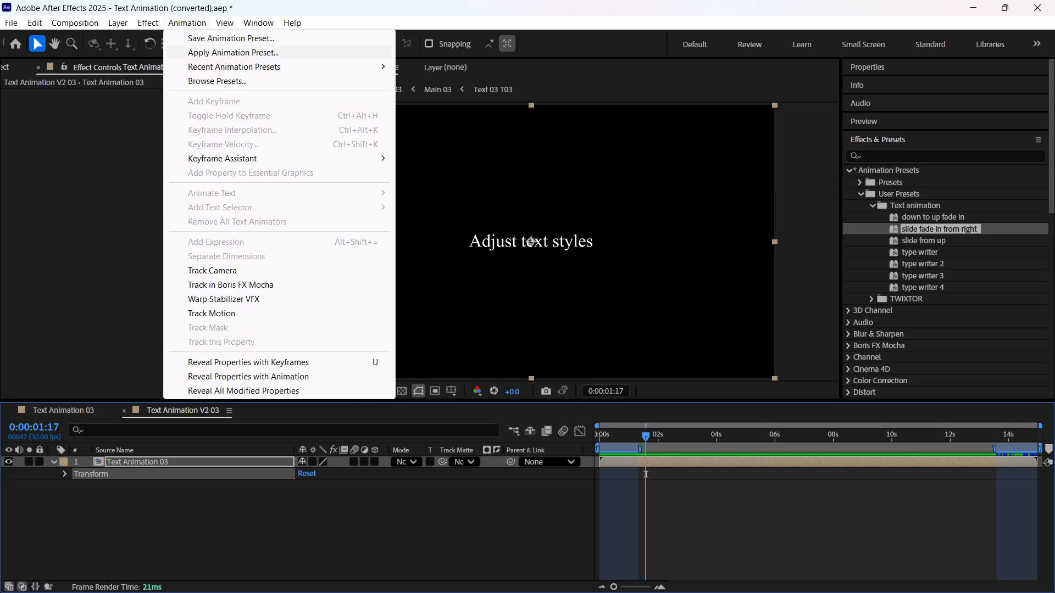
pyautogui.click(221, 35)
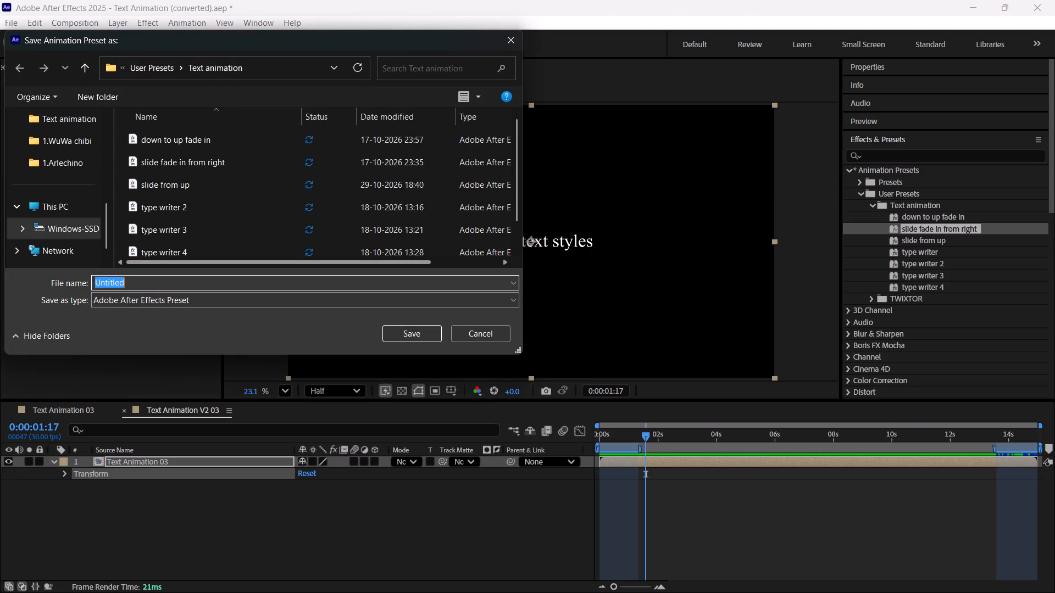
pyautogui.scroll(-6, 221, 179)
pyautogui.scroll(5, 221, 179)
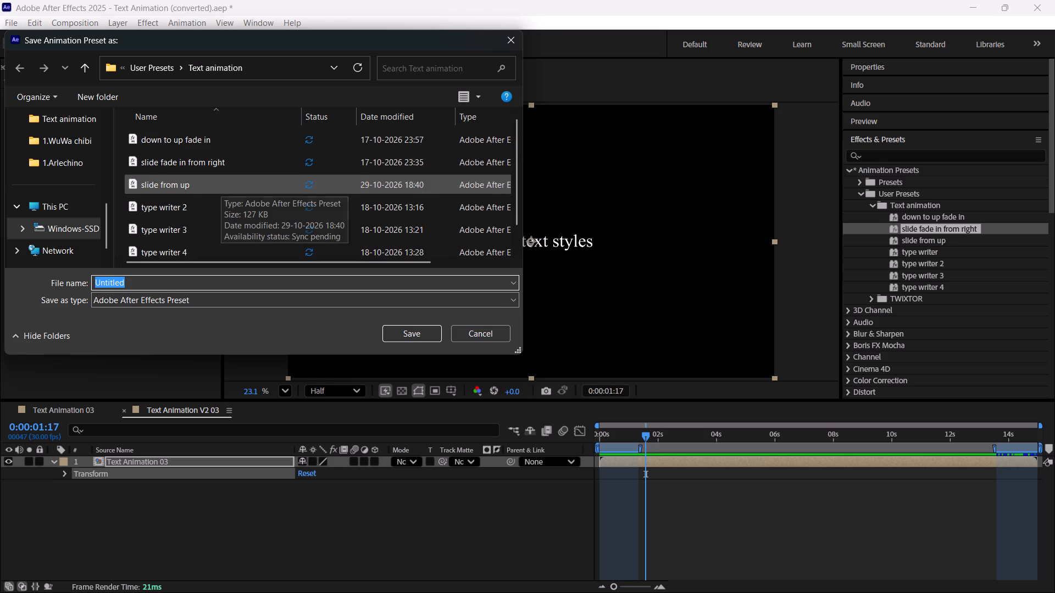
pyautogui.scroll(-6, 221, 179)
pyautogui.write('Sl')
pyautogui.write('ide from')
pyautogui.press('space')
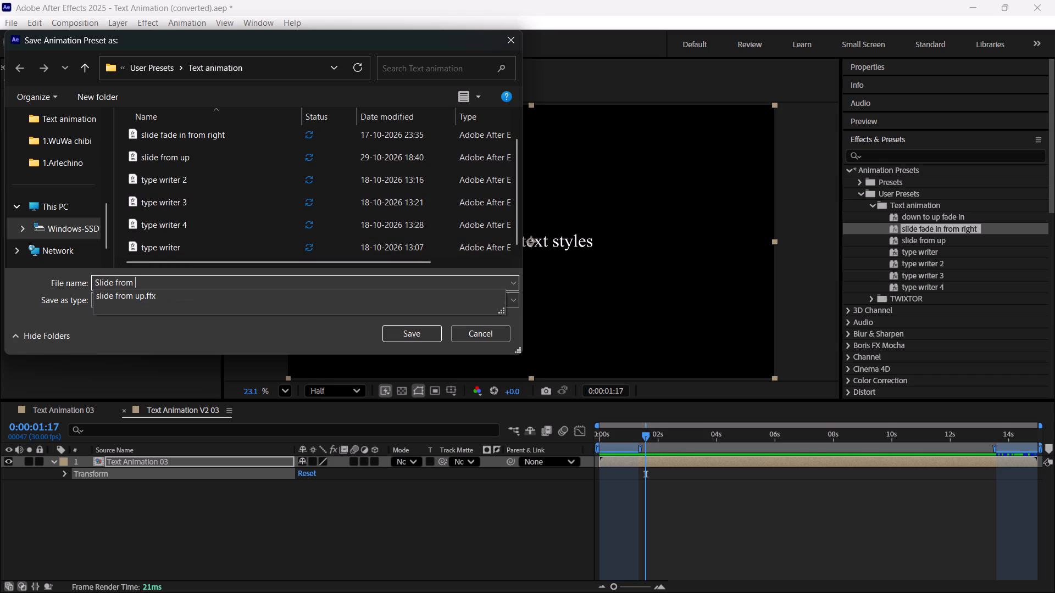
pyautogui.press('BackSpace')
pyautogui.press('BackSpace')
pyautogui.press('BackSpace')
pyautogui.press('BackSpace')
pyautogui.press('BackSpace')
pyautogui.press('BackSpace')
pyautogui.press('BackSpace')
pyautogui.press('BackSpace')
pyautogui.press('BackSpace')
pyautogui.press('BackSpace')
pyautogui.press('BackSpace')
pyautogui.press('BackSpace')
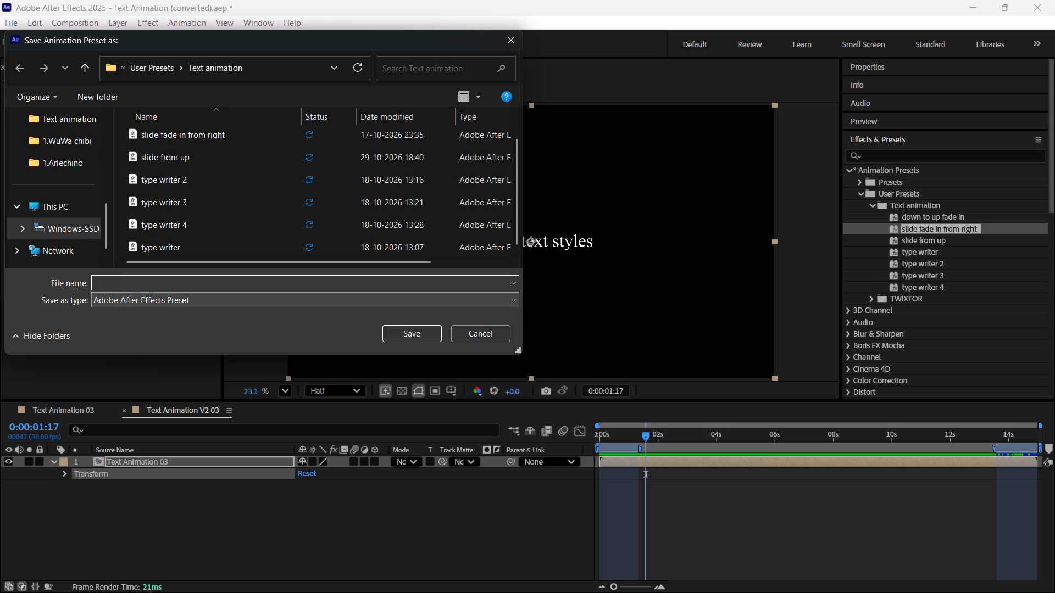
# Name the animation preset "fade in from right" and save it in the Text animation user presets folder.
pyautogui.write('fade in from right')
pyautogui.press('space')
pyautogui.scroll(4, 270, 221)
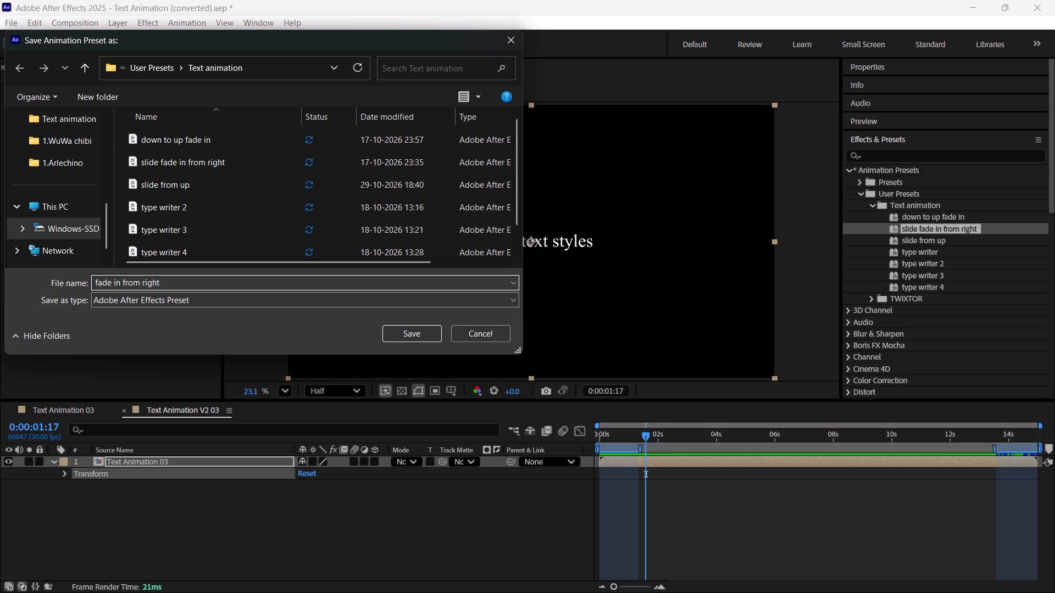
pyautogui.click(412, 337)
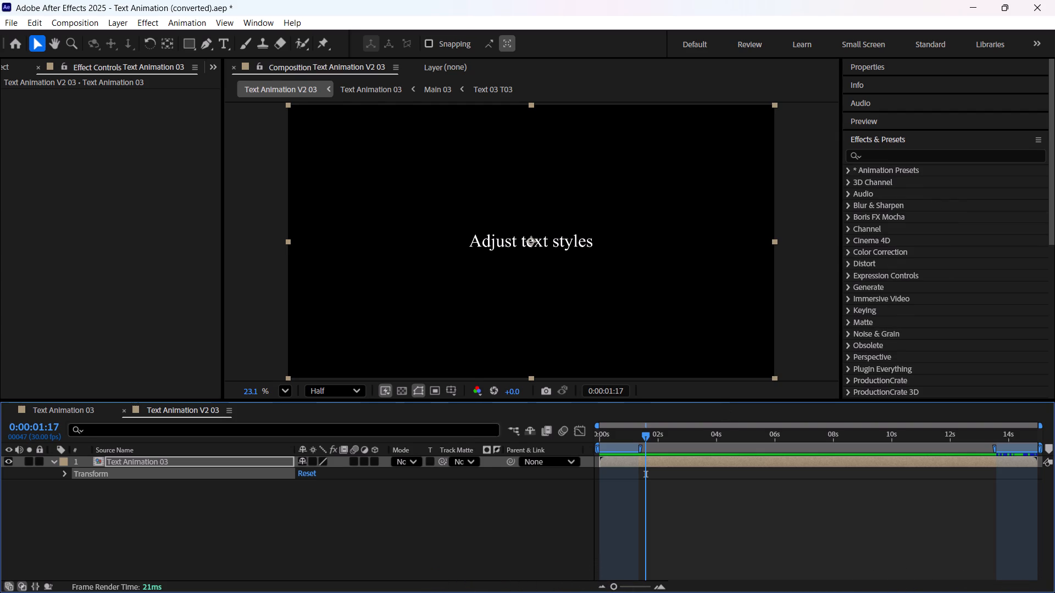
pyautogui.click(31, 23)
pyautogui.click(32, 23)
# Hide the Text Animation 03 layer.
pyautogui.click(10, 462)
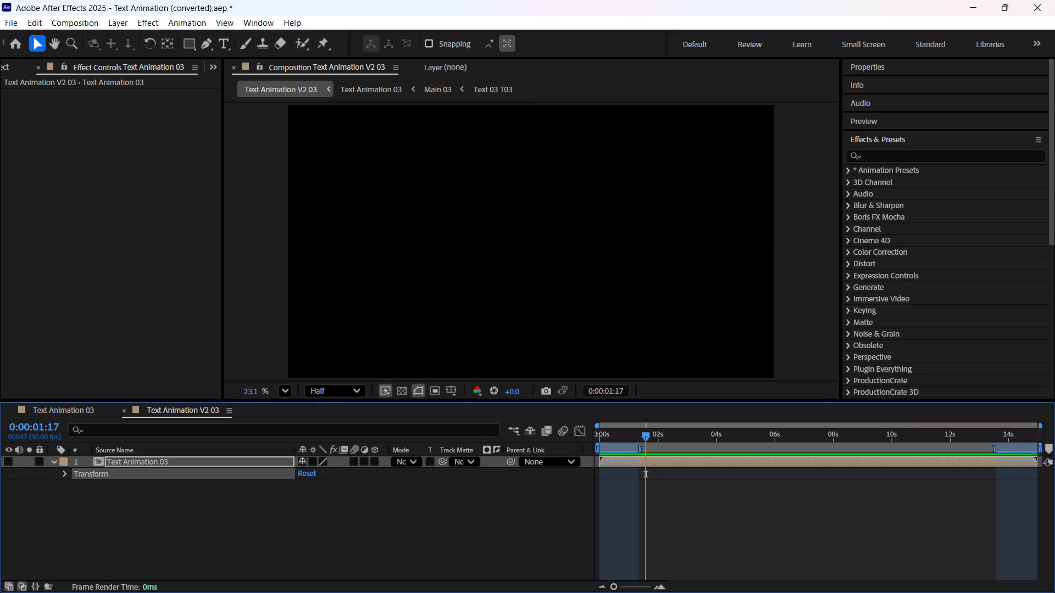
# Add a test text layer reading "Fuck you ass hole" and move it near the frame's centre, at about 1835, 1032.
pyautogui.click(220, 48)
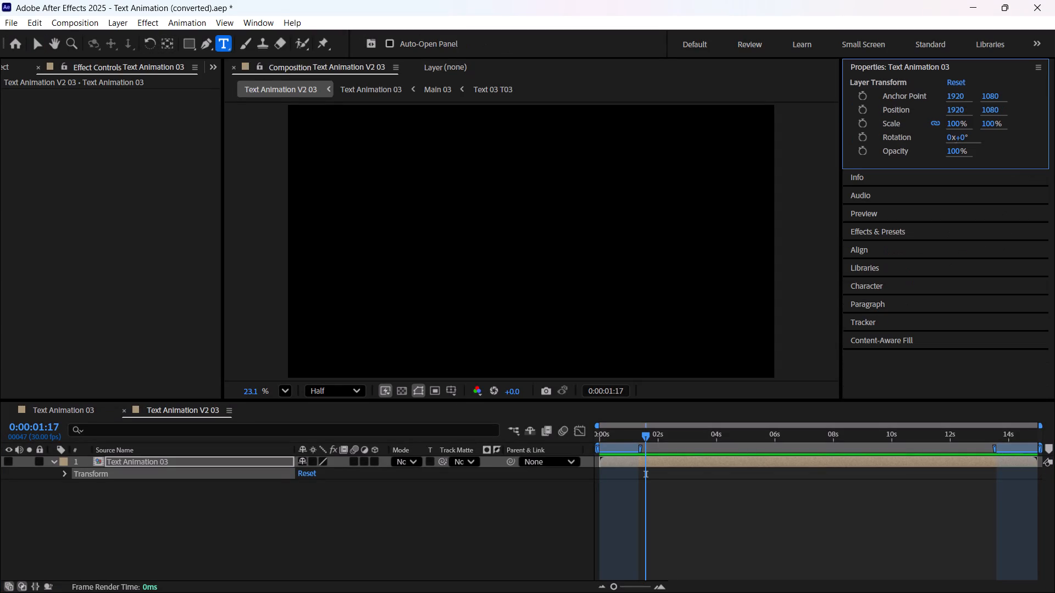
pyautogui.click(433, 193)
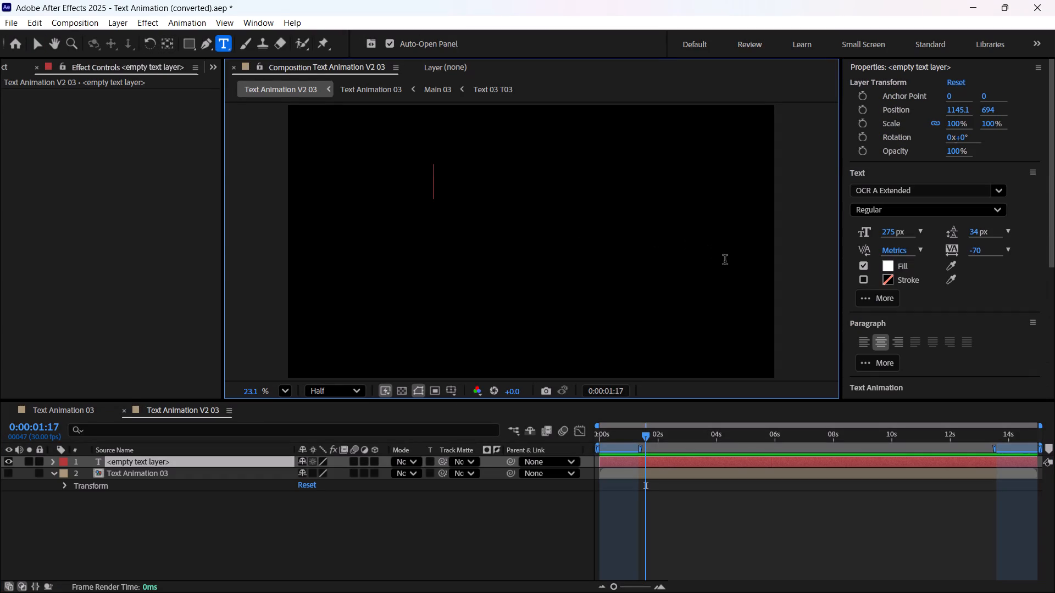
pyautogui.write('Fucx')
pyautogui.press('BackSpace')
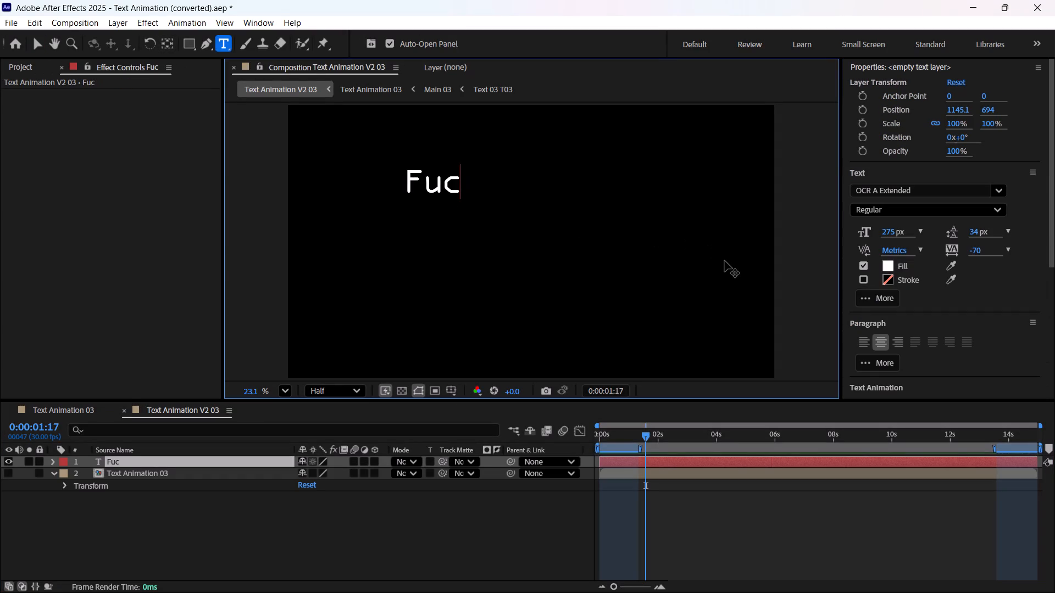
pyautogui.write('k yy')
pyautogui.press('BackSpace')
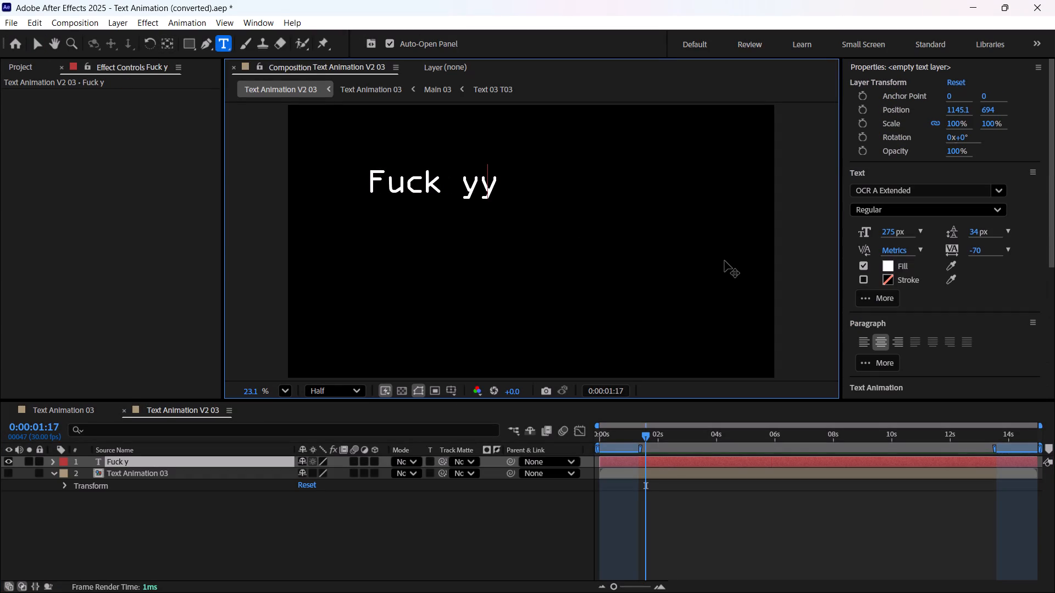
pyautogui.write('ou a')
pyautogui.write('ss hole')
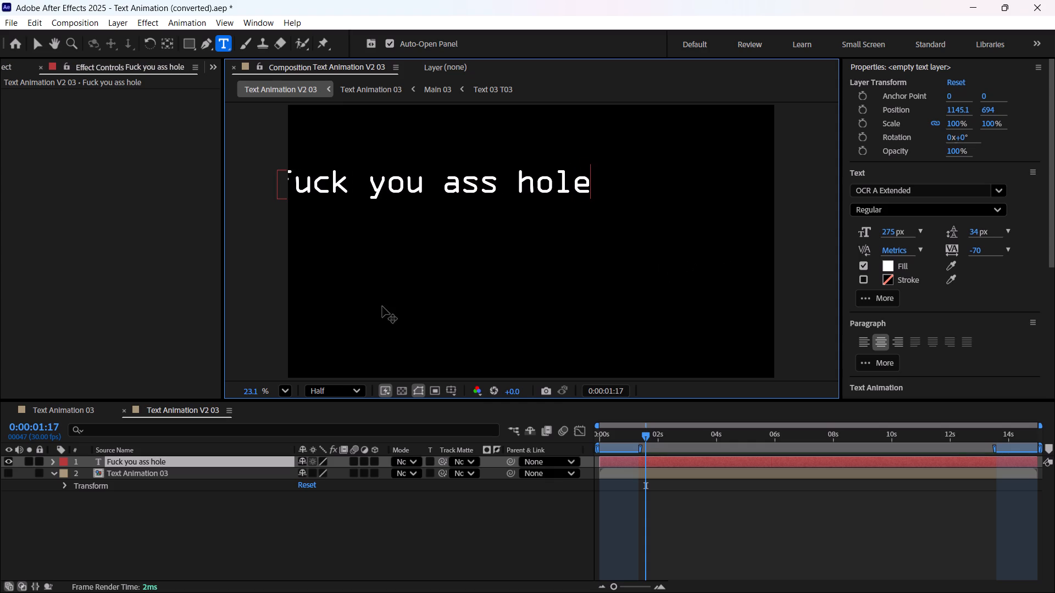
pyautogui.click(34, 42)
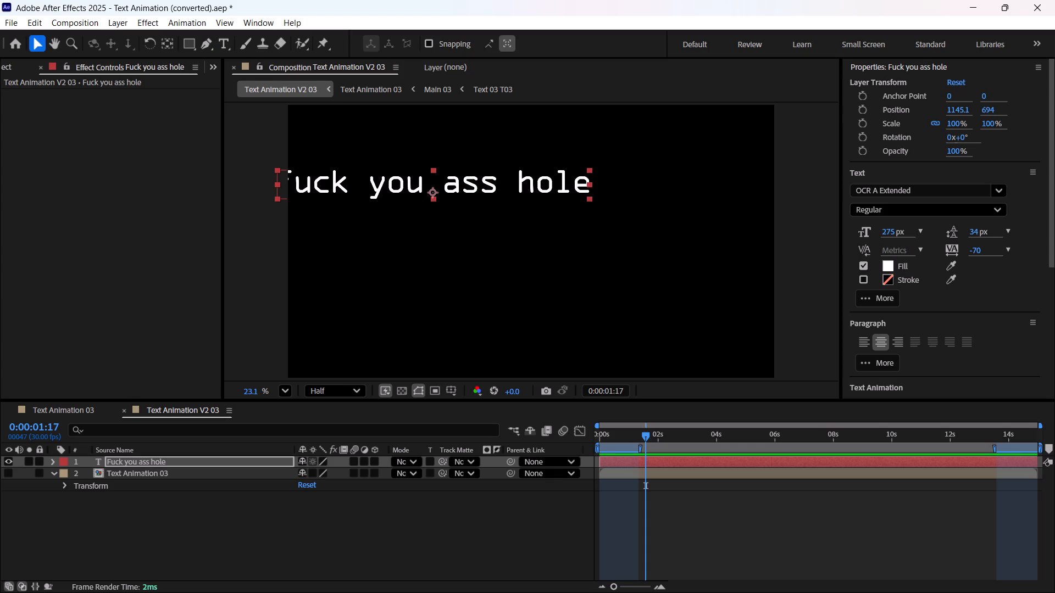
pyautogui.moveTo(432, 191); pyautogui.dragTo(519, 234)
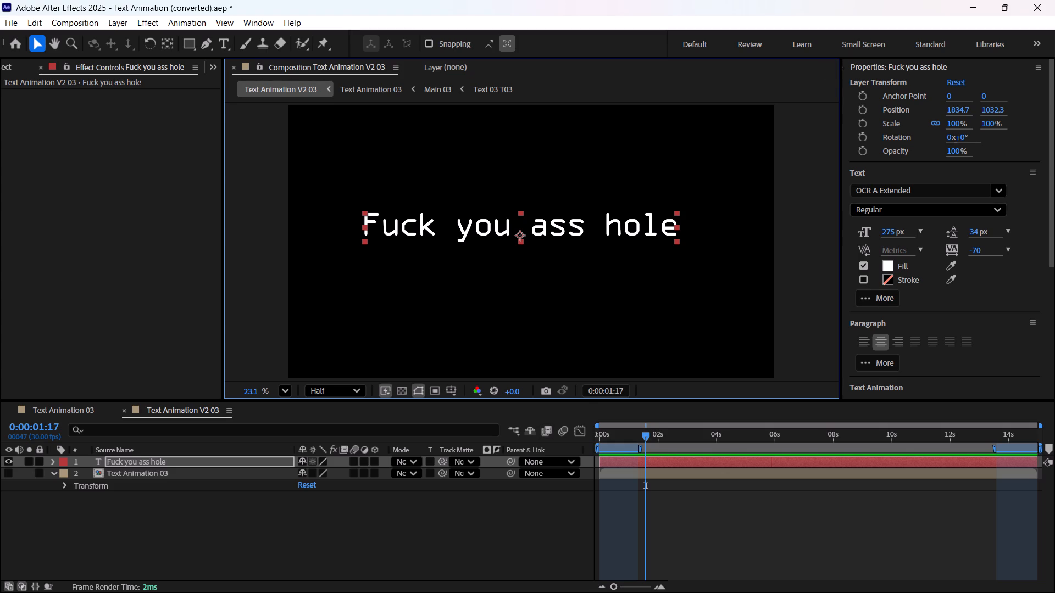
# Apply the "fade in from right" user preset from the Text animation folder to the test text layer.
pyautogui.scroll(-6, 922, 289)
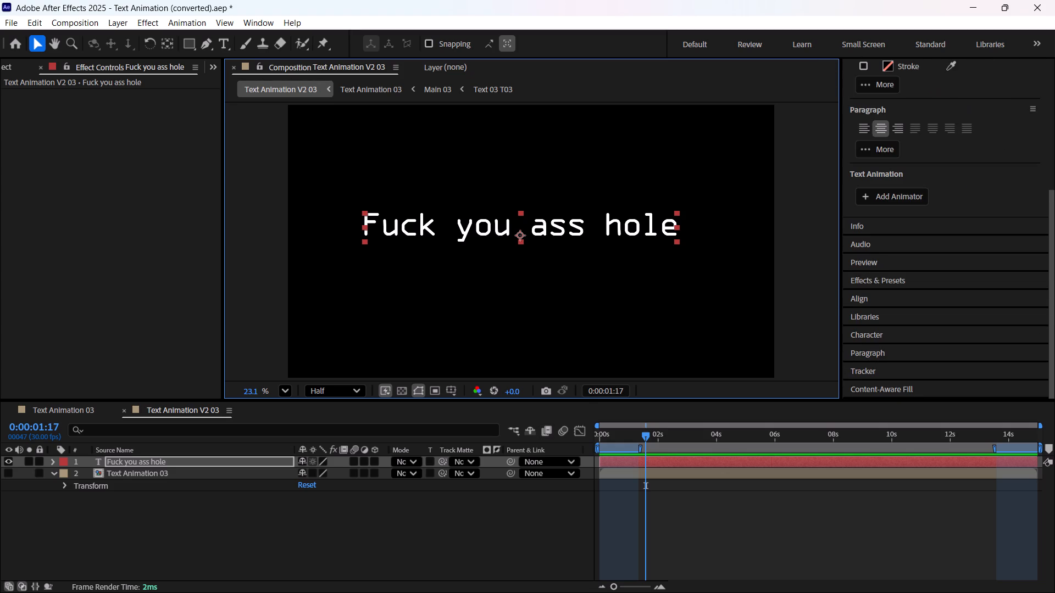
pyautogui.scroll(-5, 930, 288)
pyautogui.click(896, 279)
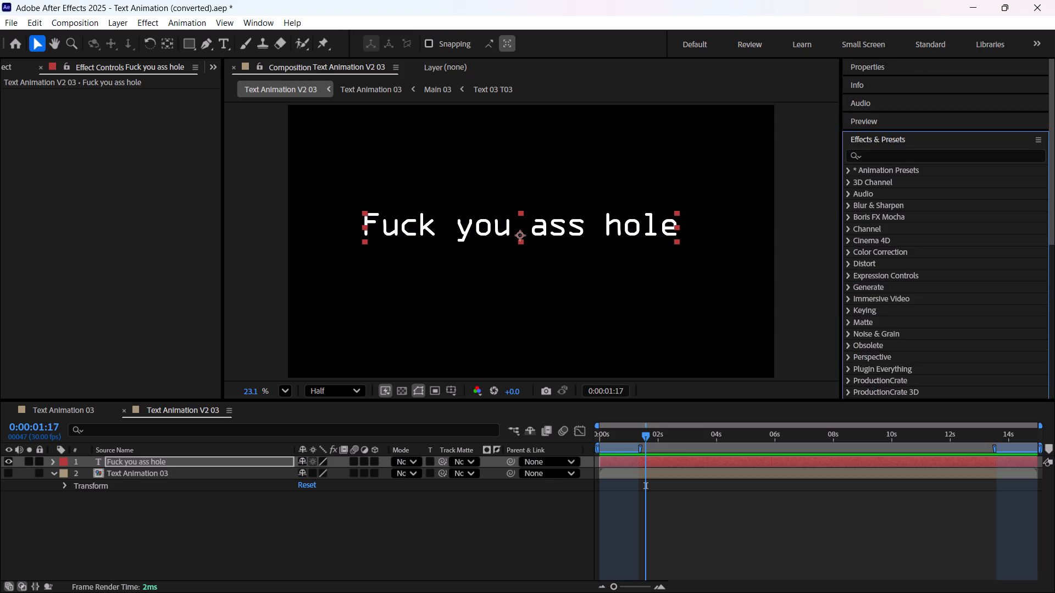
pyautogui.click(849, 170)
pyautogui.click(856, 180)
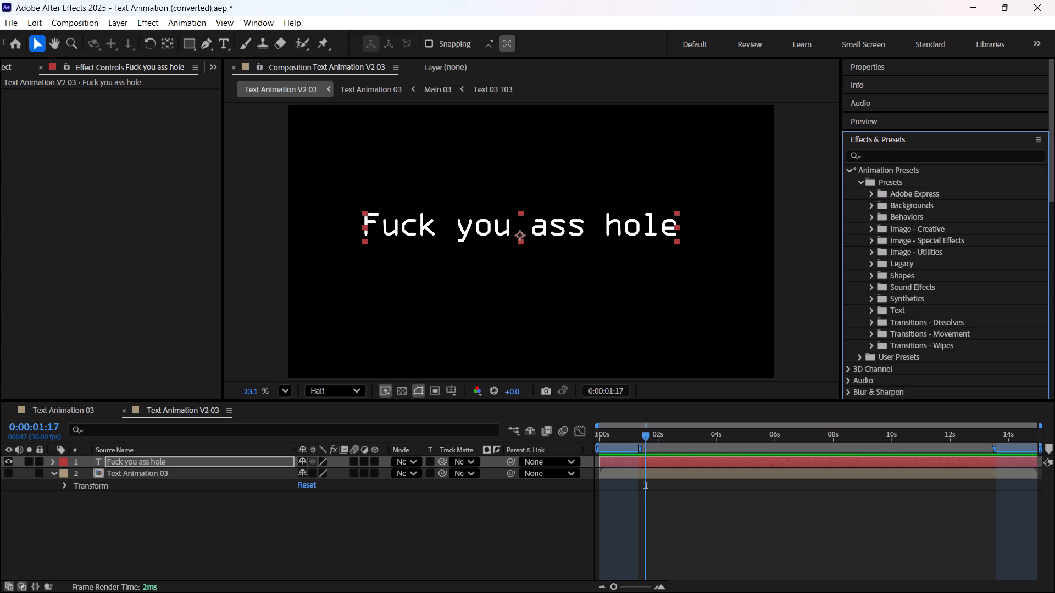
pyautogui.click(859, 182)
pyautogui.click(858, 194)
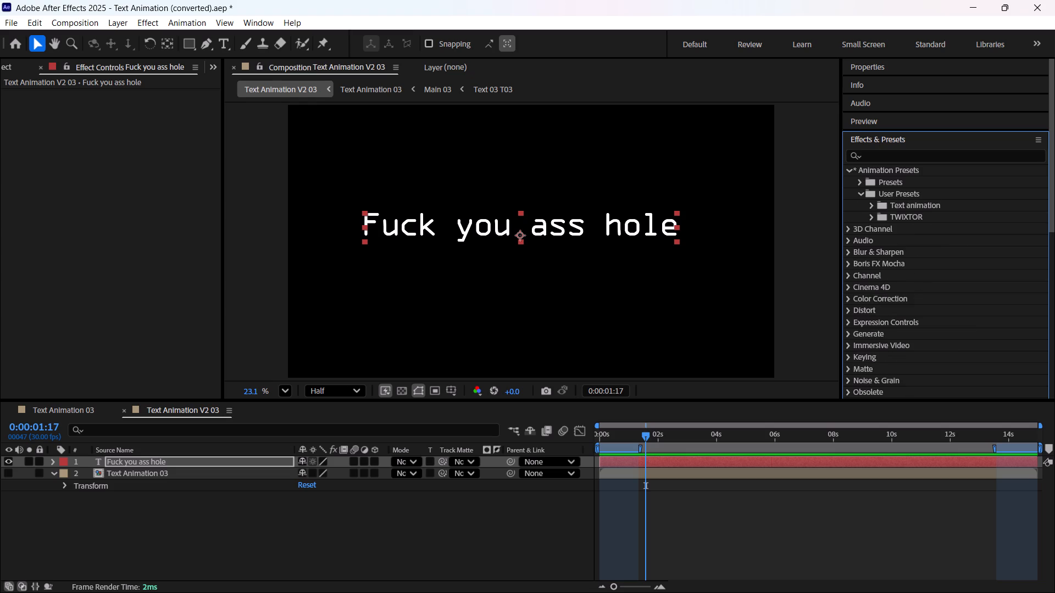
pyautogui.click(871, 204)
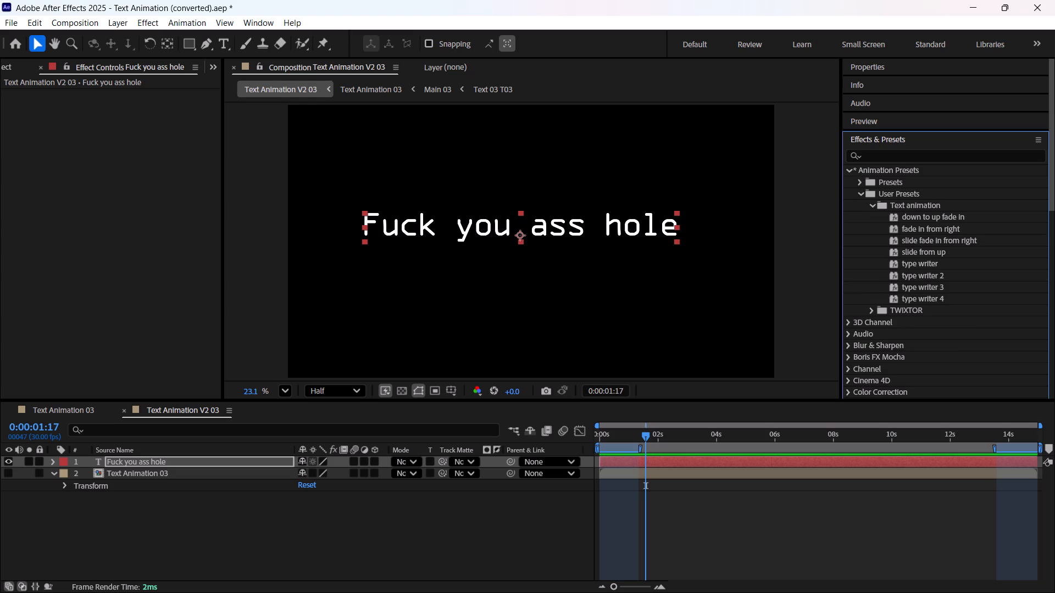
pyautogui.moveTo(930, 228); pyautogui.dragTo(903, 263)
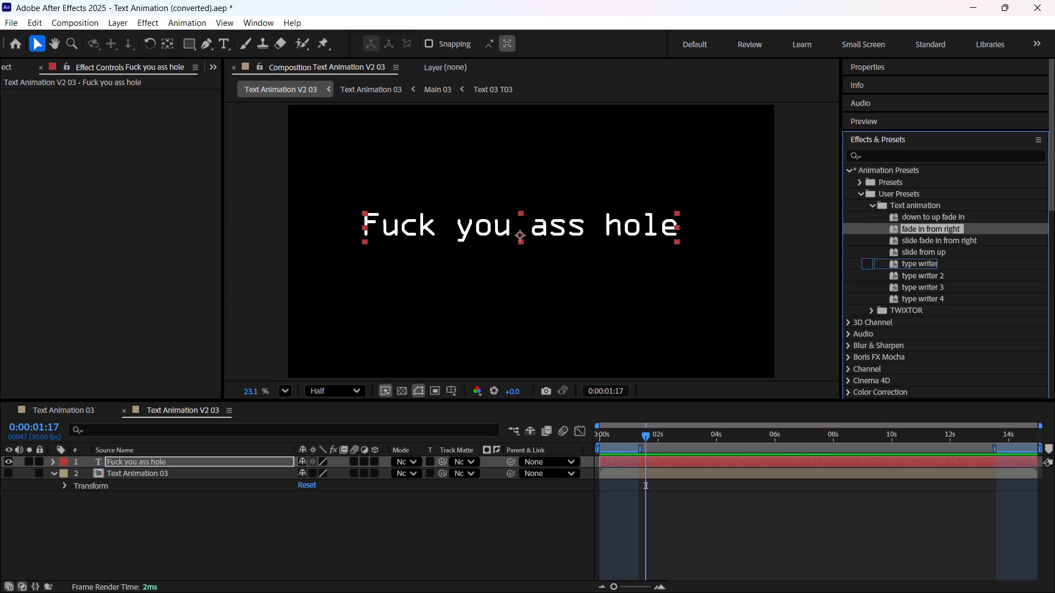
pyautogui.moveTo(903, 263); pyautogui.dragTo(653, 462)
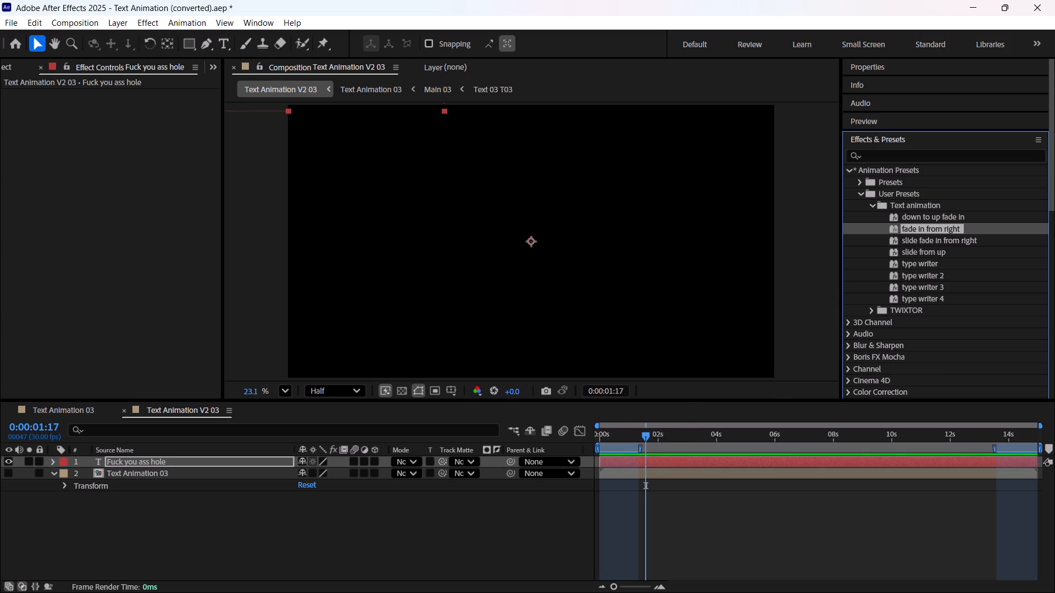
# Scrub around one and a half seconds to check the preset on the test text layer, undoing the last work area change.
pyautogui.moveTo(636, 442); pyautogui.dragTo(631, 440)
pyautogui.moveTo(657, 438); pyautogui.dragTo(637, 441)
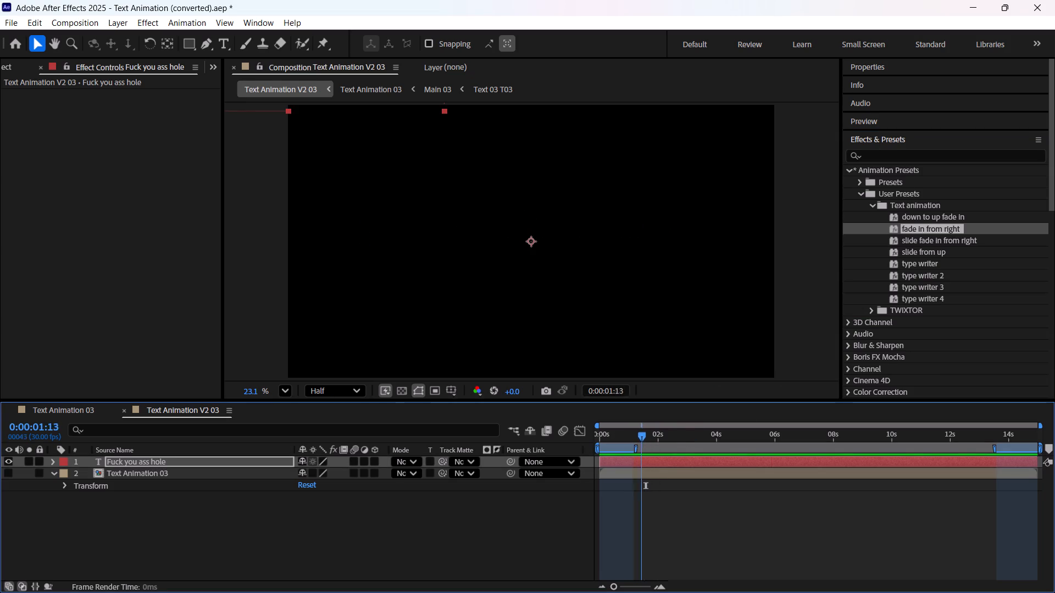
pyautogui.moveTo(637, 441); pyautogui.dragTo(642, 441)
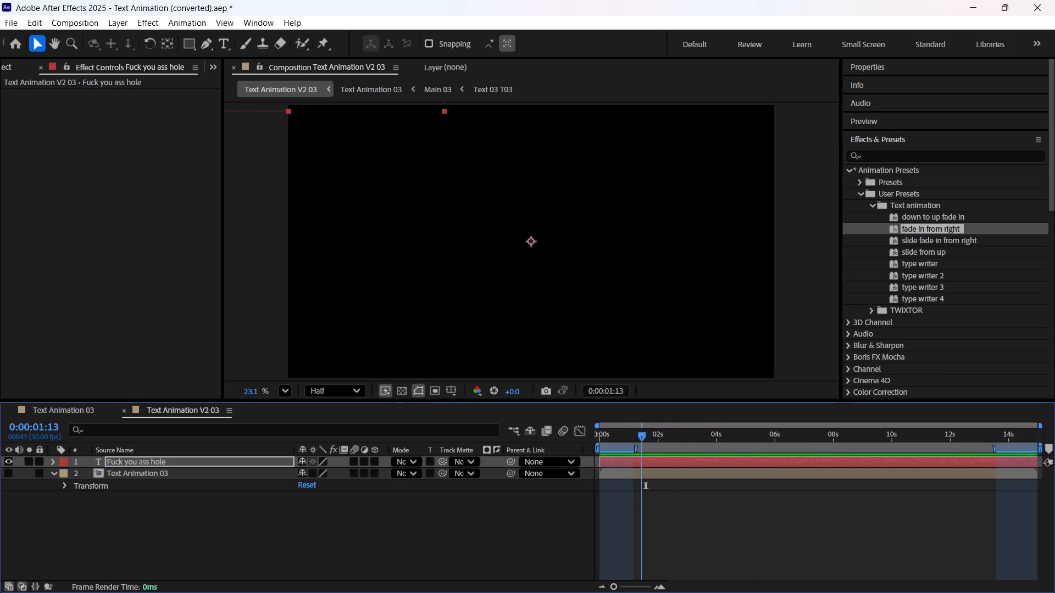
pyautogui.moveTo(642, 441); pyautogui.dragTo(643, 441)
pyautogui.click(635, 450)
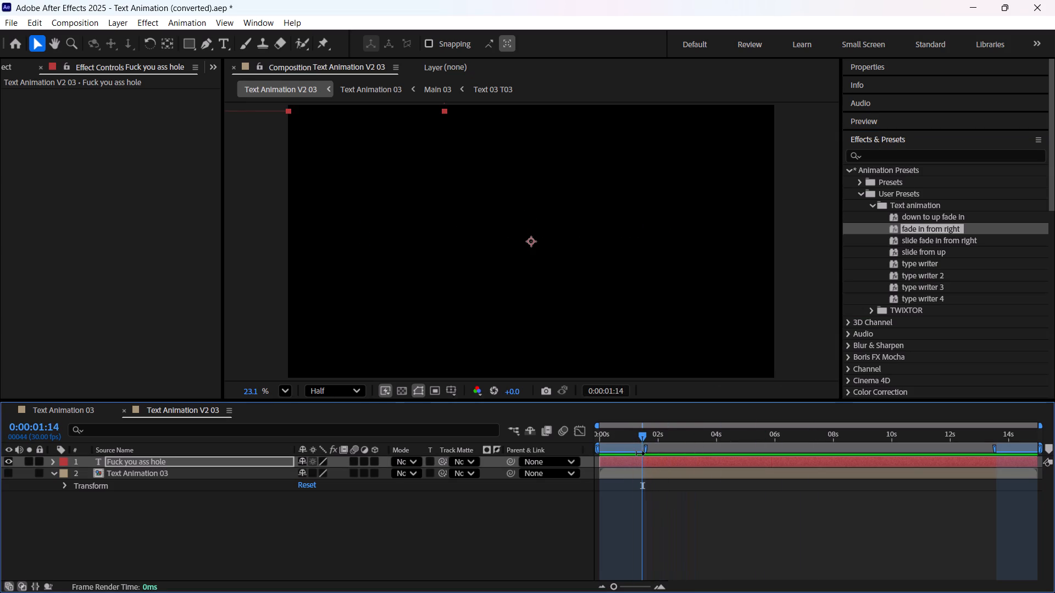
pyautogui.hotkey('ctrl', 'z')
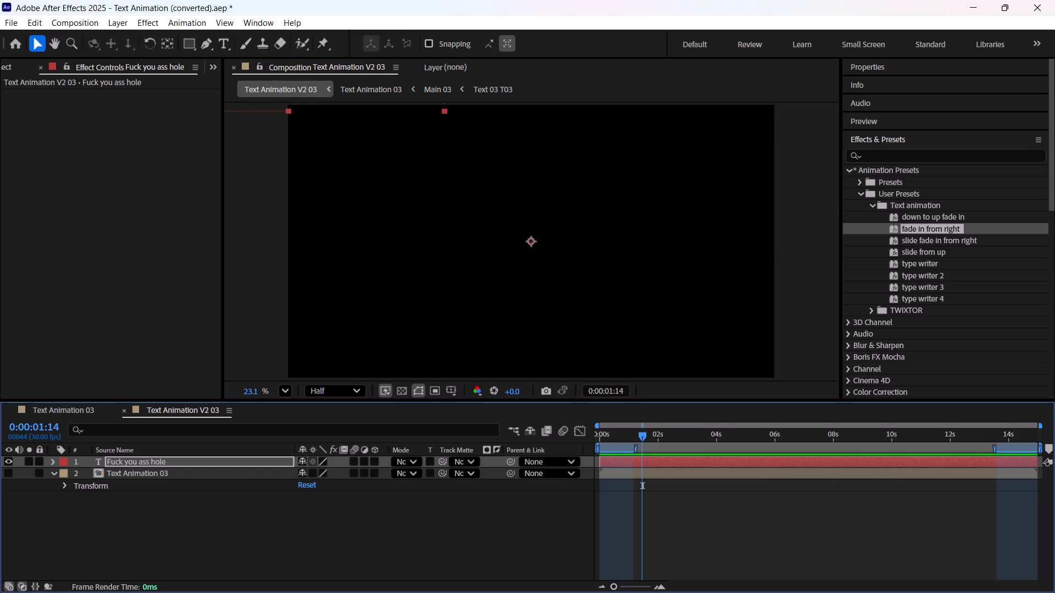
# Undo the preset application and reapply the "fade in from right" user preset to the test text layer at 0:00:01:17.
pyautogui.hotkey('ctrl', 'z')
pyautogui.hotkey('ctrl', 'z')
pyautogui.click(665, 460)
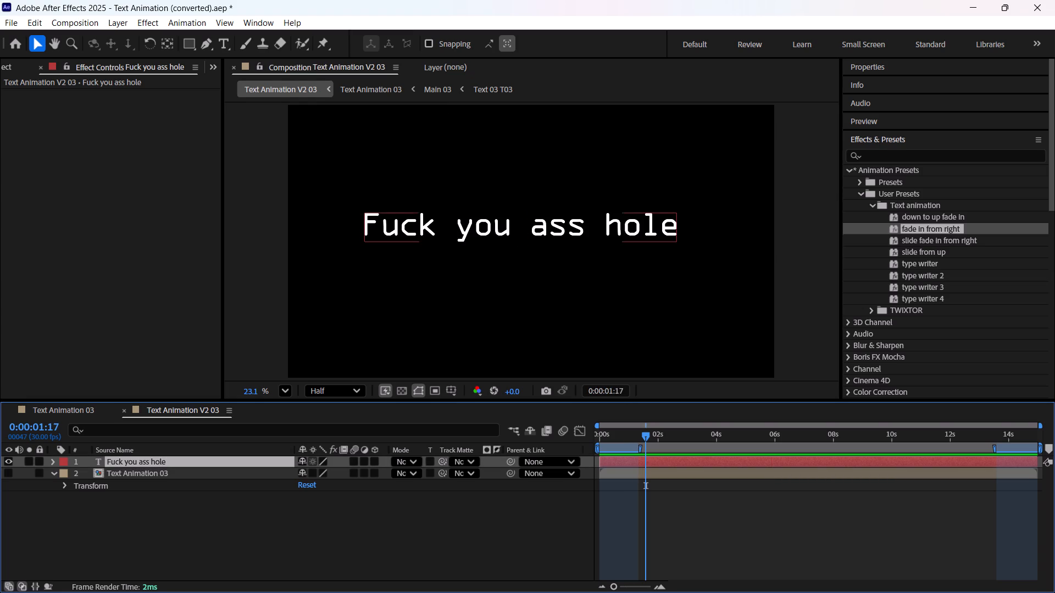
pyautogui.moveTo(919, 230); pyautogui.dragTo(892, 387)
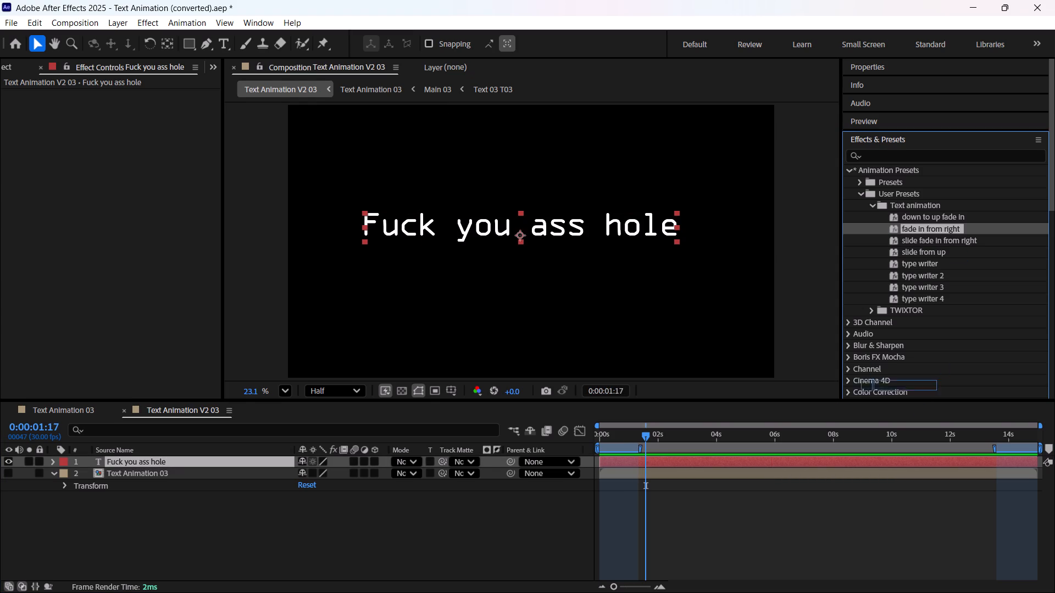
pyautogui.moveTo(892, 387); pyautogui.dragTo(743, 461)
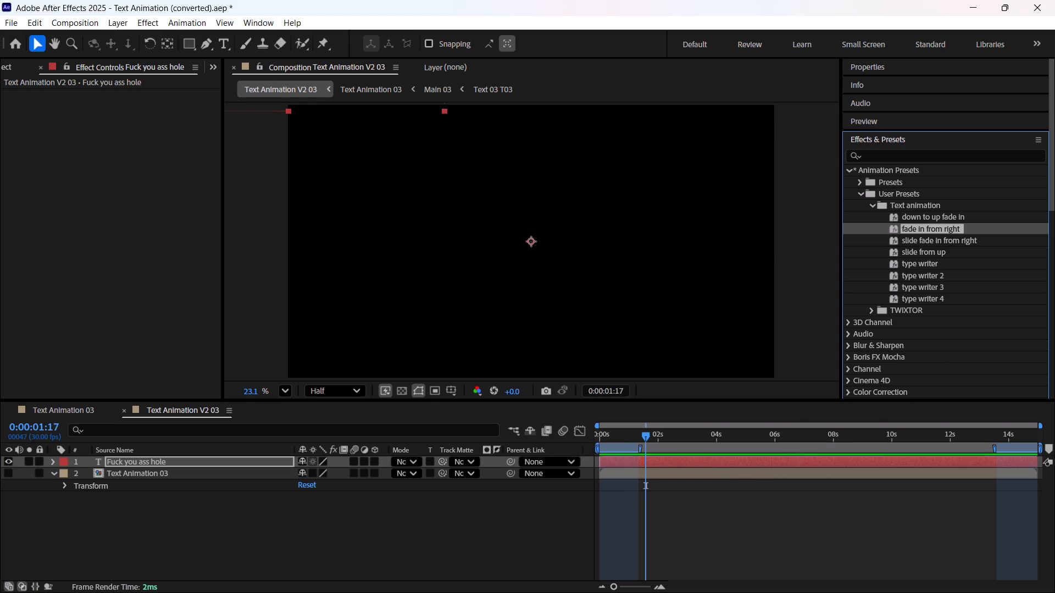
# Play and scrub the composition from its start to about 14 seconds to check the preset on the test text layer.
pyautogui.moveTo(638, 437); pyautogui.dragTo(591, 437)
pyautogui.press('space')
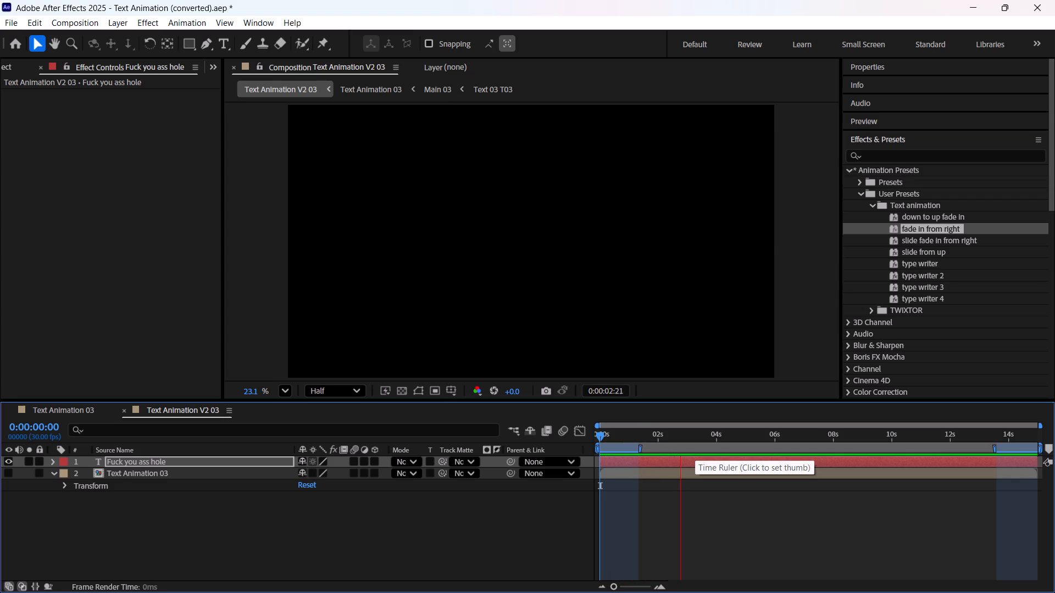
pyautogui.press('space')
pyautogui.moveTo(710, 441); pyautogui.dragTo(844, 440)
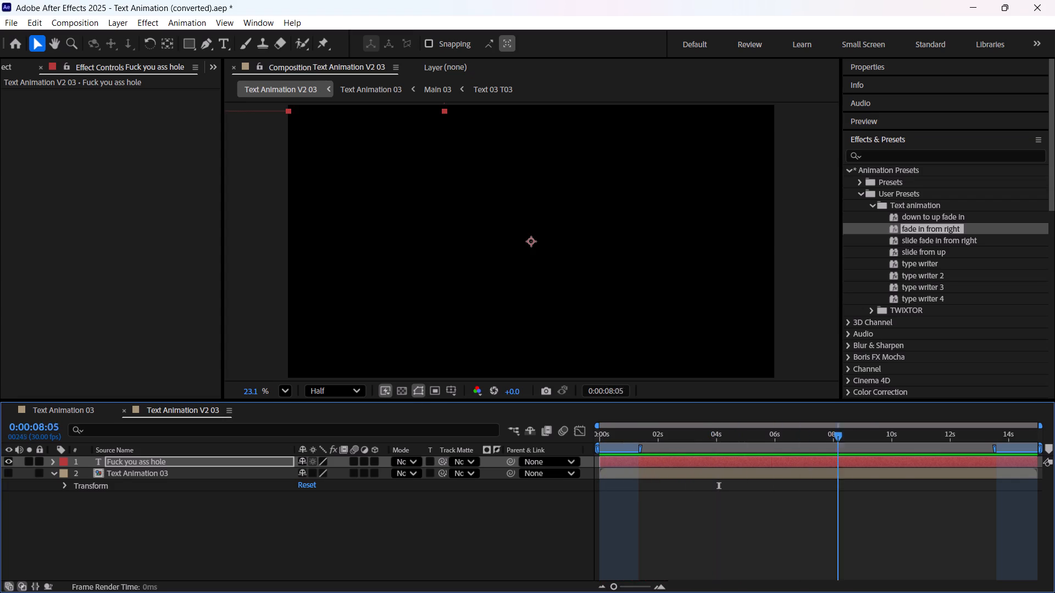
pyautogui.moveTo(844, 440); pyautogui.dragTo(998, 440)
pyautogui.press('space')
pyautogui.press('space')
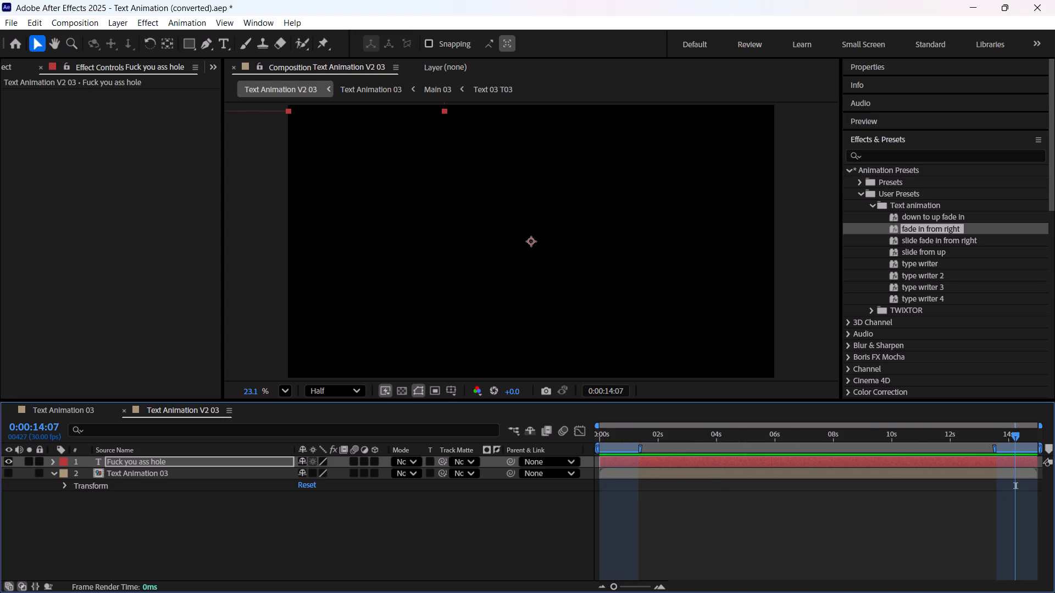
pyautogui.moveTo(1007, 433); pyautogui.dragTo(758, 440)
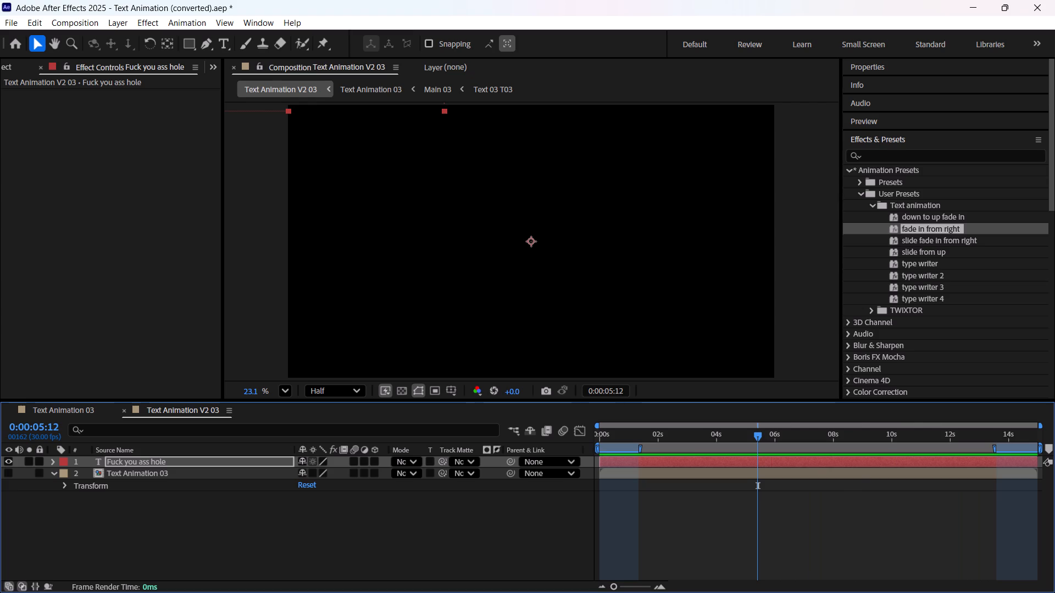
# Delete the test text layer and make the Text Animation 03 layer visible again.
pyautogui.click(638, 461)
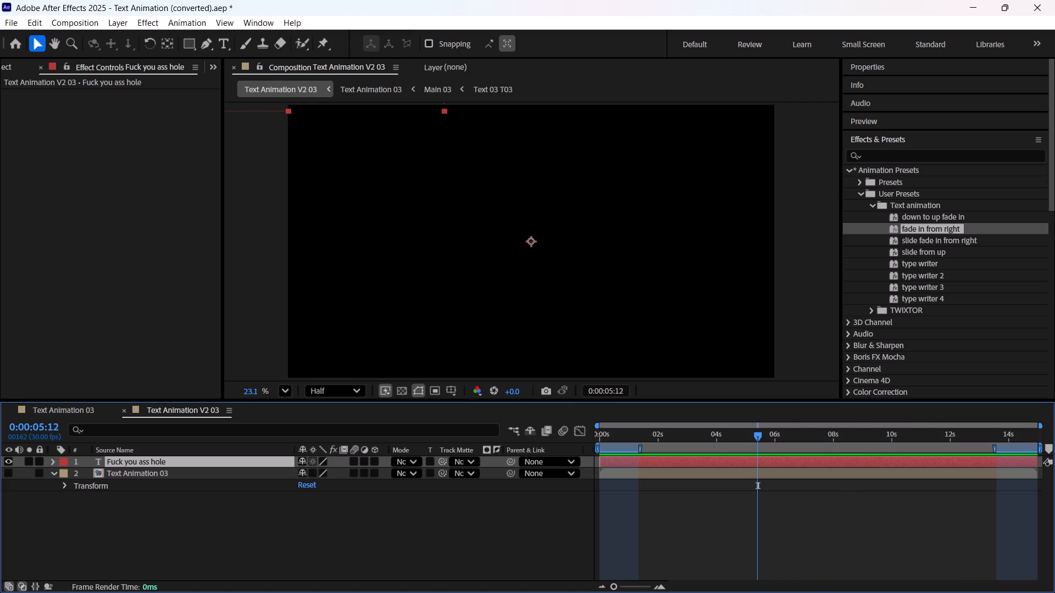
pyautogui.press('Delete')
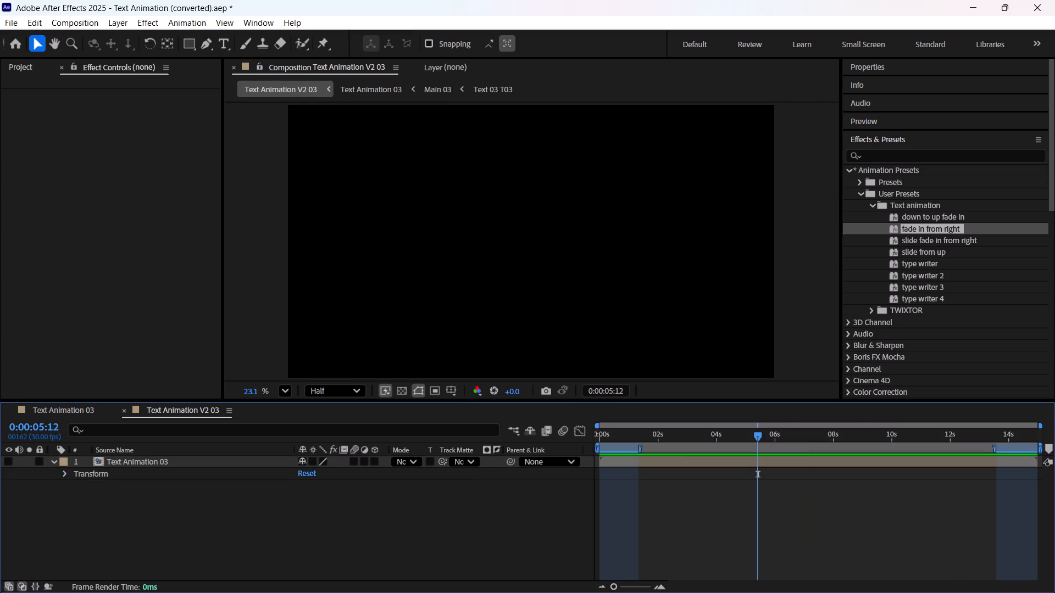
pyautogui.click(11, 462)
# Scrub through the whole composition to examine the original animation of the Text Animation 03 layer.
pyautogui.moveTo(759, 447); pyautogui.dragTo(732, 448)
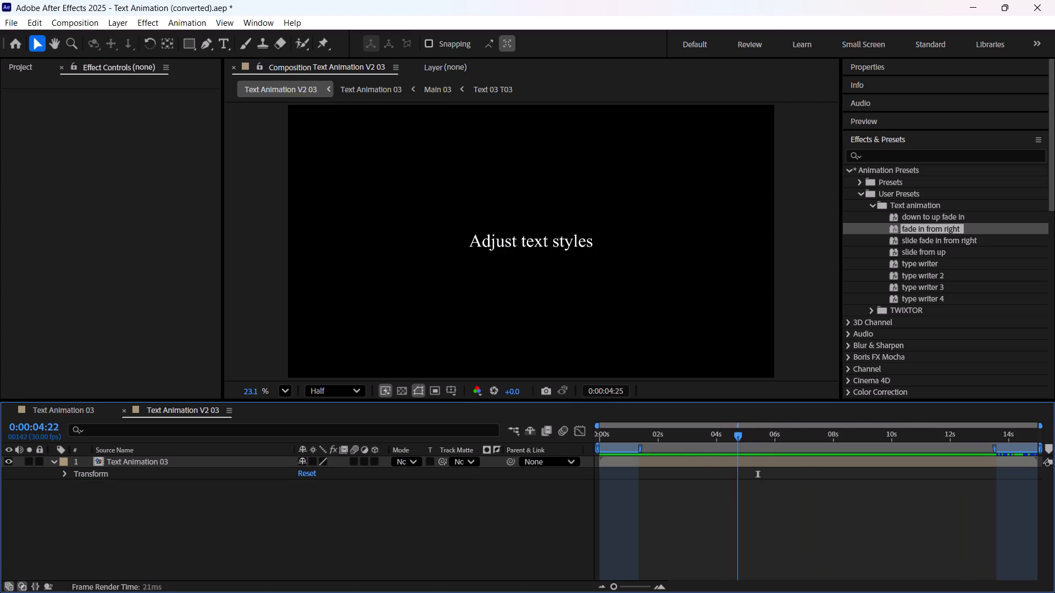
pyautogui.moveTo(732, 448); pyautogui.dragTo(638, 447)
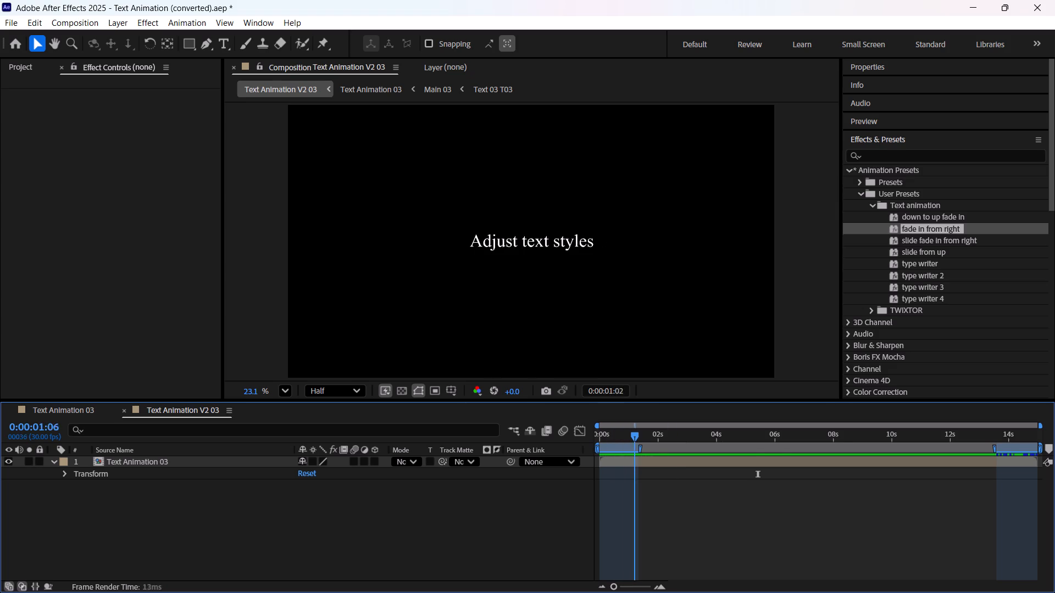
pyautogui.moveTo(638, 447); pyautogui.dragTo(1026, 455)
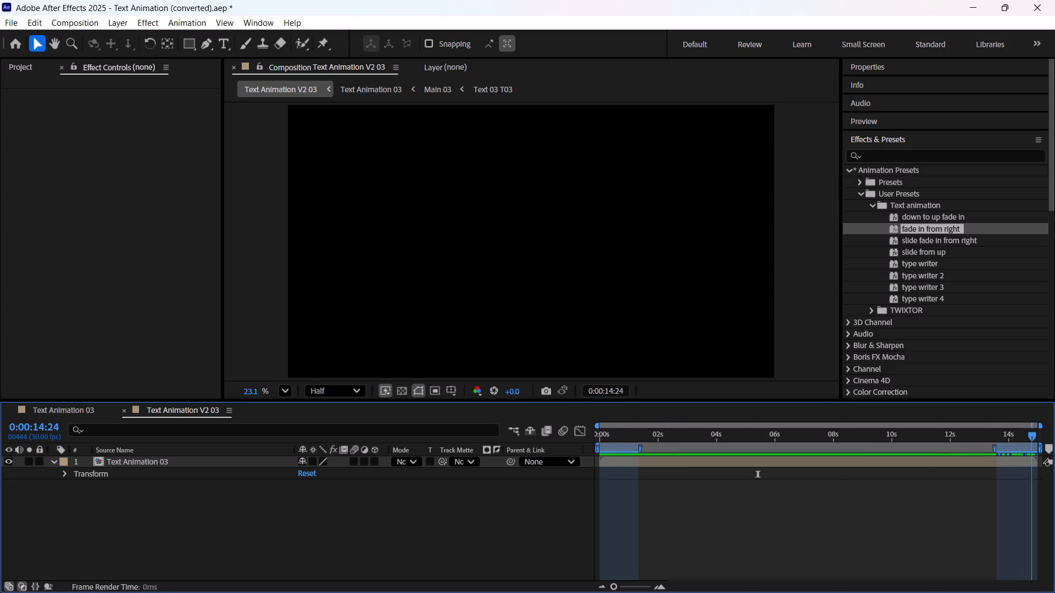
pyautogui.moveTo(1026, 455); pyautogui.dragTo(603, 426)
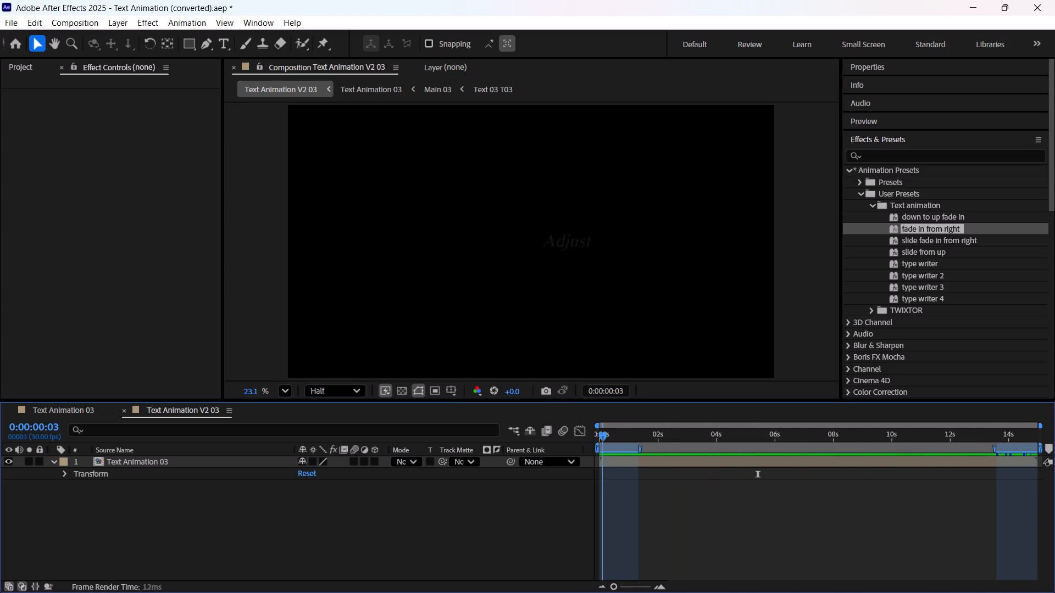
pyautogui.moveTo(603, 426); pyautogui.dragTo(614, 424)
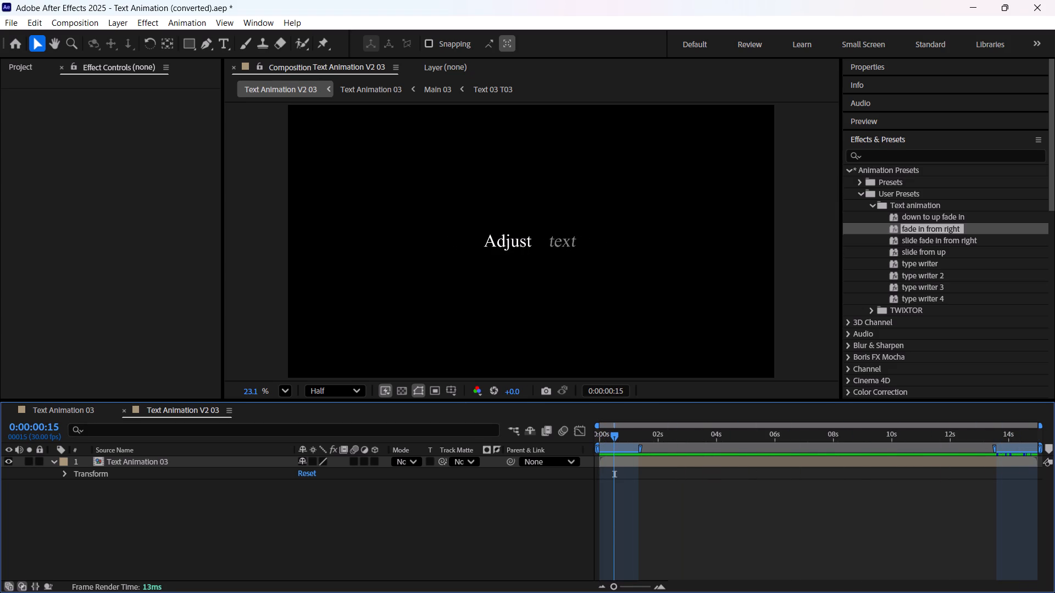
pyautogui.click(62, 474)
pyautogui.click(62, 474)
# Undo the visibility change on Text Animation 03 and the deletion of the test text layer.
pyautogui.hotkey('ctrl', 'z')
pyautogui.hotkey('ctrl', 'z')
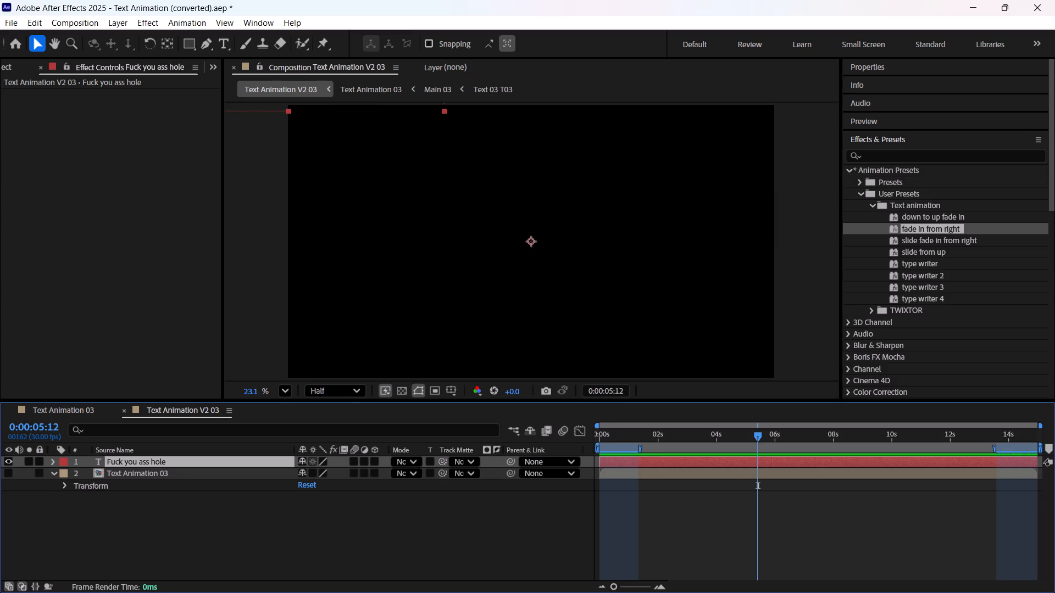
# Scrub the first two seconds of the composition to recheck the test text layer with its preset.
pyautogui.click(653, 457)
pyautogui.moveTo(747, 437); pyautogui.dragTo(604, 443)
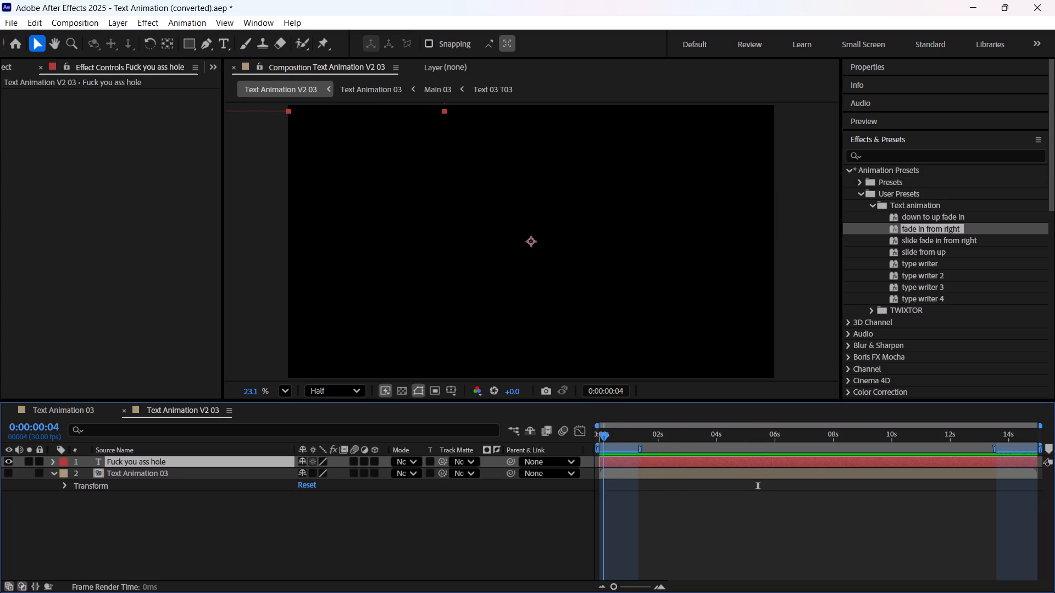
pyautogui.moveTo(604, 443); pyautogui.dragTo(665, 435)
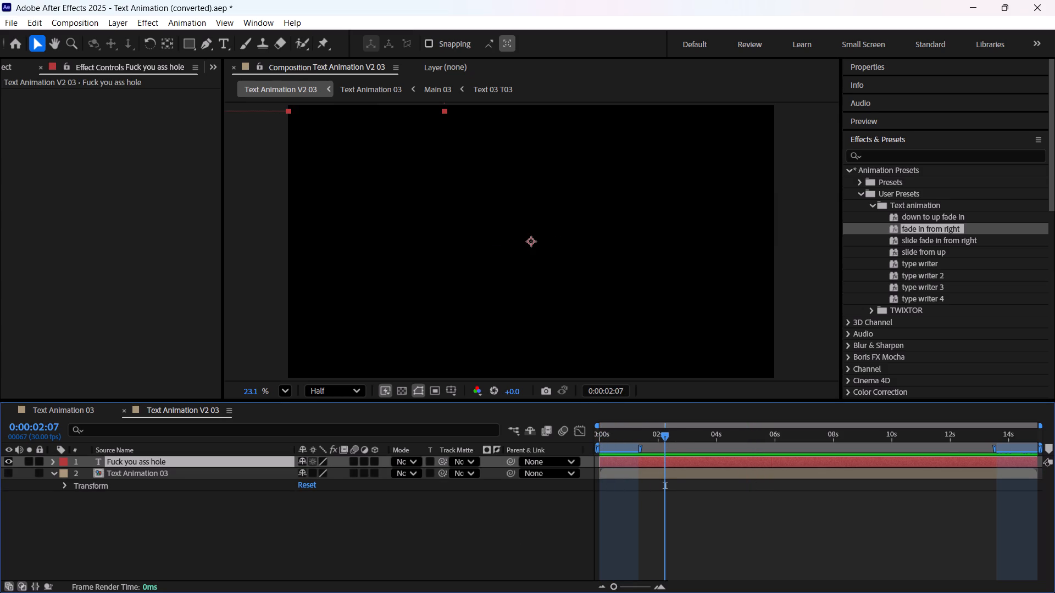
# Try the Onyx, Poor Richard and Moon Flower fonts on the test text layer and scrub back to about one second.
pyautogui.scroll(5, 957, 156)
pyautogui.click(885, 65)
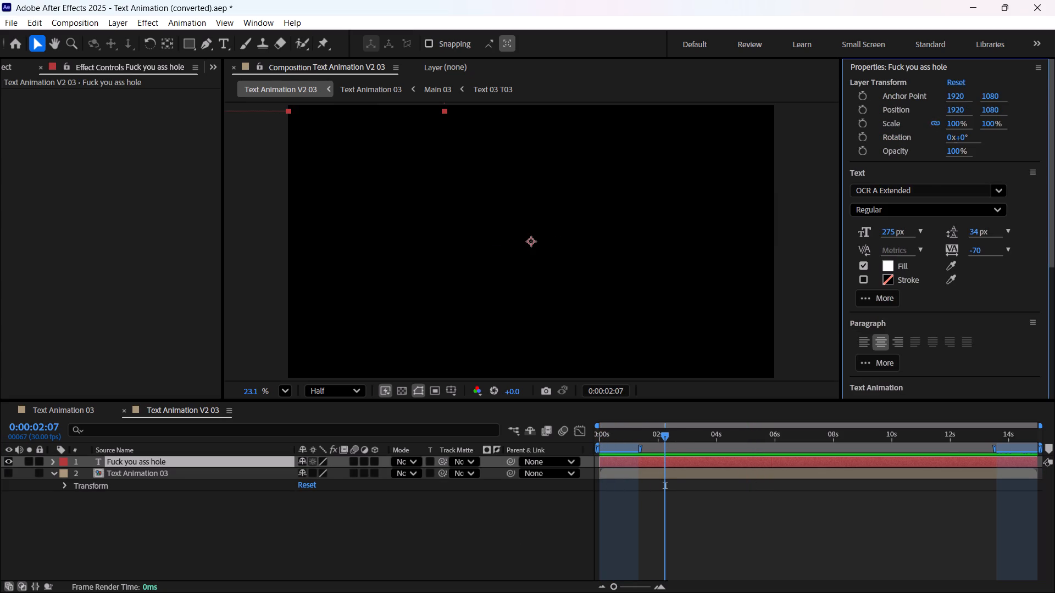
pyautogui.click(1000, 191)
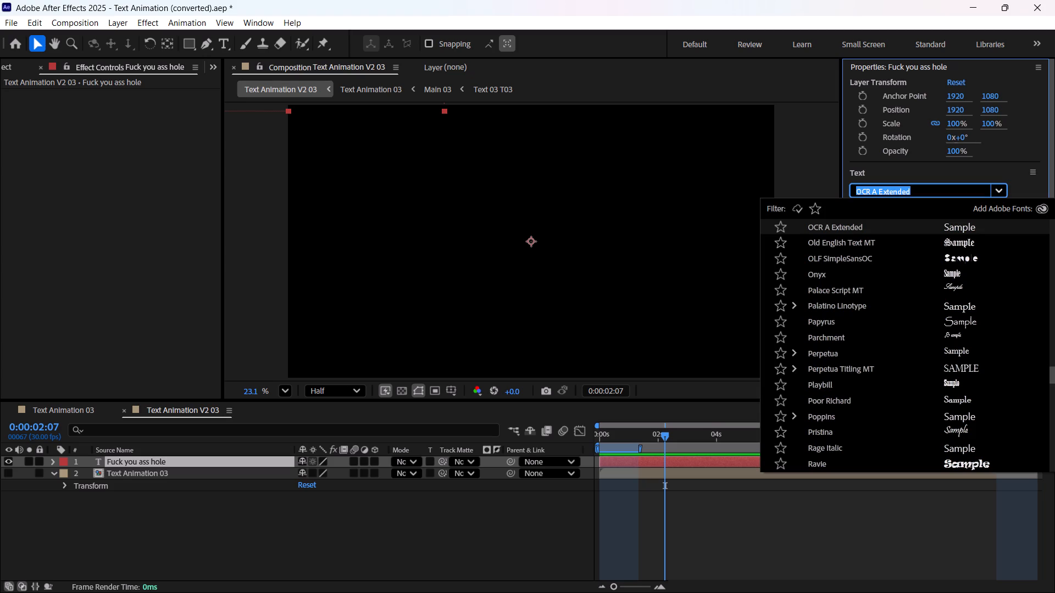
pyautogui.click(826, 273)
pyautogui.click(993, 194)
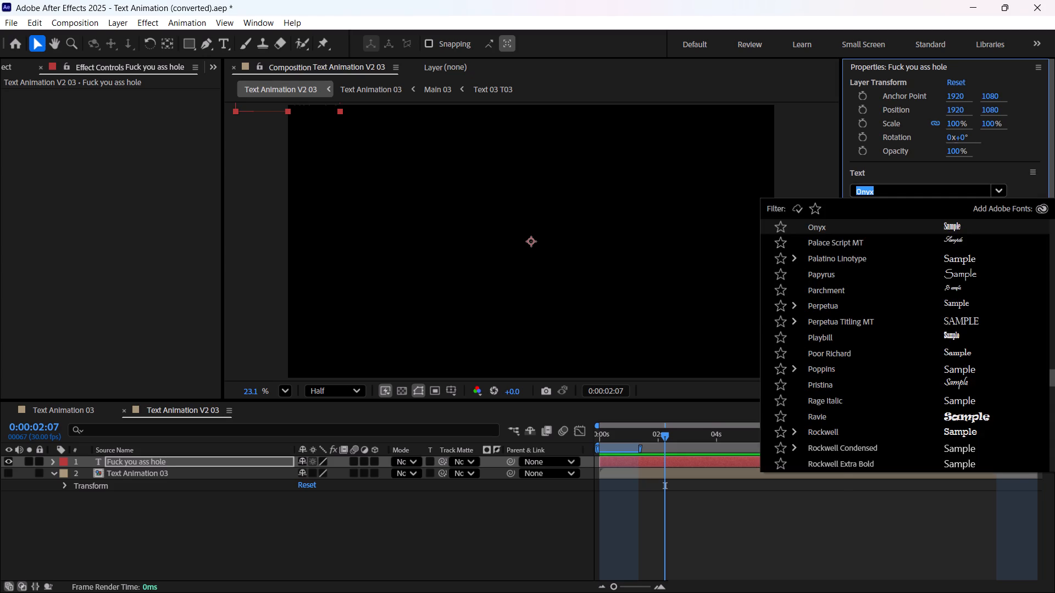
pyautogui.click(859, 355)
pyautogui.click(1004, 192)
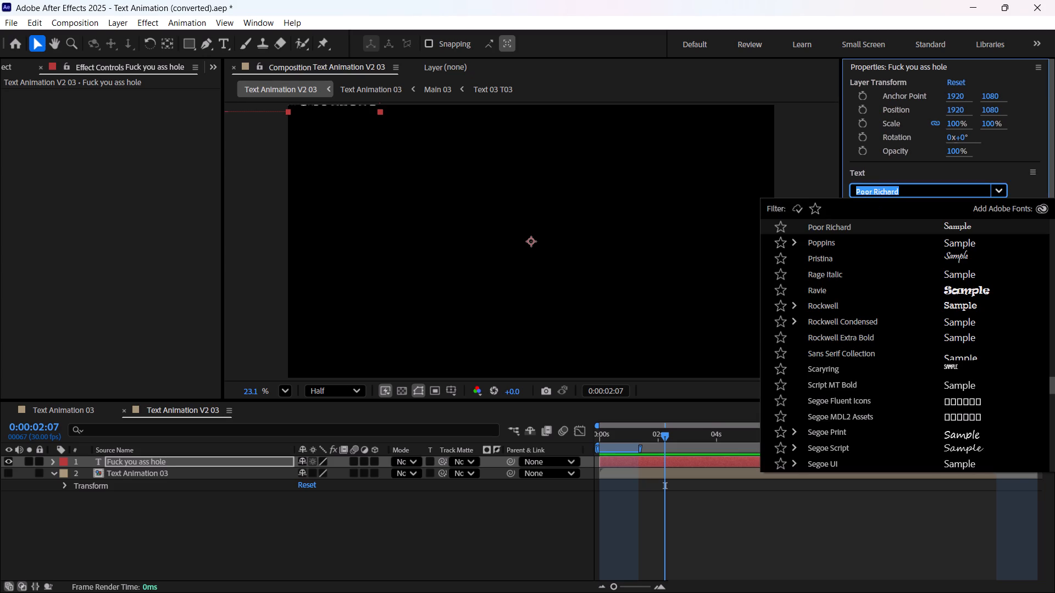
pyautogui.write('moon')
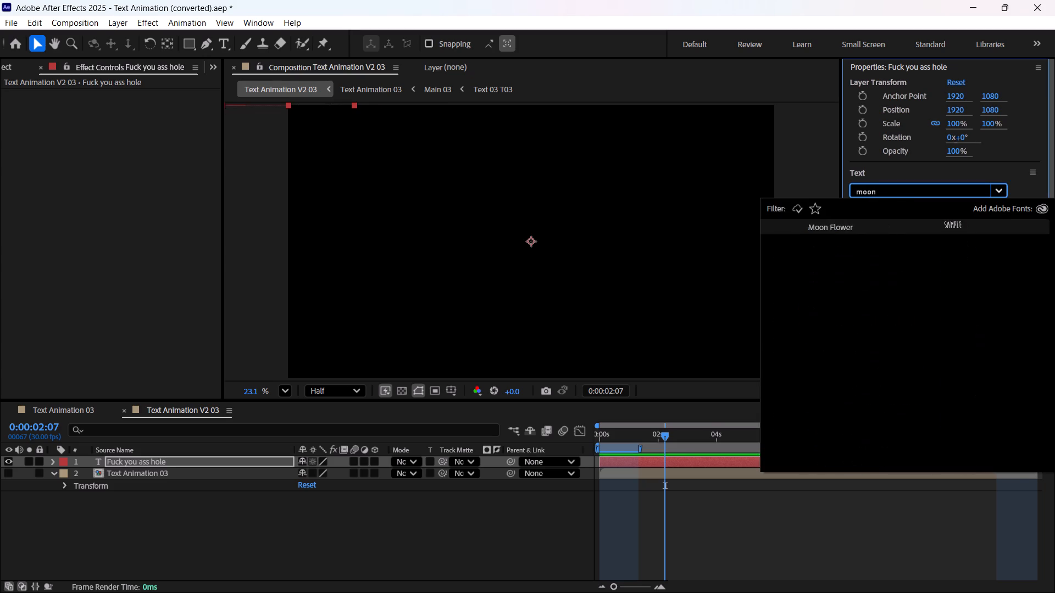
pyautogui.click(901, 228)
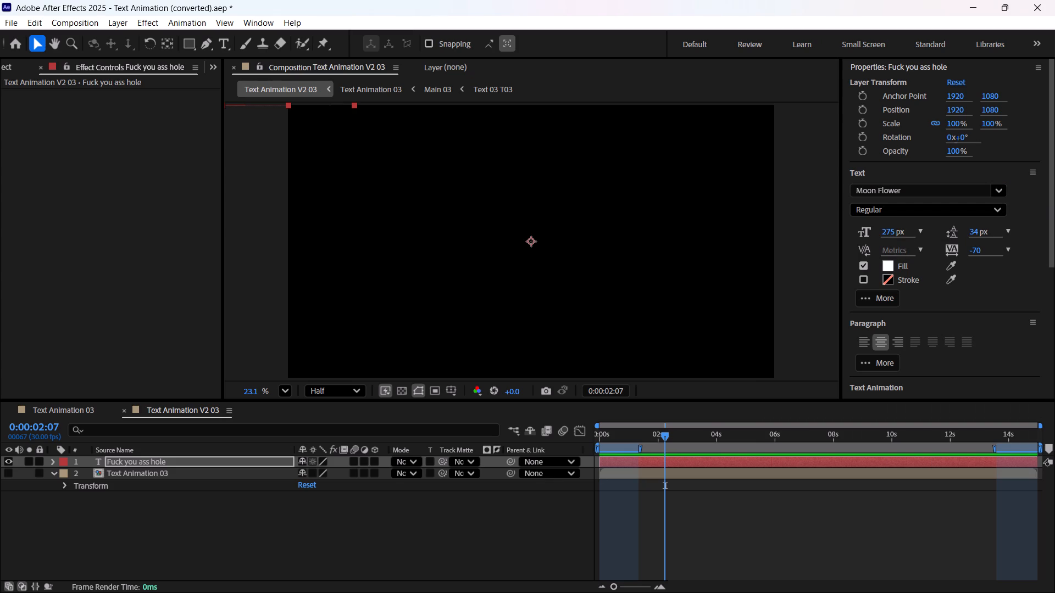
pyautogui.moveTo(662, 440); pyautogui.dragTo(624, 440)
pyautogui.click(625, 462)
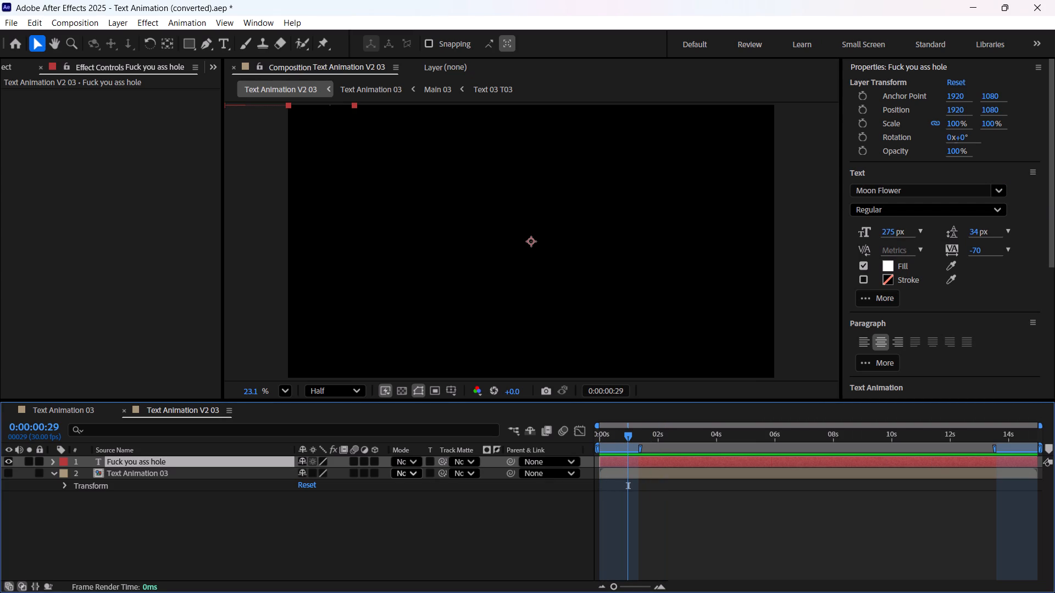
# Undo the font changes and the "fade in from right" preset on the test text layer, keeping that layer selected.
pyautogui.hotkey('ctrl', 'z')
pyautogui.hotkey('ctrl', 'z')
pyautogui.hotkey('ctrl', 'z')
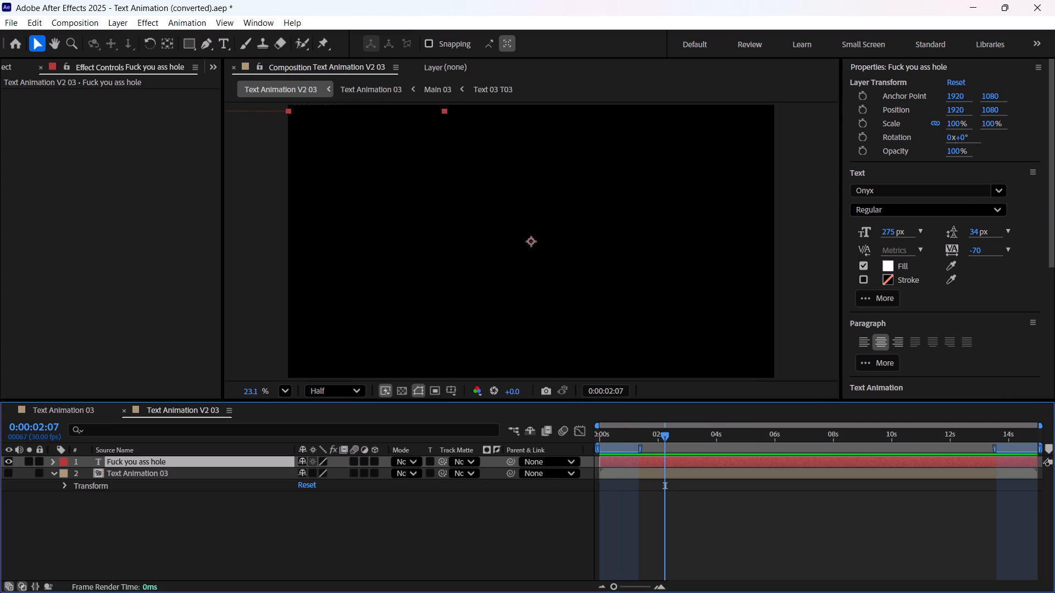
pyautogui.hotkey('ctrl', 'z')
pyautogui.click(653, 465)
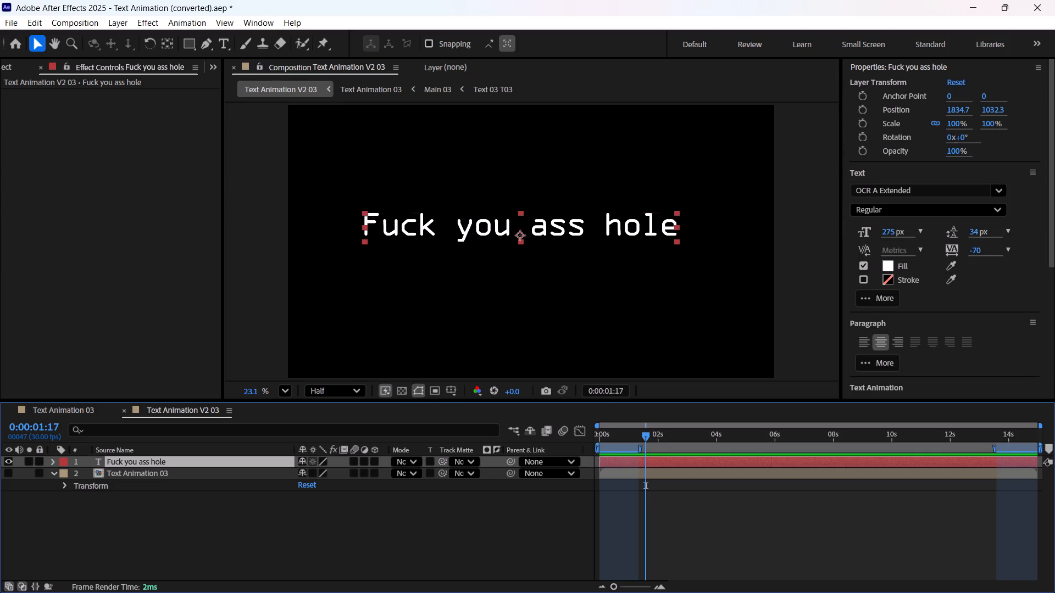
# Set the test text layer's font to Moon Flower and deselect the layer.
pyautogui.click(1003, 195)
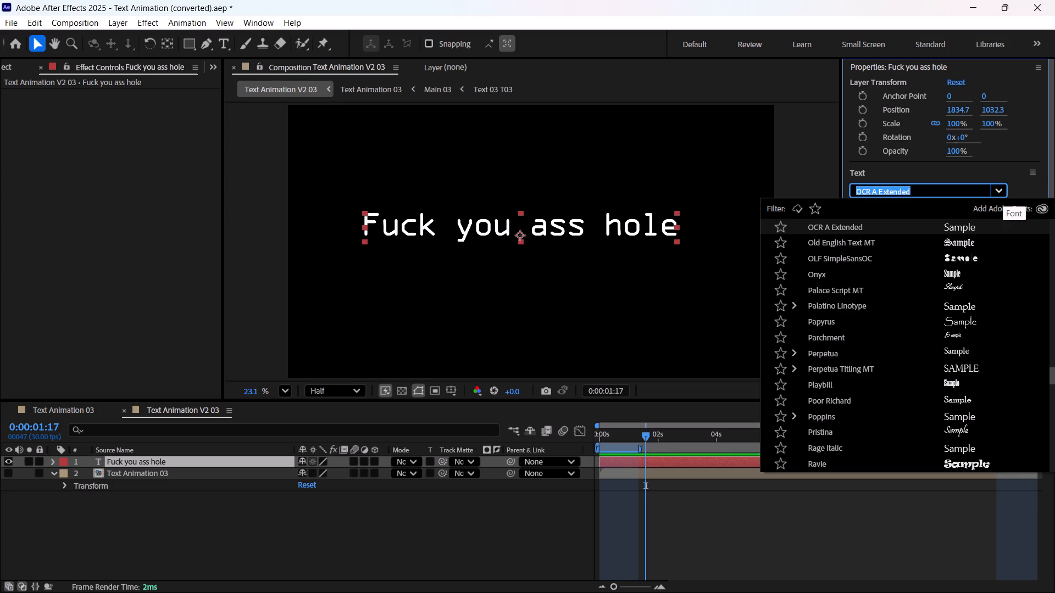
pyautogui.write('moon')
pyautogui.press('Return')
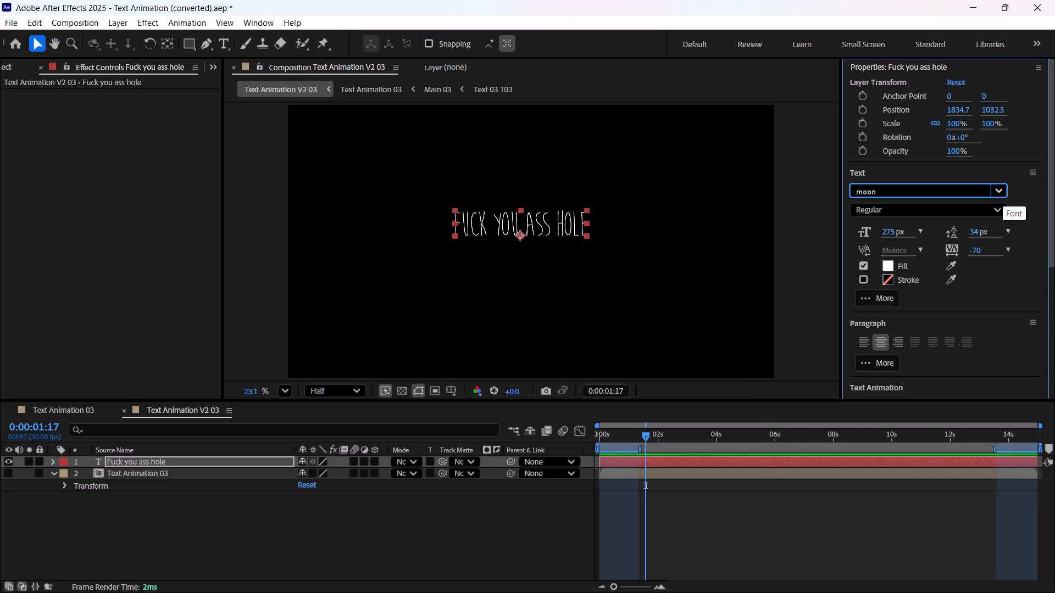
pyautogui.click(777, 546)
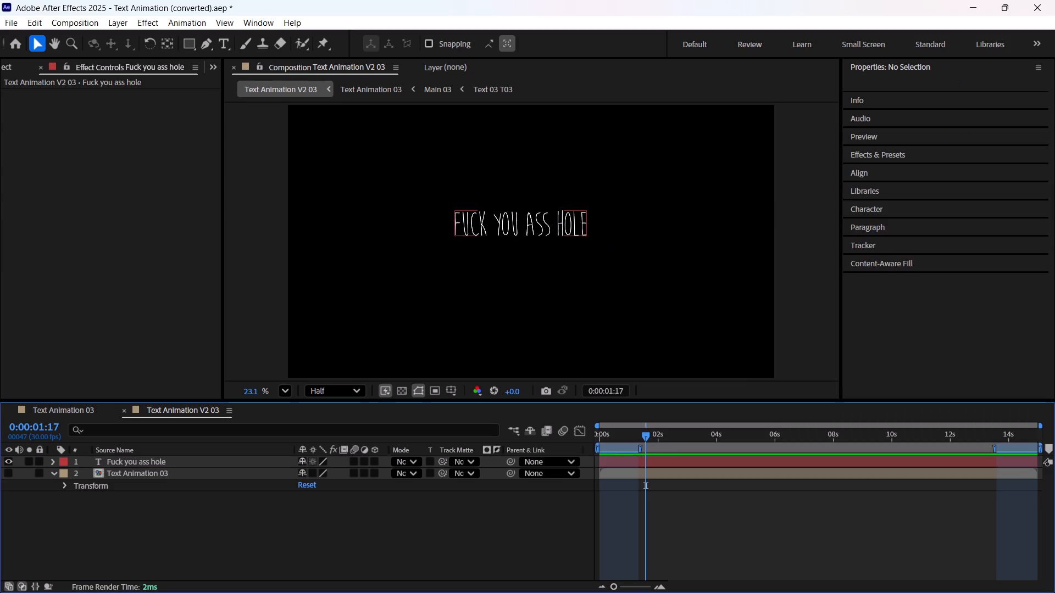
# Scrub across the composition to check how the test text layer displays in the Moon Flower font without the preset.
pyautogui.moveTo(641, 440); pyautogui.dragTo(758, 434)
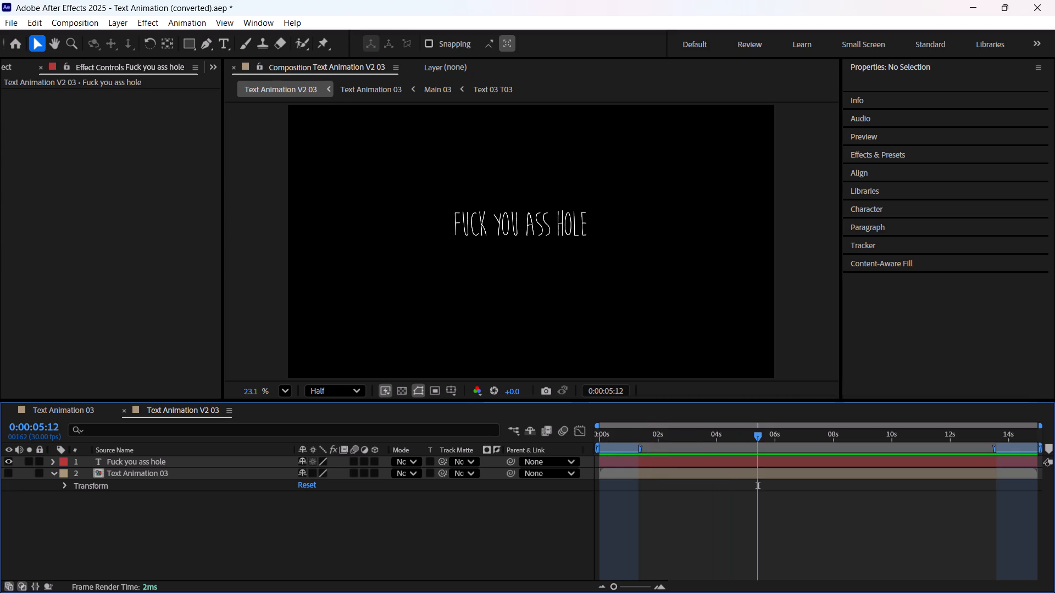
pyautogui.moveTo(766, 451); pyautogui.dragTo(832, 444)
pyautogui.moveTo(860, 444); pyautogui.dragTo(927, 444)
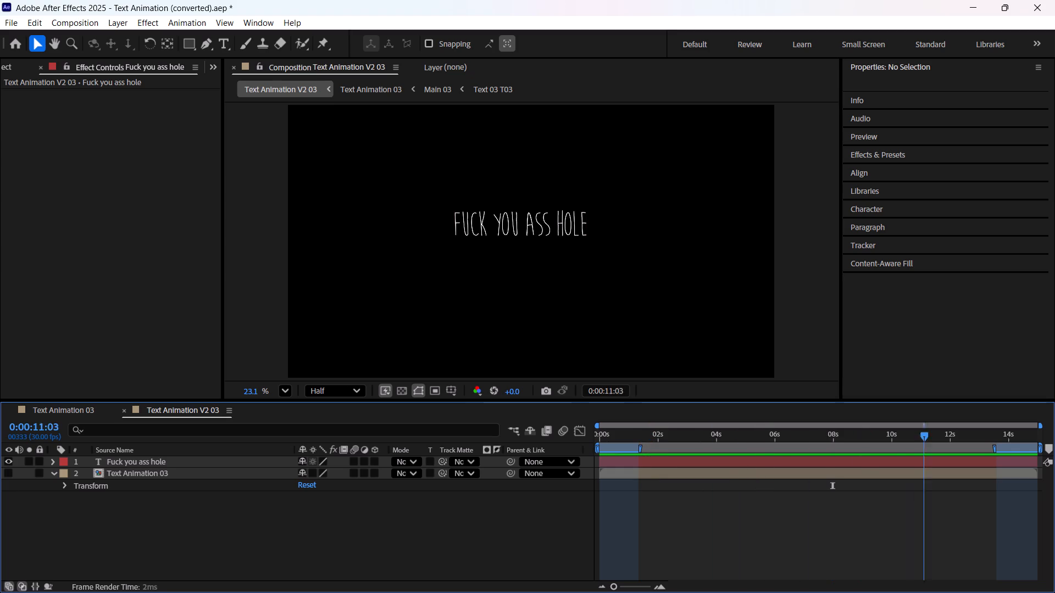
pyautogui.moveTo(927, 444); pyautogui.dragTo(1000, 442)
pyautogui.moveTo(998, 439); pyautogui.dragTo(580, 451)
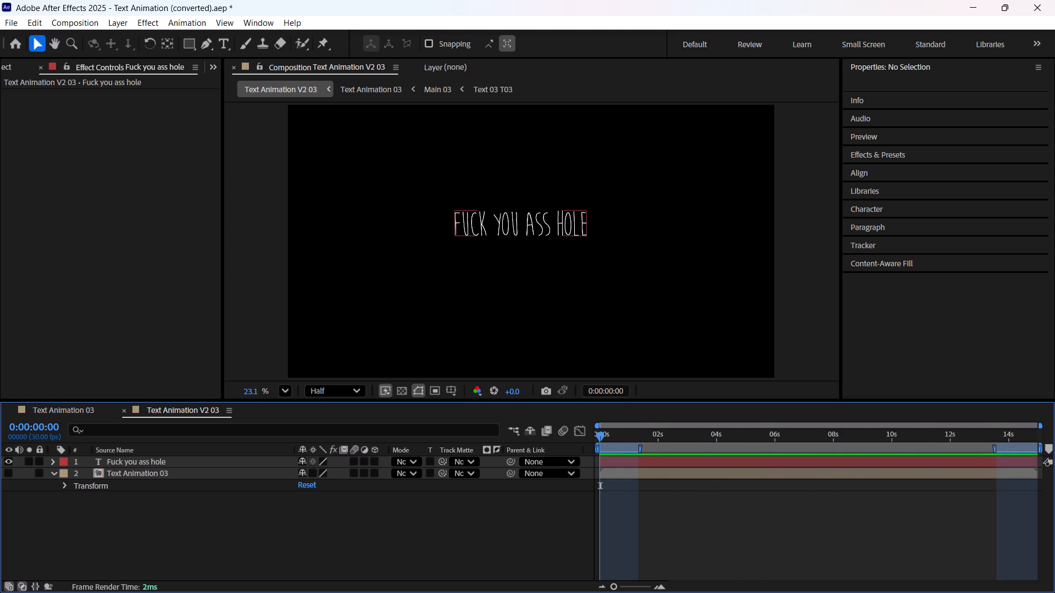
pyautogui.click(648, 462)
pyautogui.moveTo(617, 441); pyautogui.dragTo(593, 434)
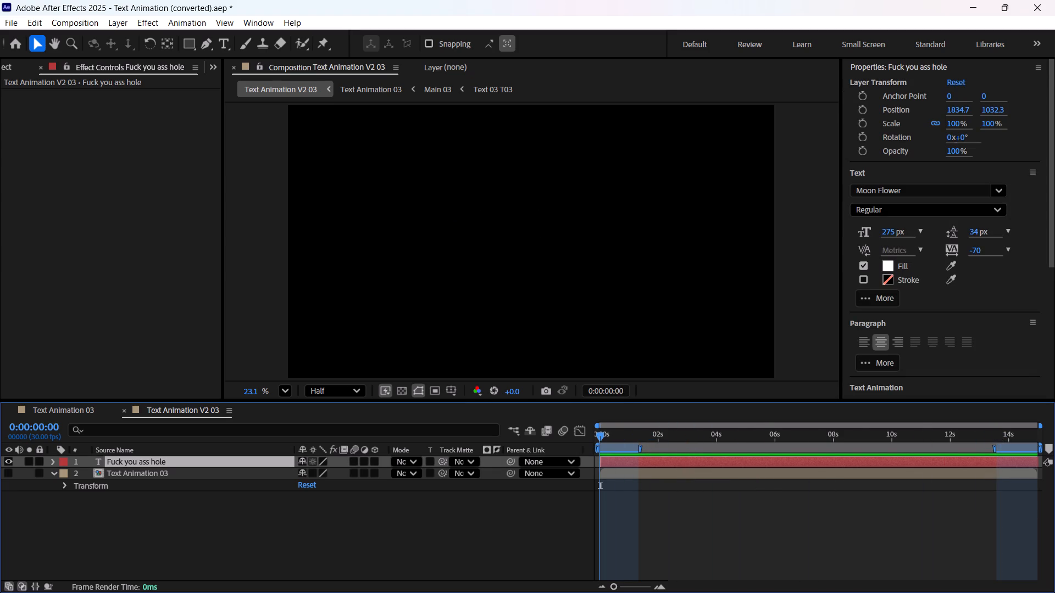
pyautogui.moveTo(601, 434); pyautogui.dragTo(637, 439)
pyautogui.moveTo(656, 439); pyautogui.dragTo(677, 443)
pyautogui.click(715, 444)
pyautogui.click(713, 525)
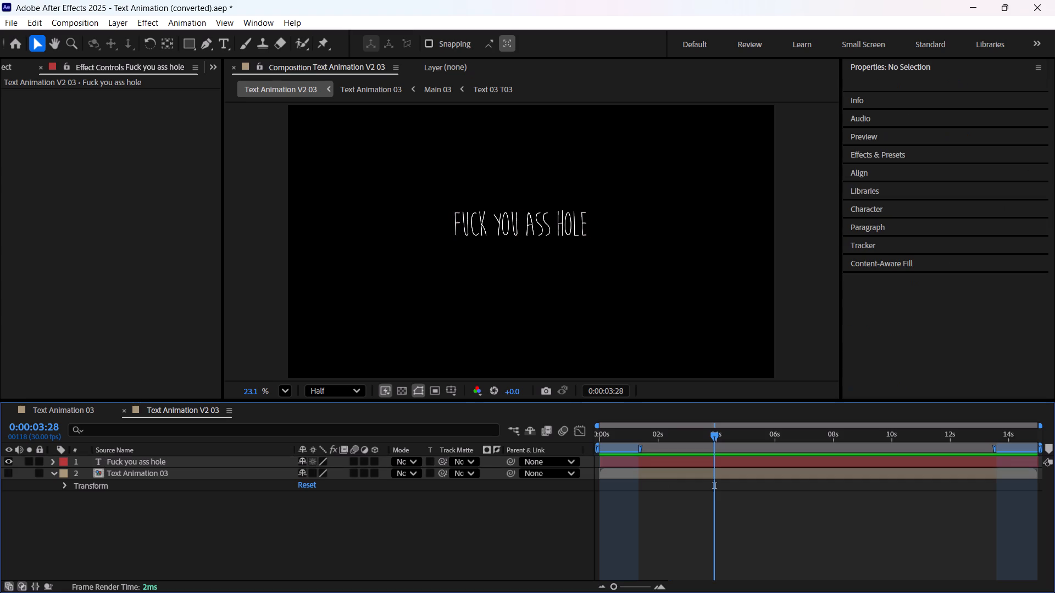
# Show the Text Animation 03 layer instead of the test text layer, scrub its opening animation, and restore the original layer visibility.
pyautogui.click(658, 472)
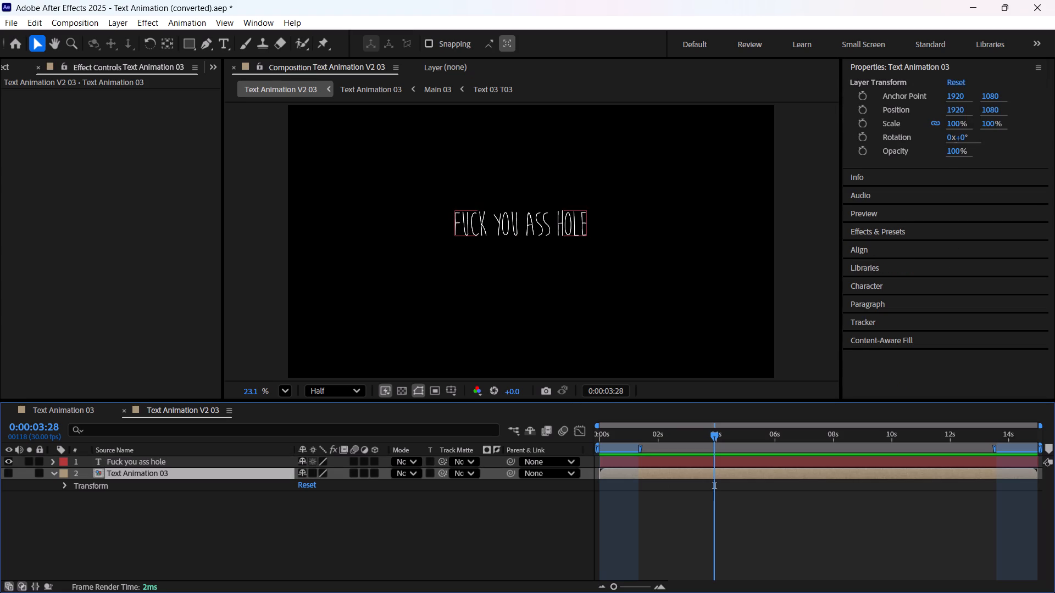
pyautogui.click(4, 461)
pyautogui.click(6, 473)
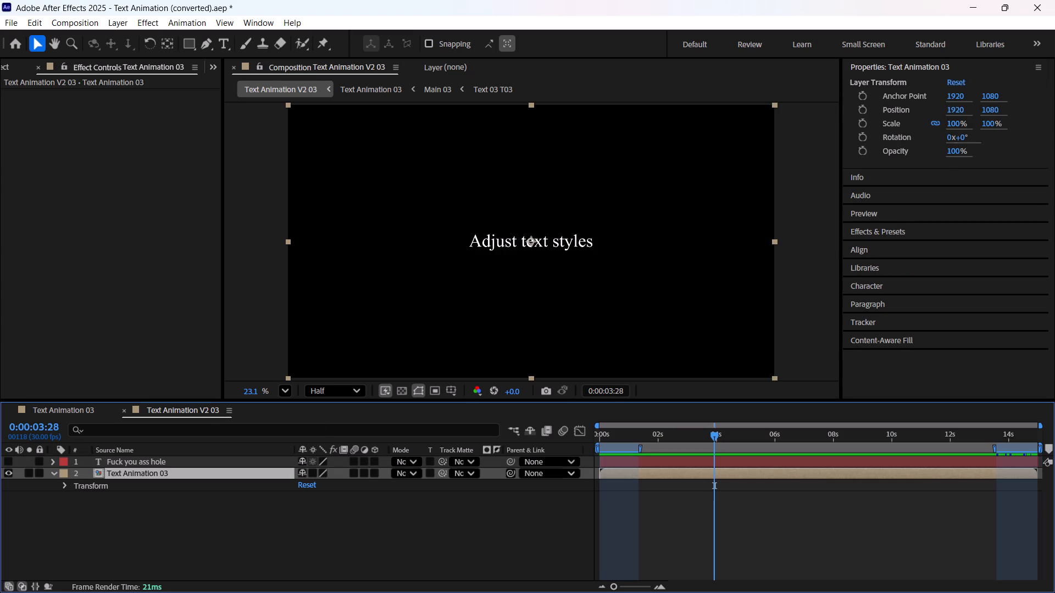
pyautogui.moveTo(664, 441); pyautogui.dragTo(630, 443)
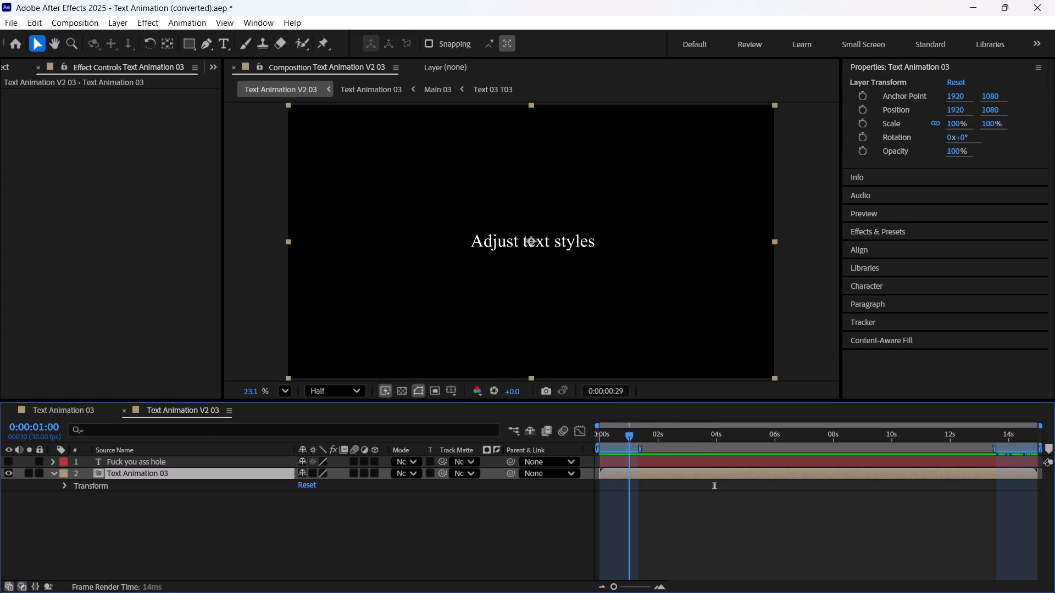
pyautogui.moveTo(630, 443); pyautogui.dragTo(615, 449)
pyautogui.click(7, 461)
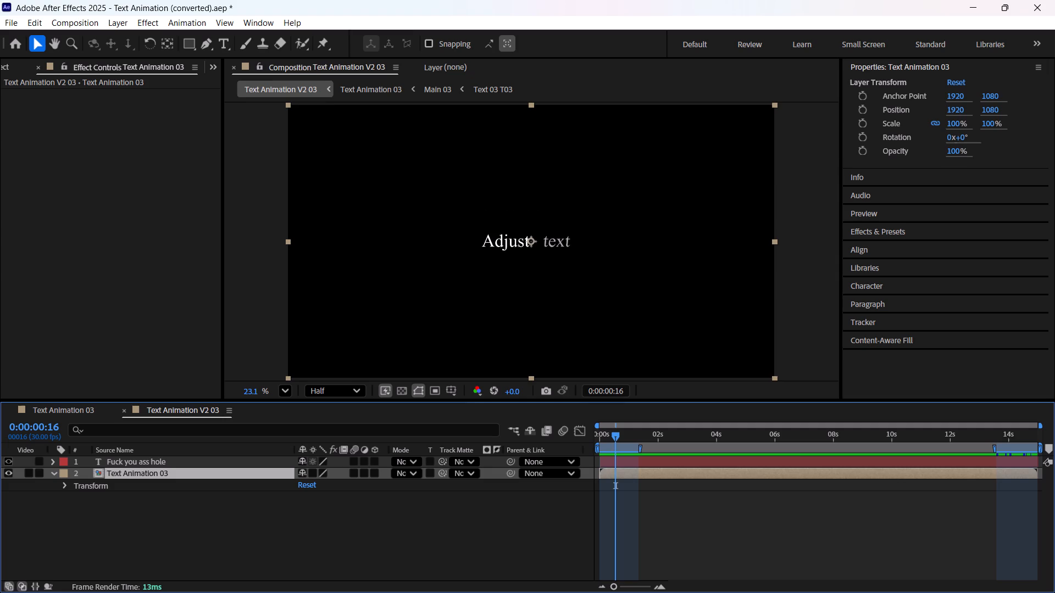
pyautogui.click(4, 473)
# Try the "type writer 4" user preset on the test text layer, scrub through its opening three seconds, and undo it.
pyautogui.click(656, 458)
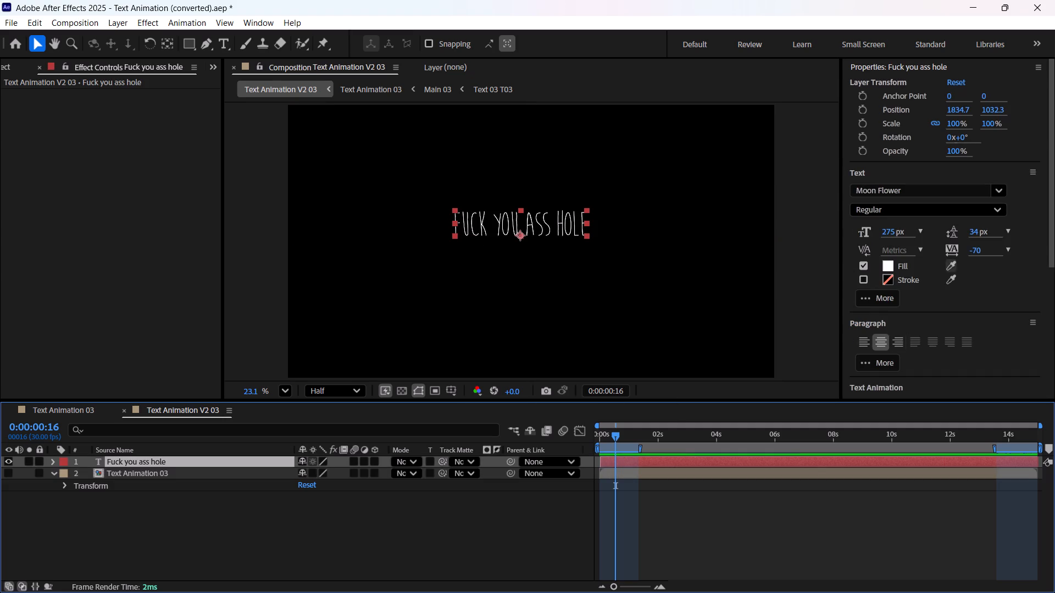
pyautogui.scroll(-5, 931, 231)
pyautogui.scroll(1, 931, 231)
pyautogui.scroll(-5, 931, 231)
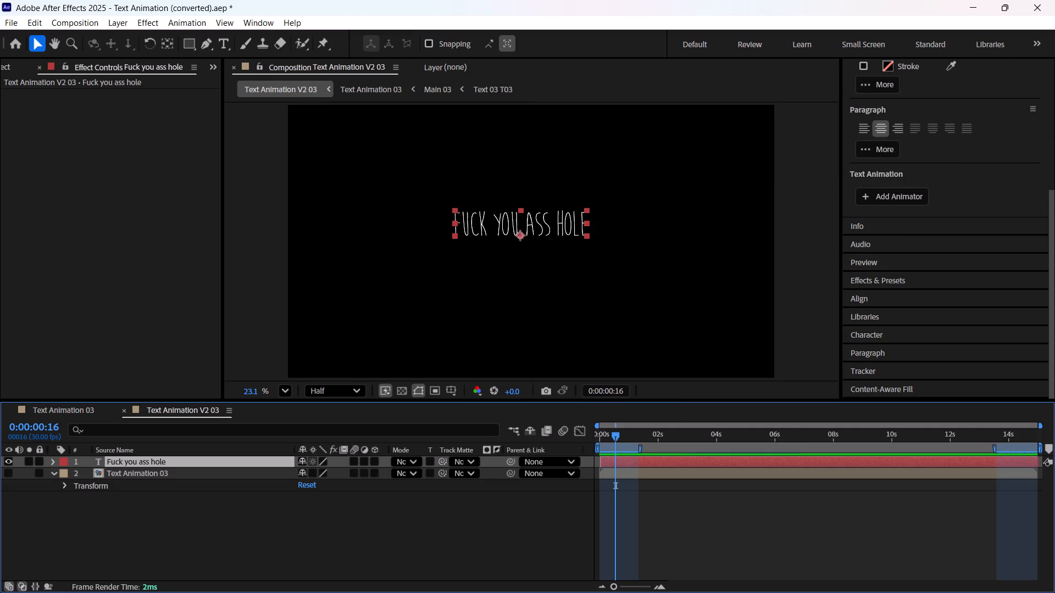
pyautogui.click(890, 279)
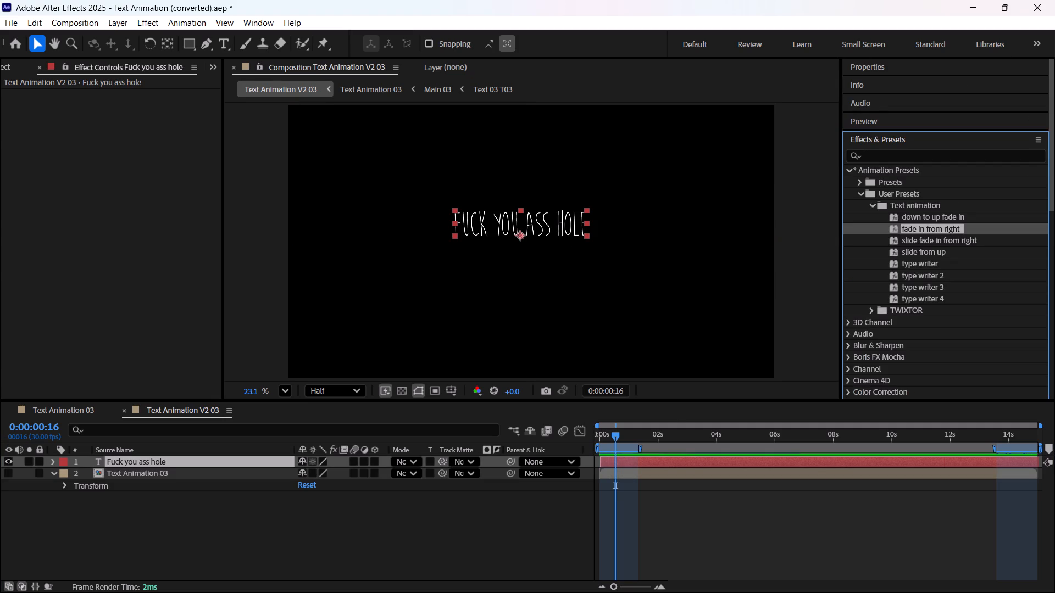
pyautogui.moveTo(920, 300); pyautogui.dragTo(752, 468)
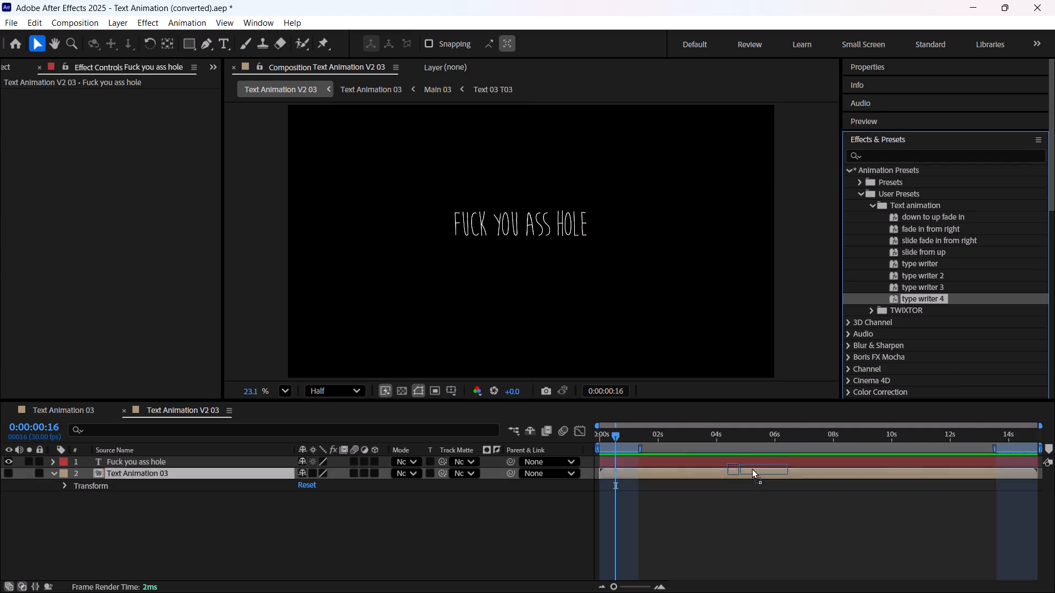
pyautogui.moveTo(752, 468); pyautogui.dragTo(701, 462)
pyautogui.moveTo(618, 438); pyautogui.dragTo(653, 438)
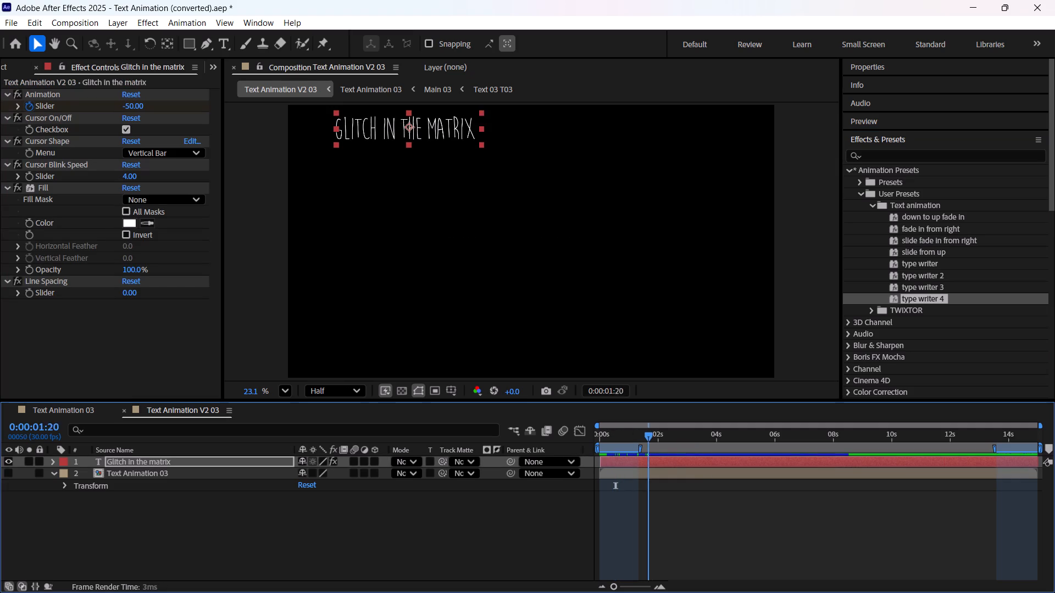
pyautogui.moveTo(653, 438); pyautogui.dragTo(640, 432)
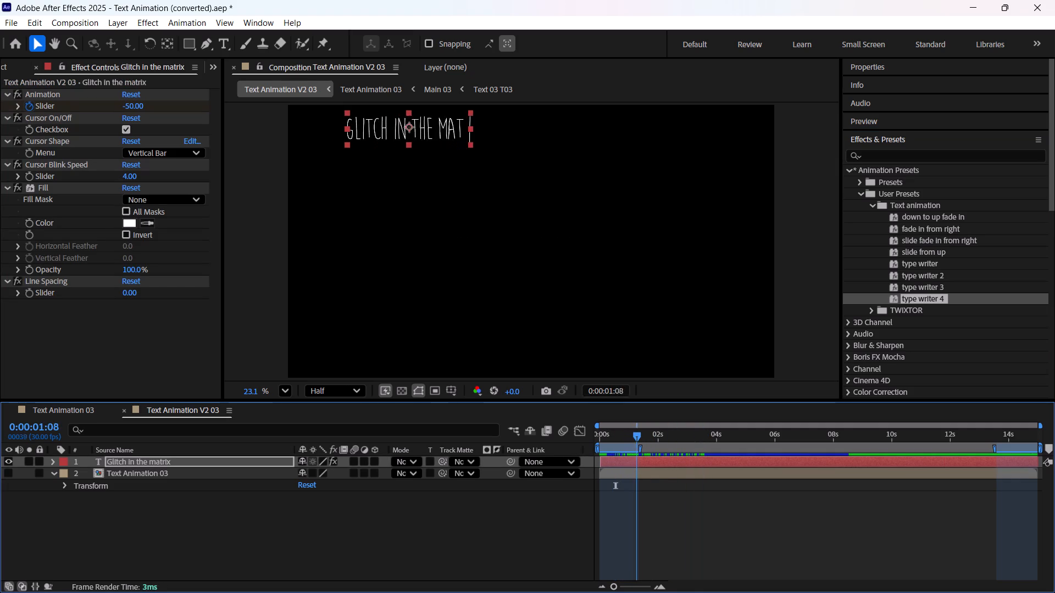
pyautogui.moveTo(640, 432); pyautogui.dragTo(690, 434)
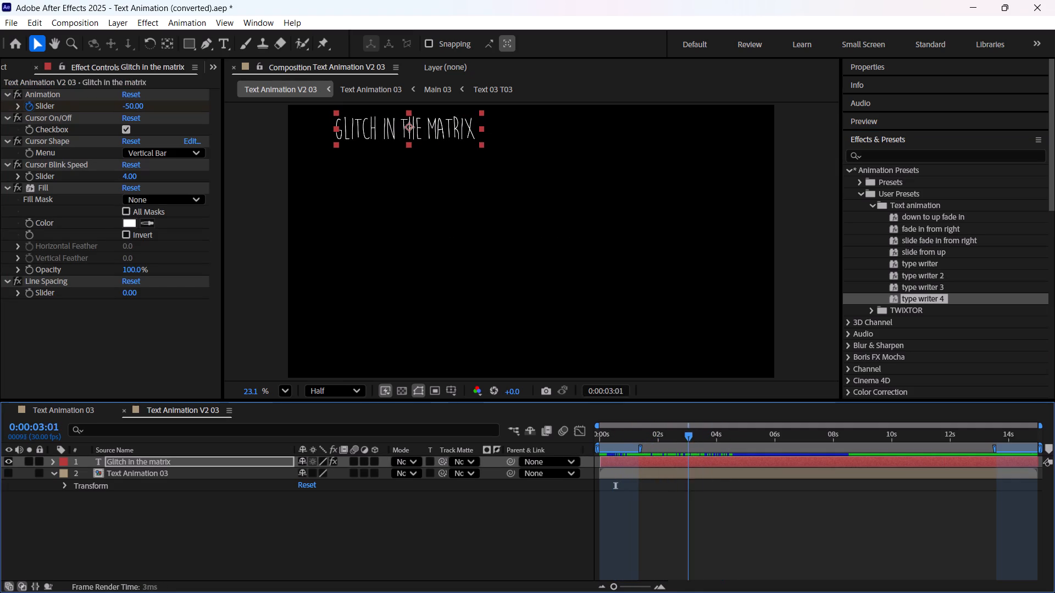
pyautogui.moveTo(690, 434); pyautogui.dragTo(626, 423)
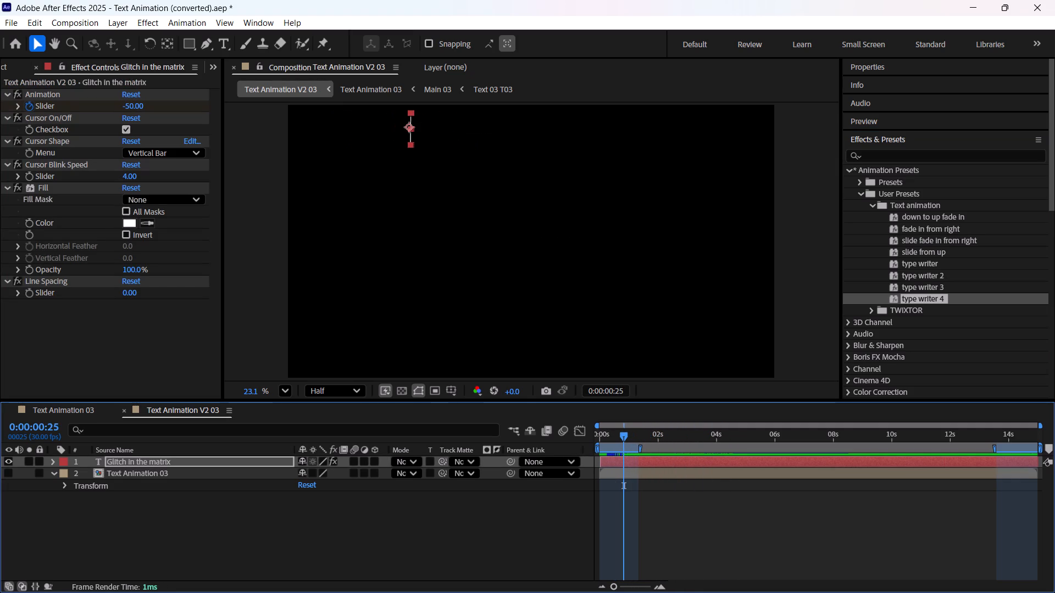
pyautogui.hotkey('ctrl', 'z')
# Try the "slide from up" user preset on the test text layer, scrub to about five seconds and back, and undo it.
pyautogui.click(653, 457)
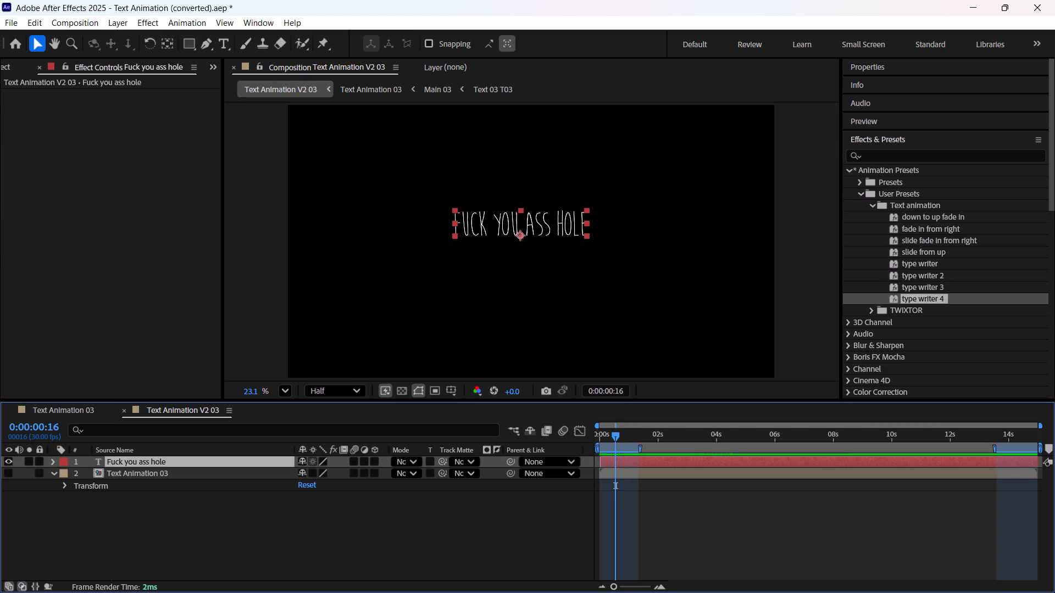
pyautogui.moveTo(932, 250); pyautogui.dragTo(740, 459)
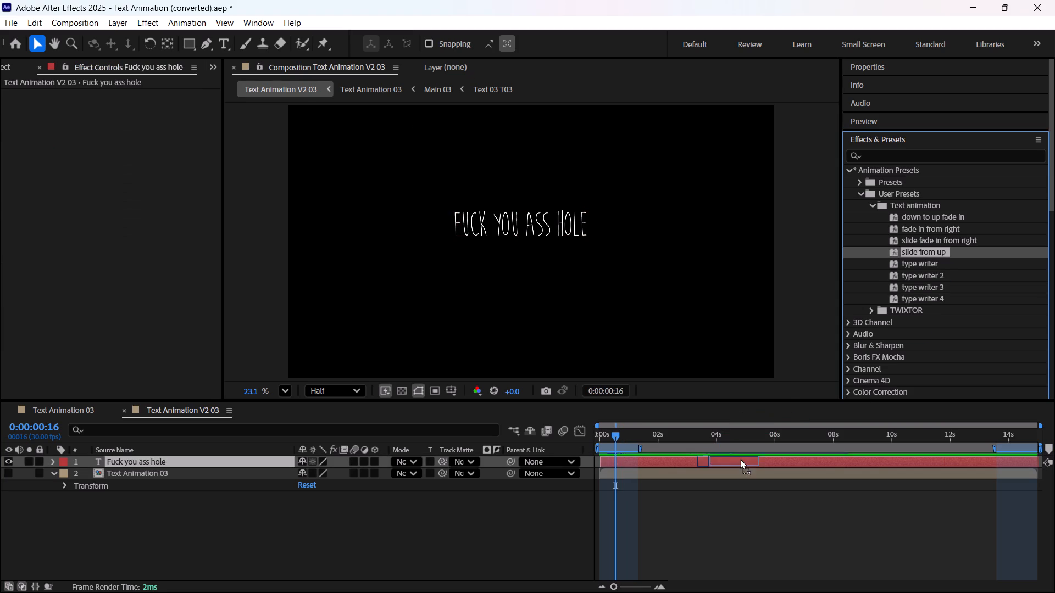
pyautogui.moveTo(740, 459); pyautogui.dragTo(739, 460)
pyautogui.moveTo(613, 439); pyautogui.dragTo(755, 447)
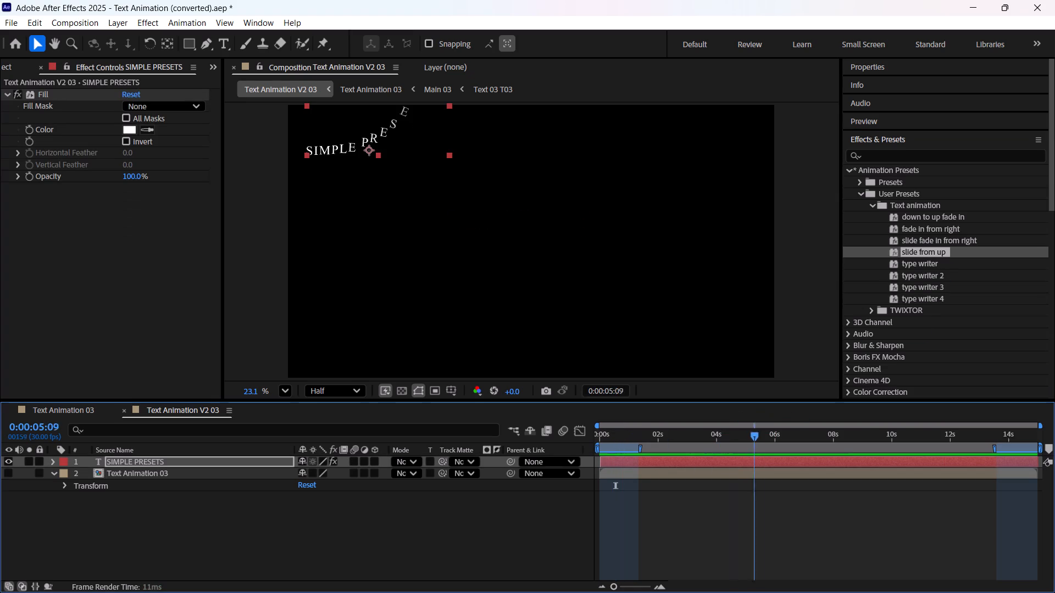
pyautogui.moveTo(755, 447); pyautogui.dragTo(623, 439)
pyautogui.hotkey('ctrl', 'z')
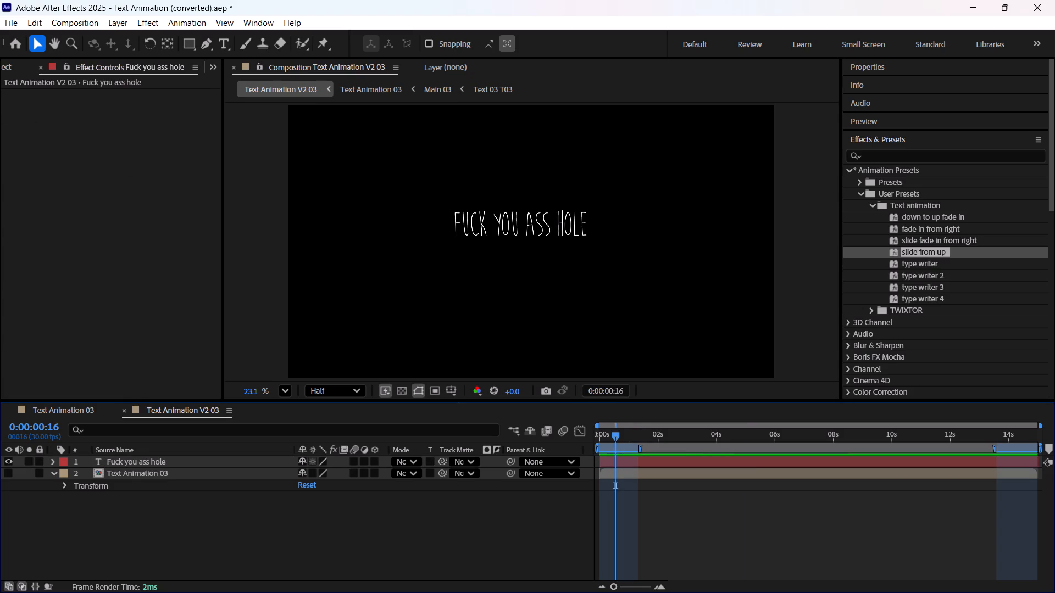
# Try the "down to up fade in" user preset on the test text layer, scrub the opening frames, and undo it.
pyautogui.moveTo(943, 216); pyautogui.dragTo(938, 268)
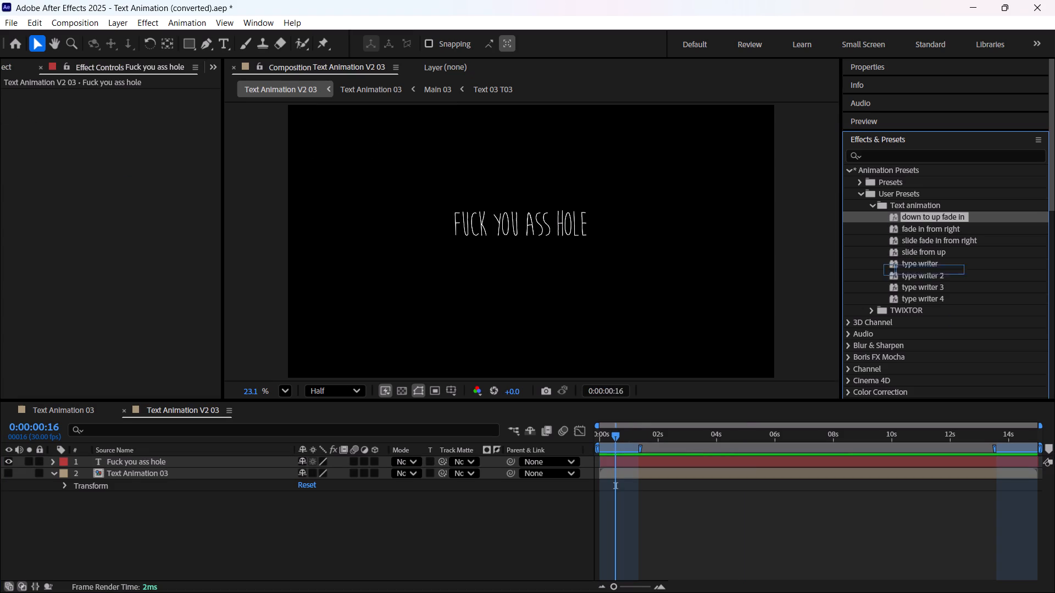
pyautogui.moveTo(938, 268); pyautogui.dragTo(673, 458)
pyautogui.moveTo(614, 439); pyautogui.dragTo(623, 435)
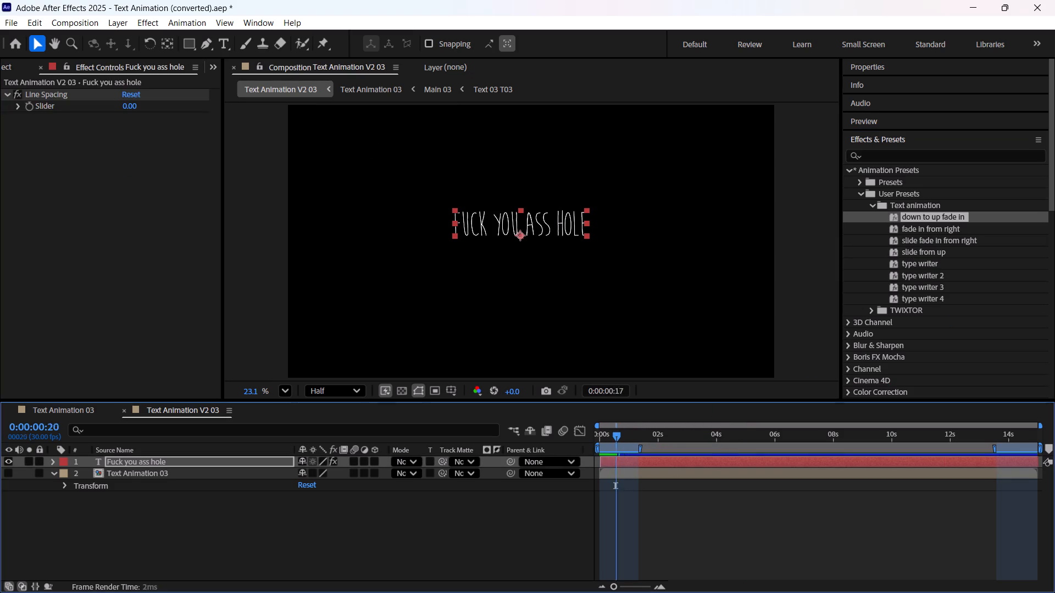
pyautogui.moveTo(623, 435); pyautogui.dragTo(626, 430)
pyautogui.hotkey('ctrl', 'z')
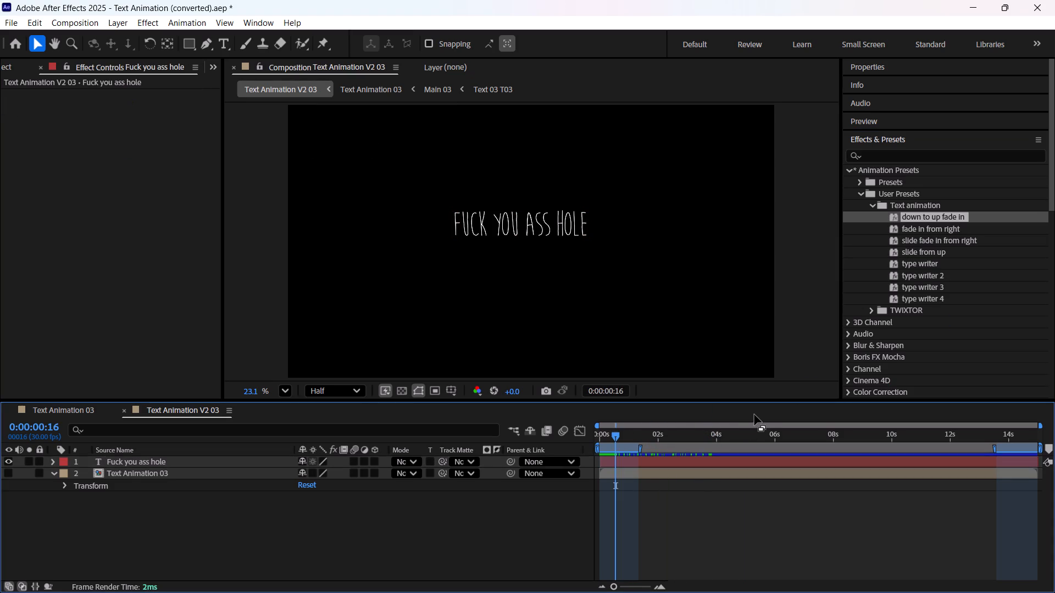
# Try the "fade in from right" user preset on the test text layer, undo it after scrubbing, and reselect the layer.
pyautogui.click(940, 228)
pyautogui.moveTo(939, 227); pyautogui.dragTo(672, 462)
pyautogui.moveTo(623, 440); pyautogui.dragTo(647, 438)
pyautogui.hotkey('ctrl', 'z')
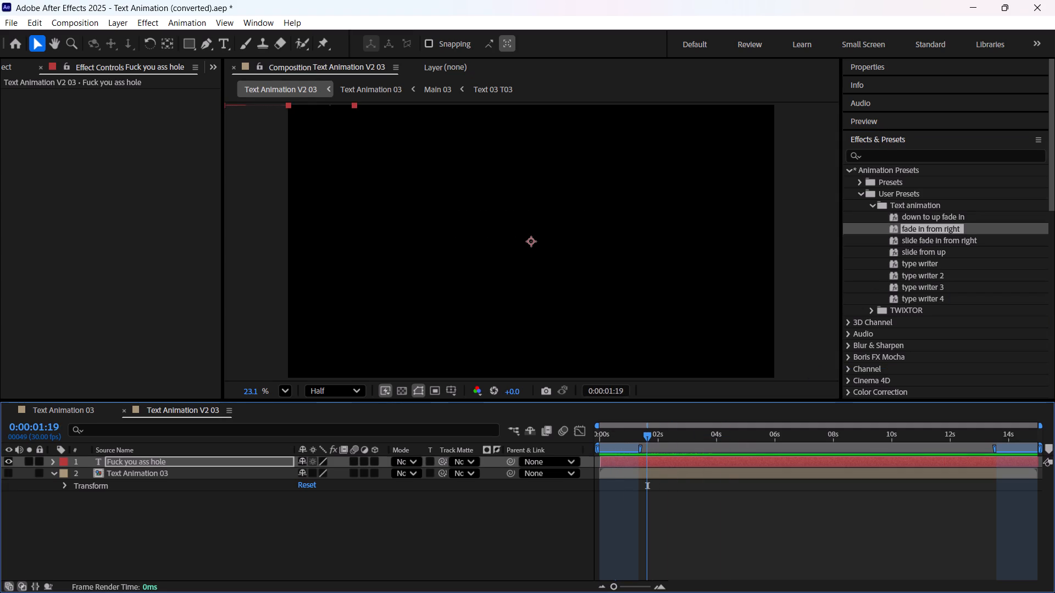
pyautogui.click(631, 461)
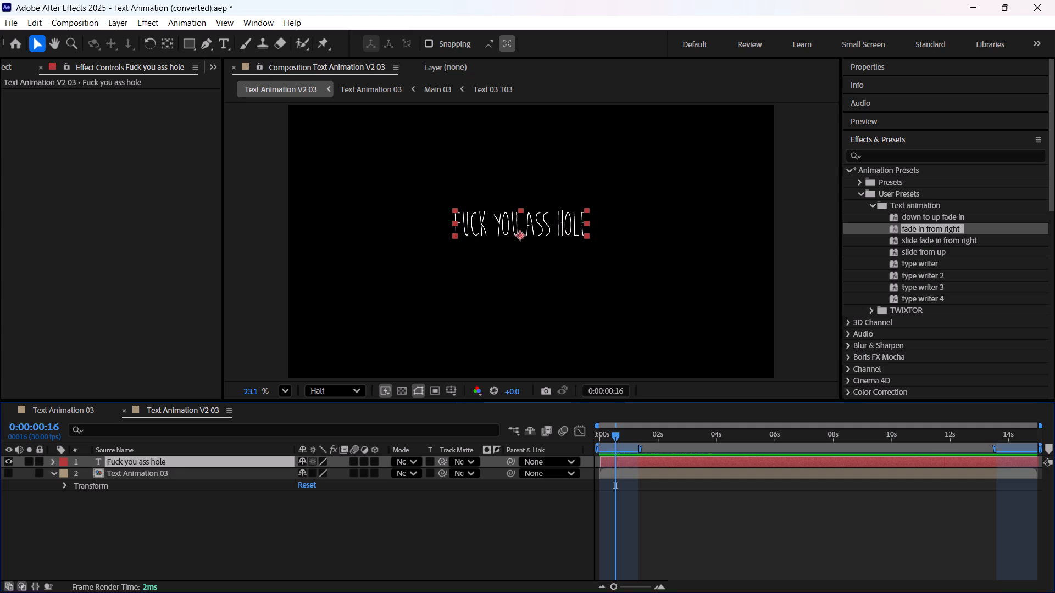
# Hide the test text layer, show the Text Animation 03 layer, and scrub to about one second.
pyautogui.click(5, 461)
pyautogui.click(6, 469)
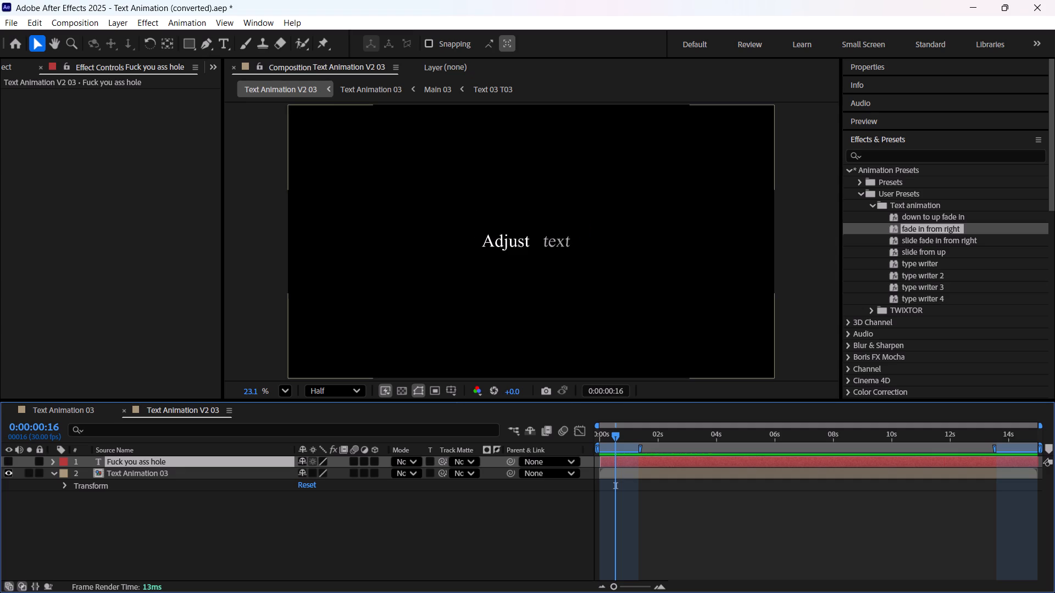
pyautogui.moveTo(621, 444); pyautogui.dragTo(632, 445)
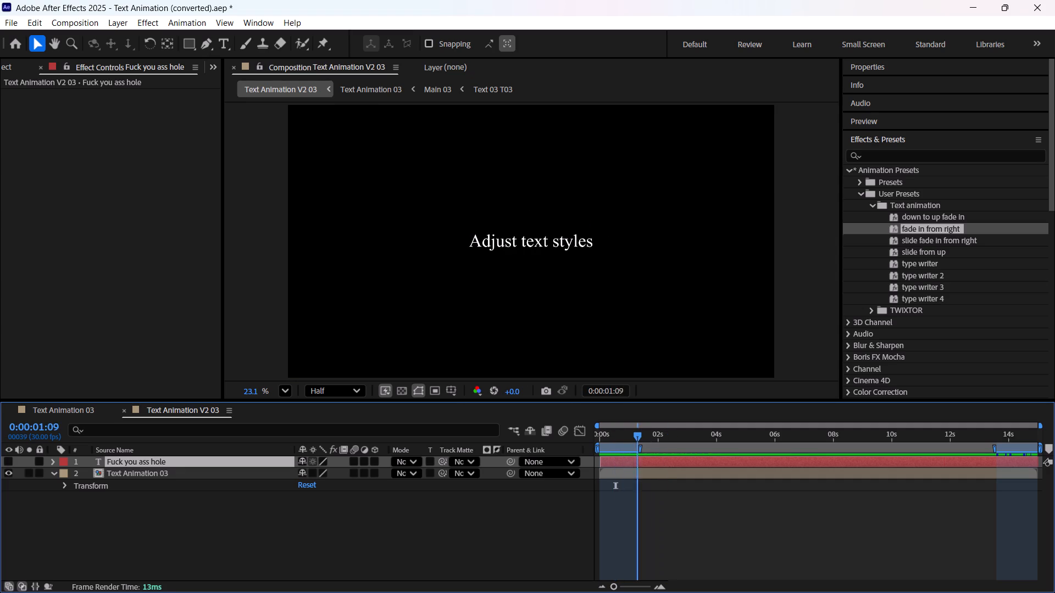
pyautogui.moveTo(632, 445); pyautogui.dragTo(631, 446)
# Examine the Text Animation 03 layer's Transform properties and scrub its whole animation, returning to the first frame.
pyautogui.click(68, 485)
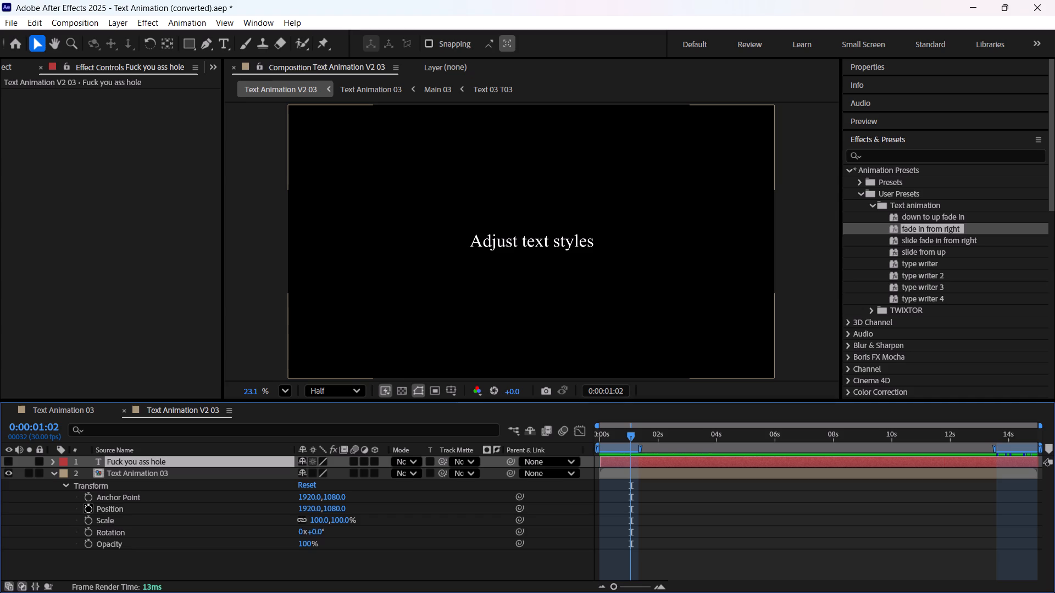
pyautogui.click(135, 474)
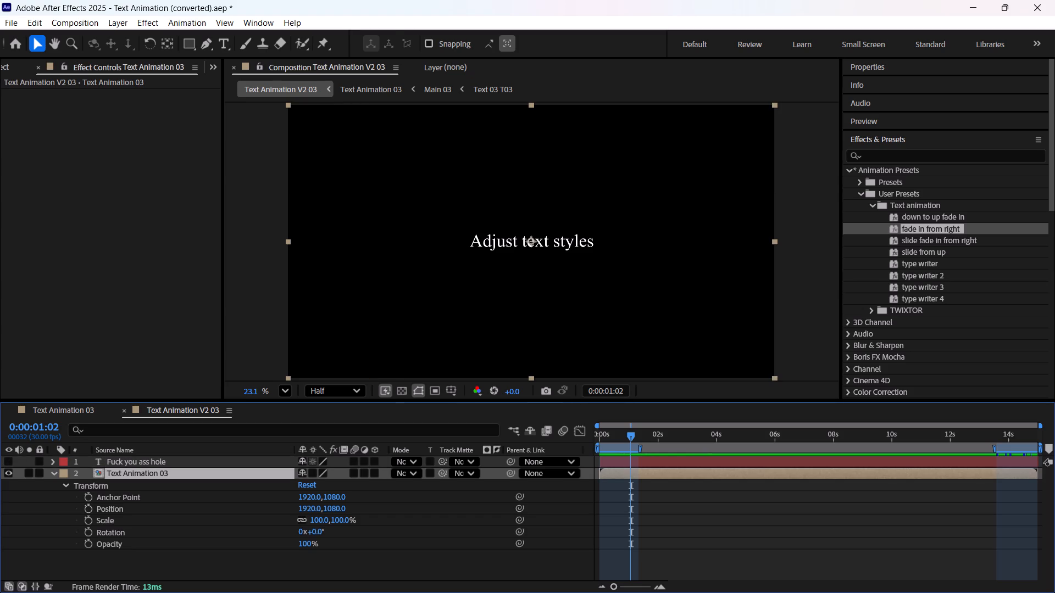
pyautogui.click(186, 21)
pyautogui.click(186, 21)
pyautogui.moveTo(635, 440); pyautogui.dragTo(694, 447)
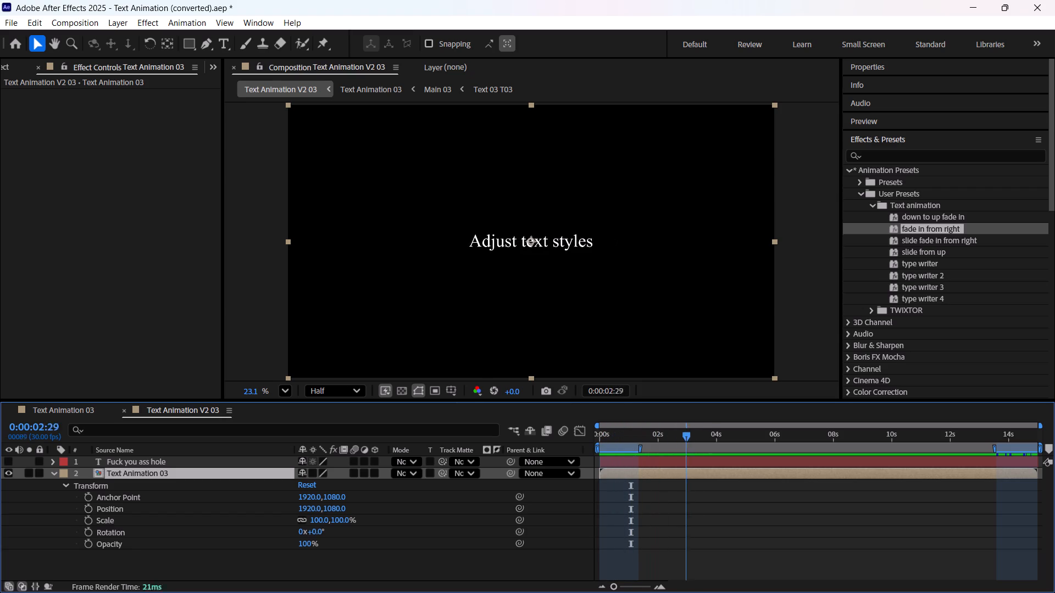
pyautogui.moveTo(694, 447); pyautogui.dragTo(1004, 472)
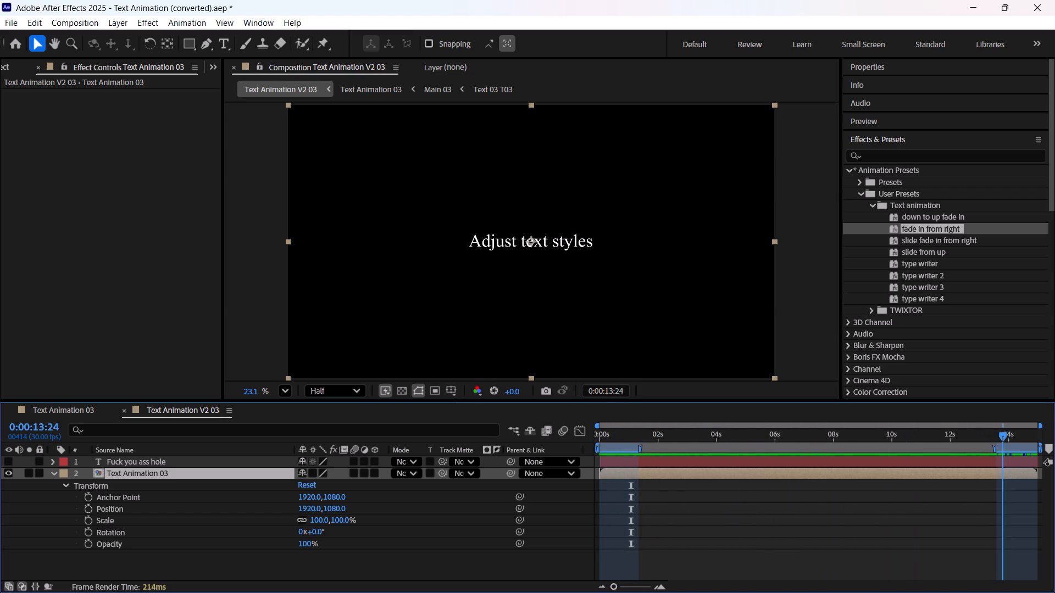
pyautogui.moveTo(1004, 472); pyautogui.dragTo(894, 471)
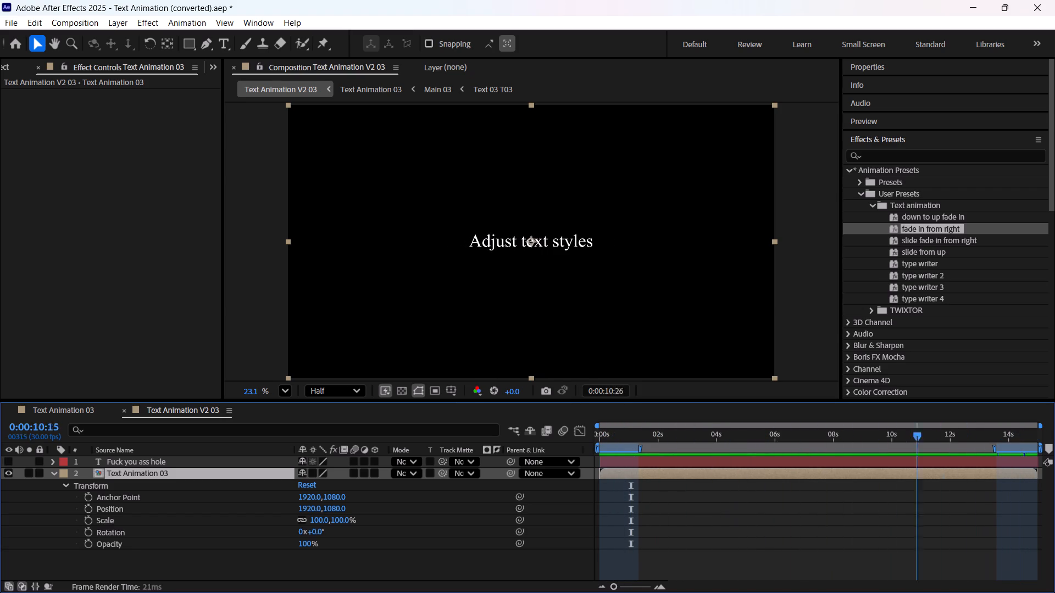
pyautogui.moveTo(894, 471); pyautogui.dragTo(599, 471)
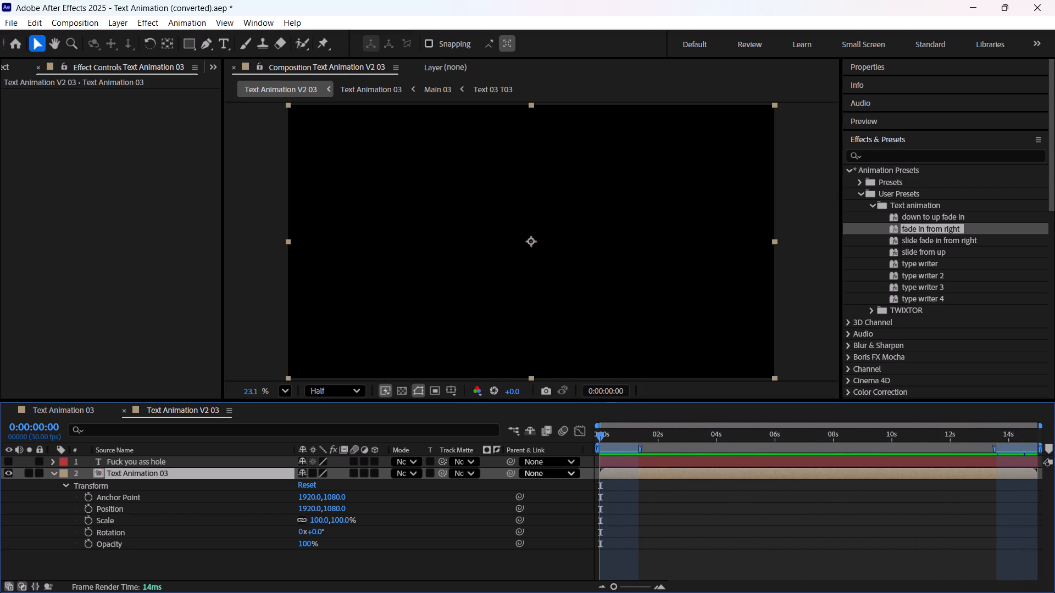
# Collapse the layer's properties, open the Text Animation 03 precomposition, and expand the CONTROLLER layer's Effects group.
pyautogui.click(68, 486)
pyautogui.click(52, 475)
pyautogui.click(53, 474)
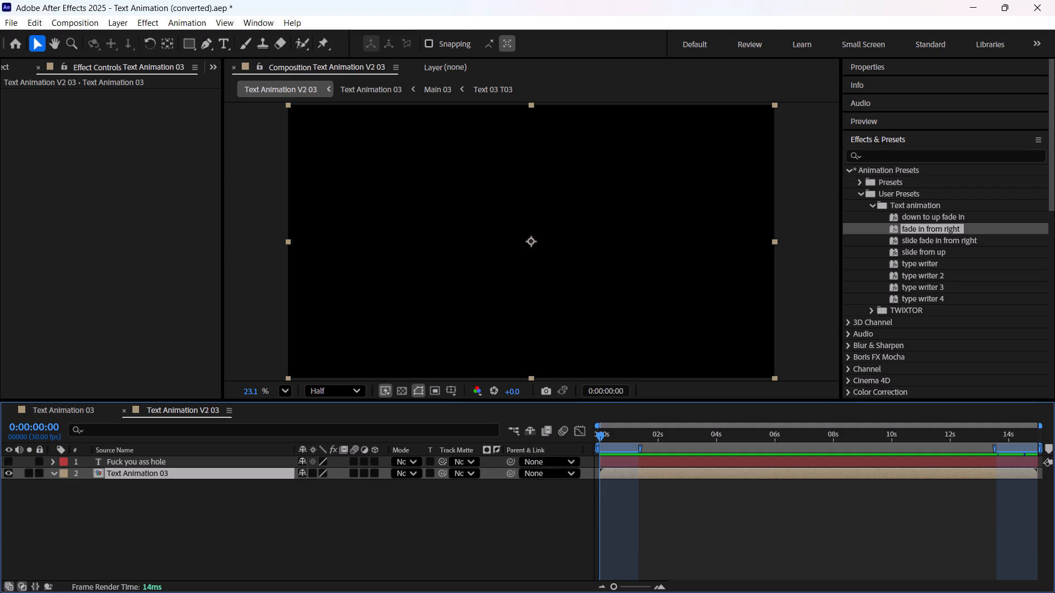
pyautogui.doubleClick(53, 474)
pyautogui.doubleClick(208, 473)
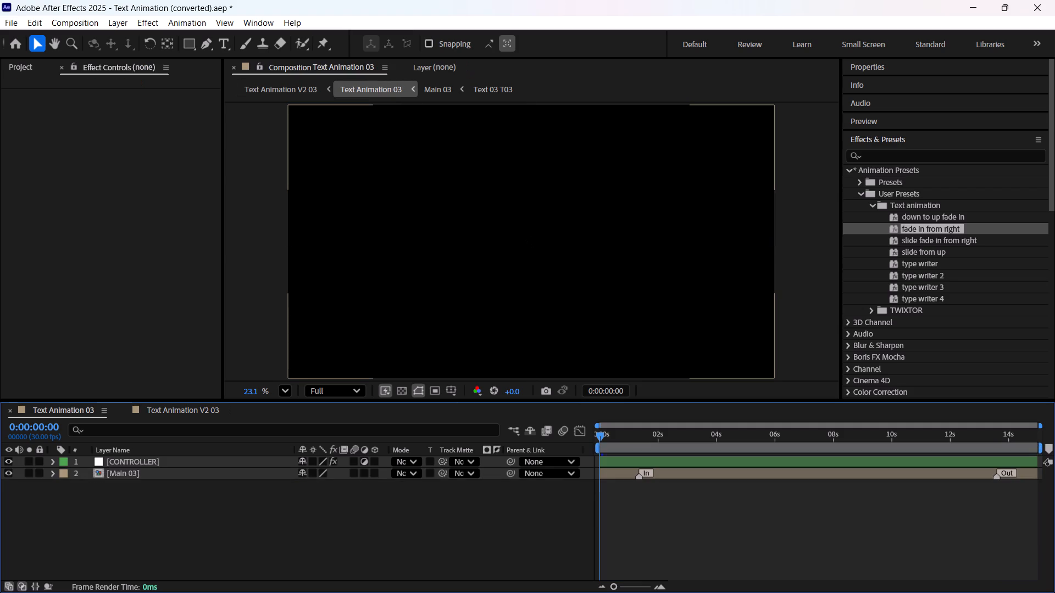
pyautogui.click(168, 461)
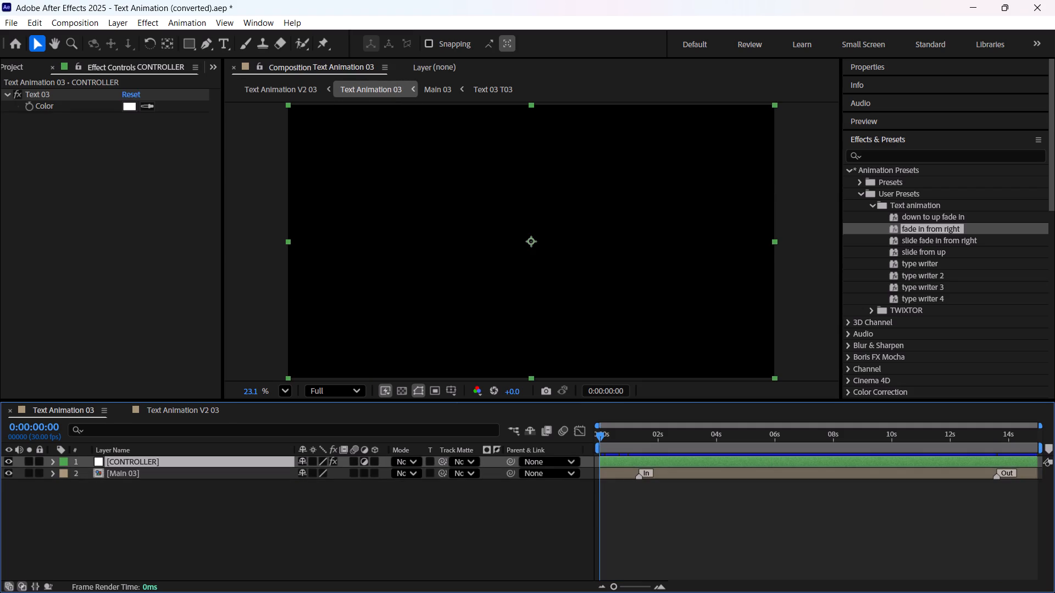
pyautogui.click(54, 461)
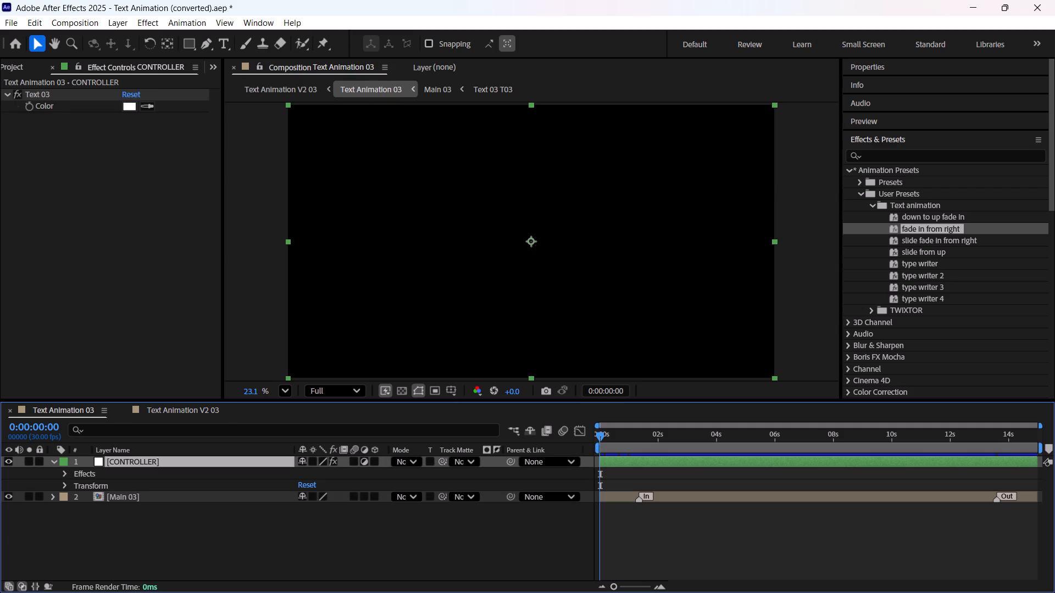
pyautogui.click(62, 474)
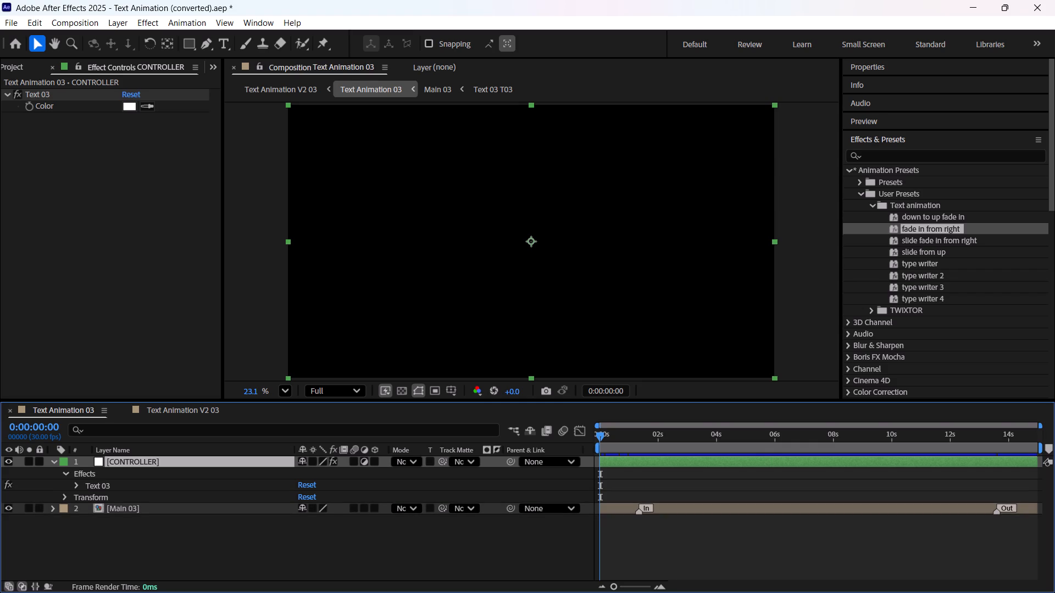
# Examine the CONTROLLER layer's Text 03 effect and Transform properties while scrubbing the first two seconds of the animation.
pyautogui.click(79, 484)
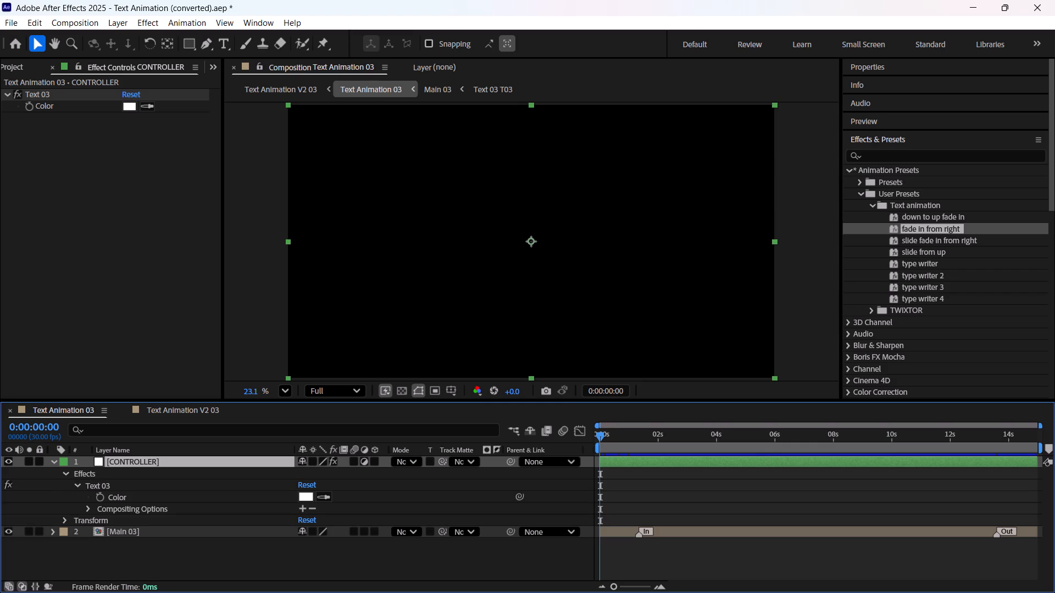
pyautogui.click(64, 519)
pyautogui.scroll(-2, 103, 514)
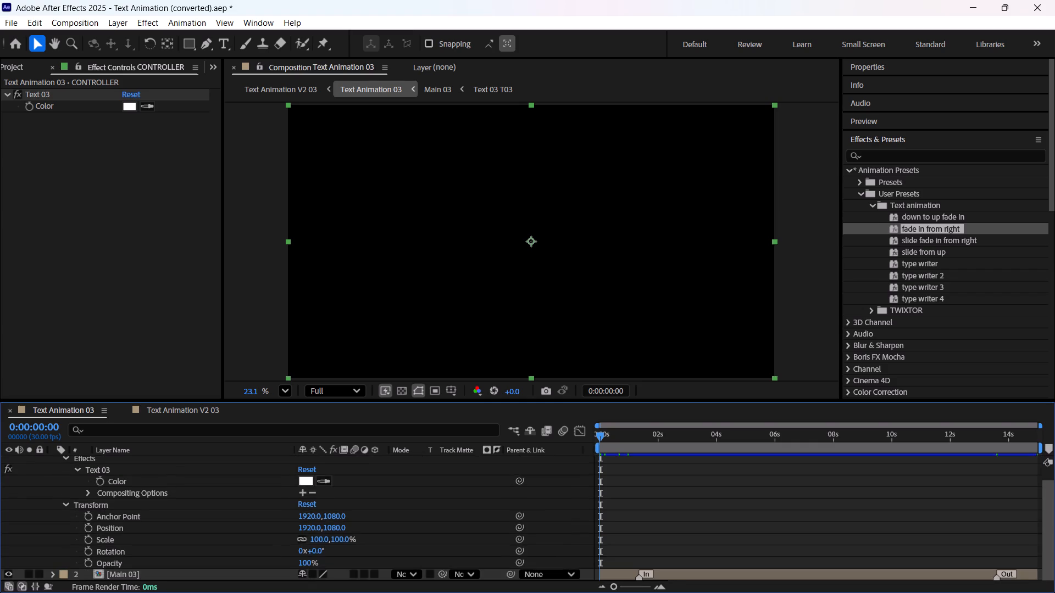
pyautogui.scroll(3, 132, 510)
pyautogui.moveTo(611, 441); pyautogui.dragTo(652, 442)
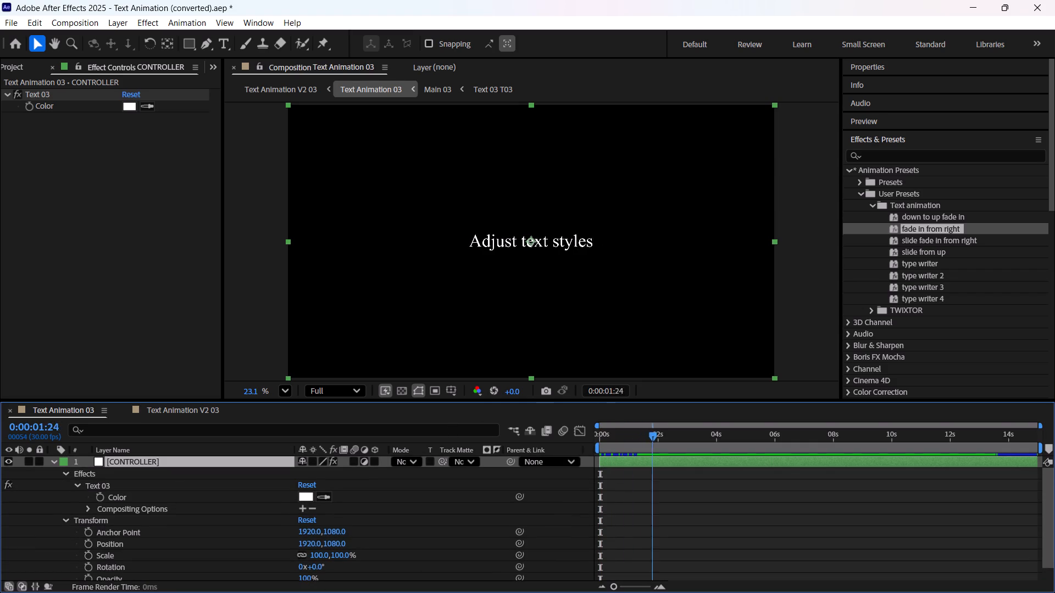
pyautogui.moveTo(652, 442); pyautogui.dragTo(616, 444)
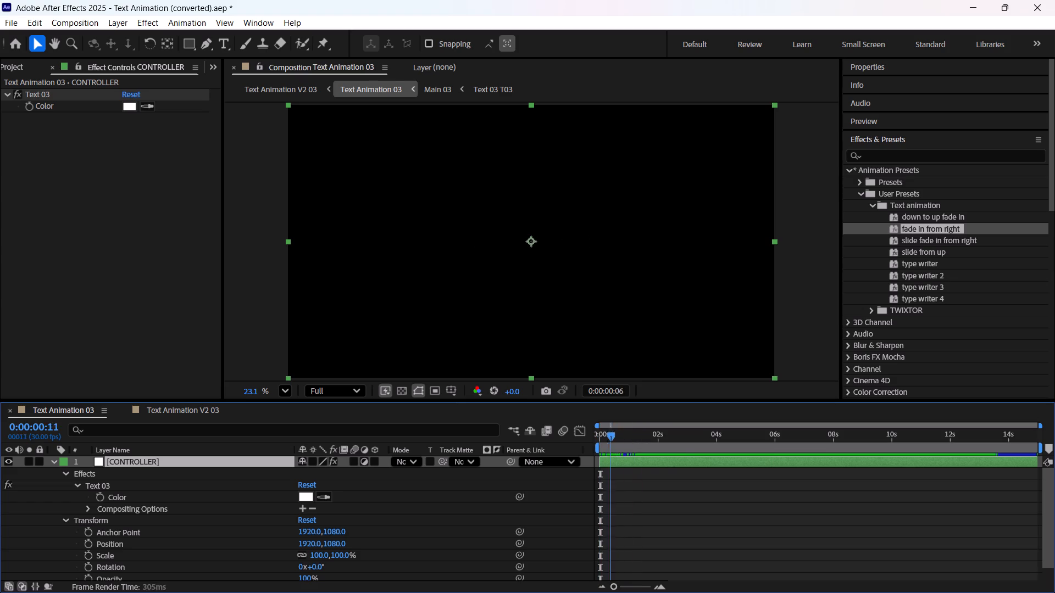
pyautogui.moveTo(616, 444); pyautogui.dragTo(628, 445)
# Examine the Main 03 layer's Time Remap expression and Transform properties while scrubbing through the first second.
pyautogui.scroll(-5, 338, 523)
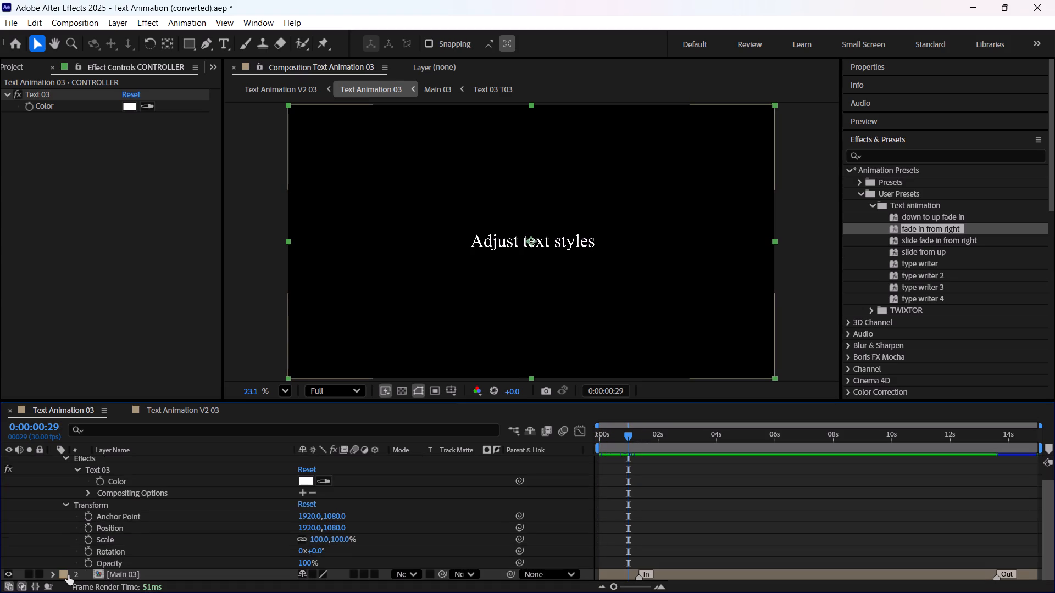
pyautogui.click(54, 575)
pyautogui.scroll(-4, 193, 535)
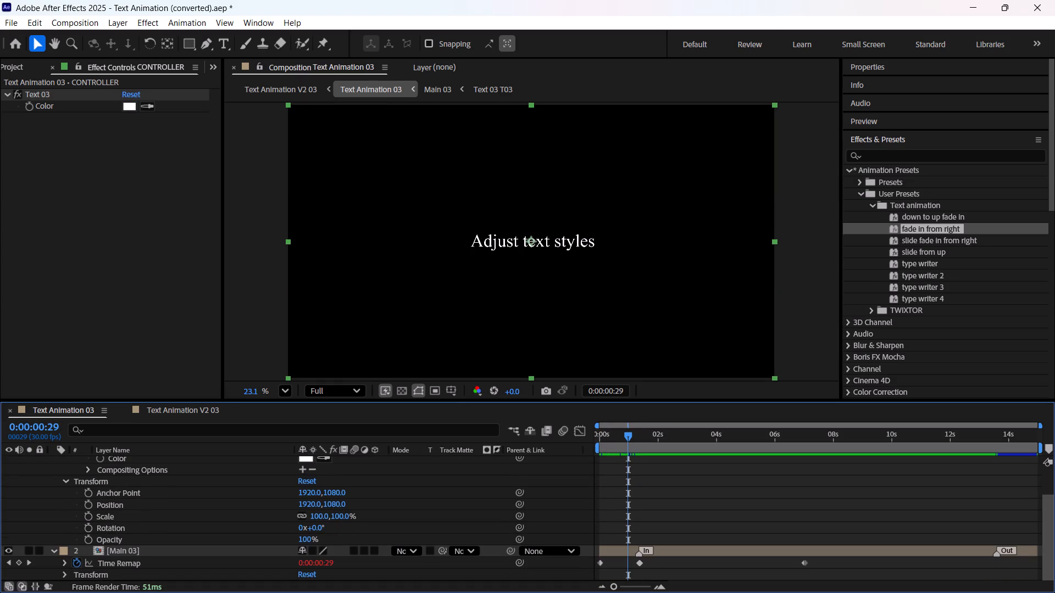
pyautogui.click(65, 576)
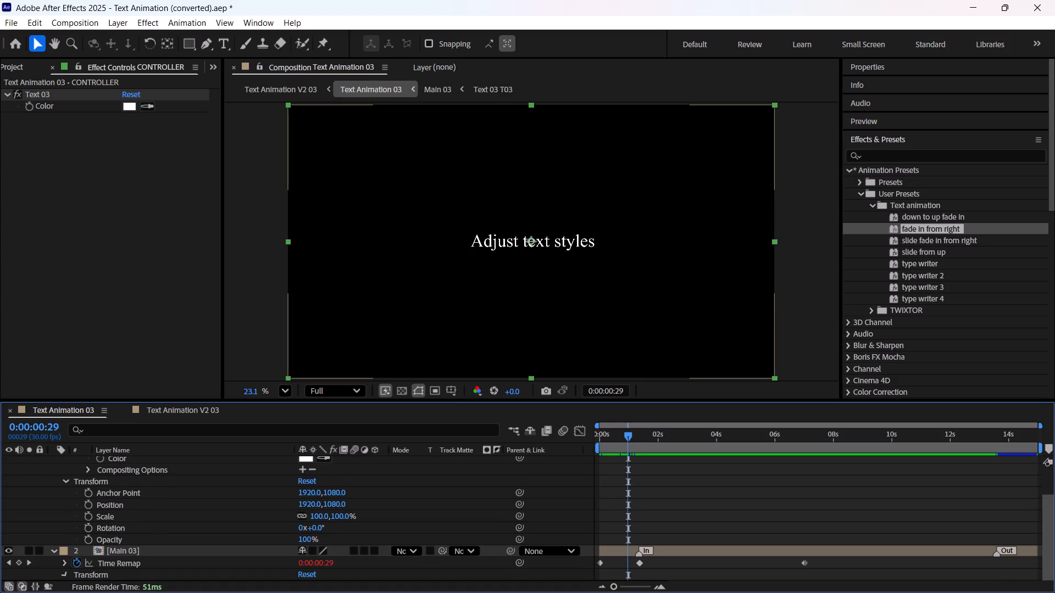
pyautogui.click(64, 504)
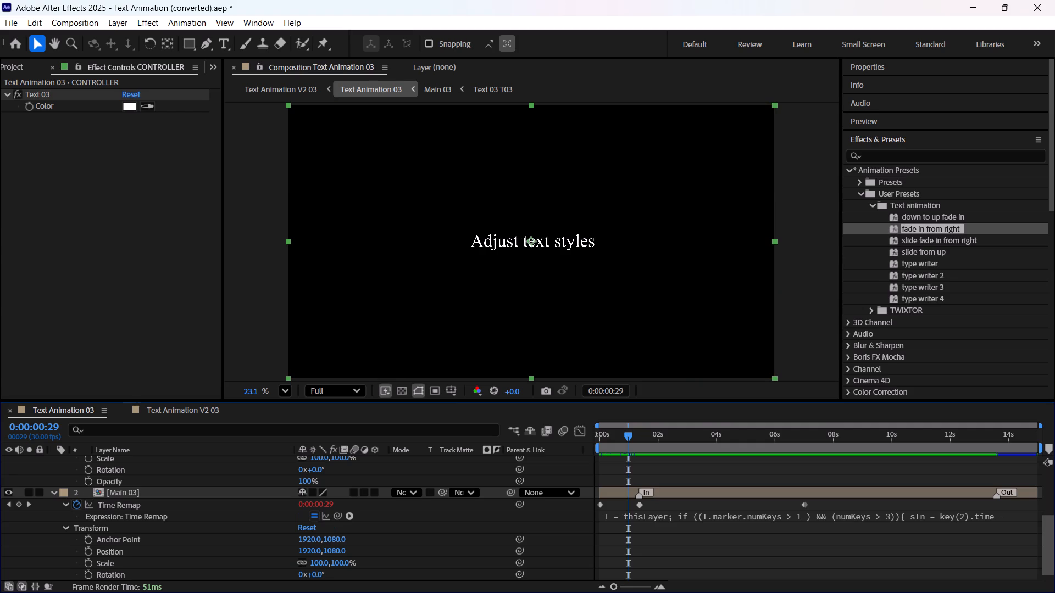
pyautogui.moveTo(631, 441); pyautogui.dragTo(631, 443)
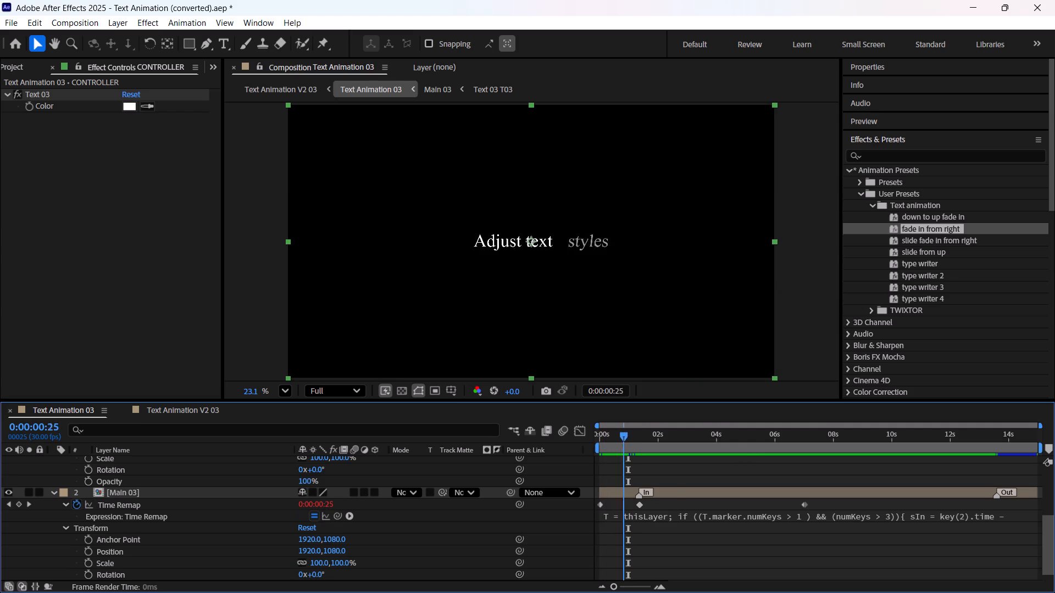
pyautogui.moveTo(631, 443); pyautogui.dragTo(614, 445)
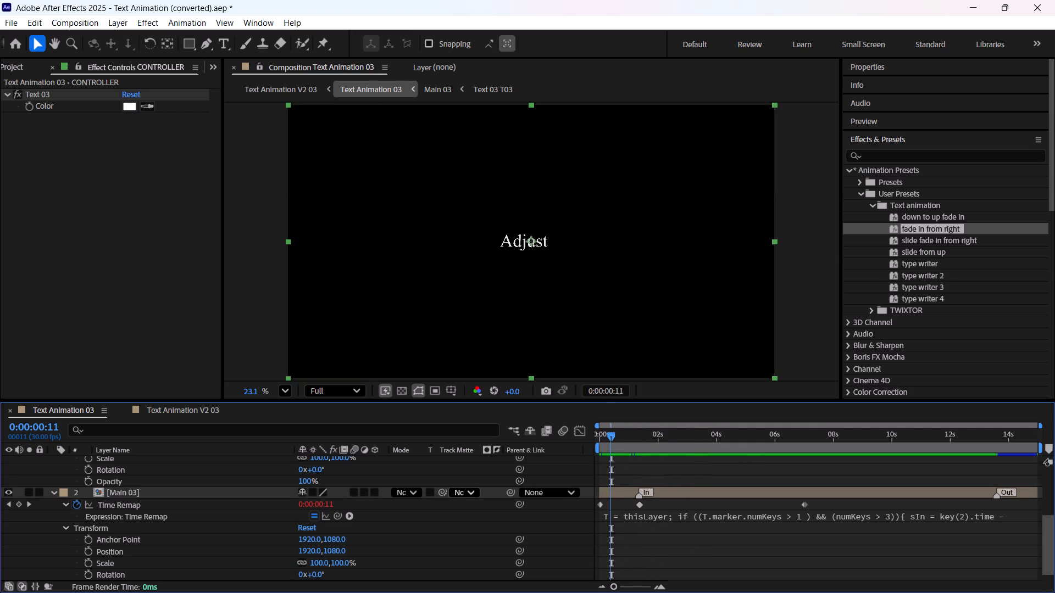
# Save the Main 03 layer's Time Remap property as an animation preset named "fade in from right 2" in the Text animation folder.
pyautogui.click(112, 506)
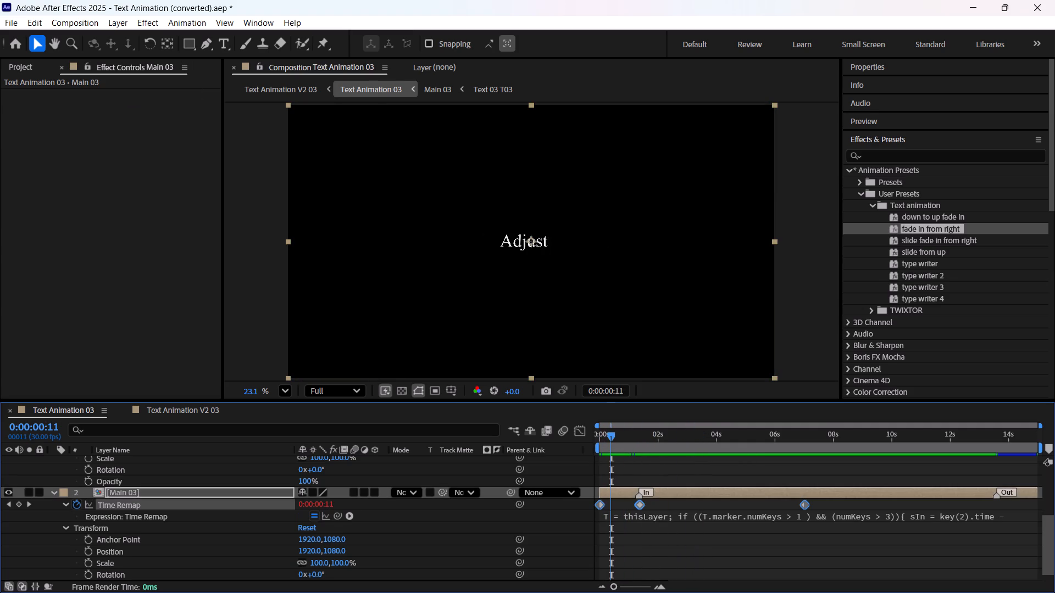
pyautogui.moveTo(615, 437); pyautogui.dragTo(607, 440)
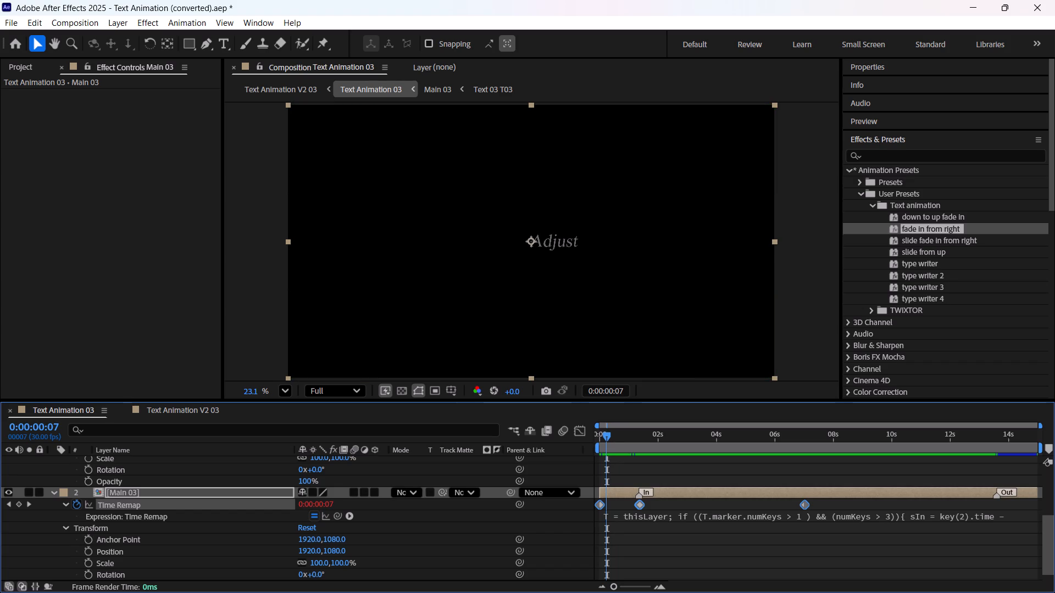
pyautogui.moveTo(611, 438); pyautogui.dragTo(622, 450)
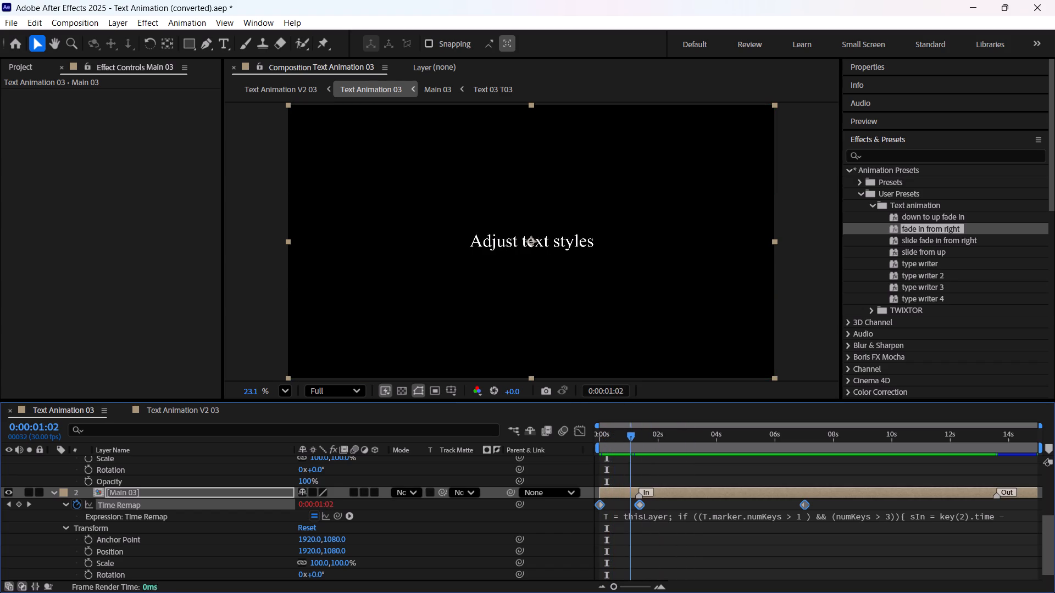
pyautogui.moveTo(622, 450); pyautogui.dragTo(615, 451)
pyautogui.click(175, 20)
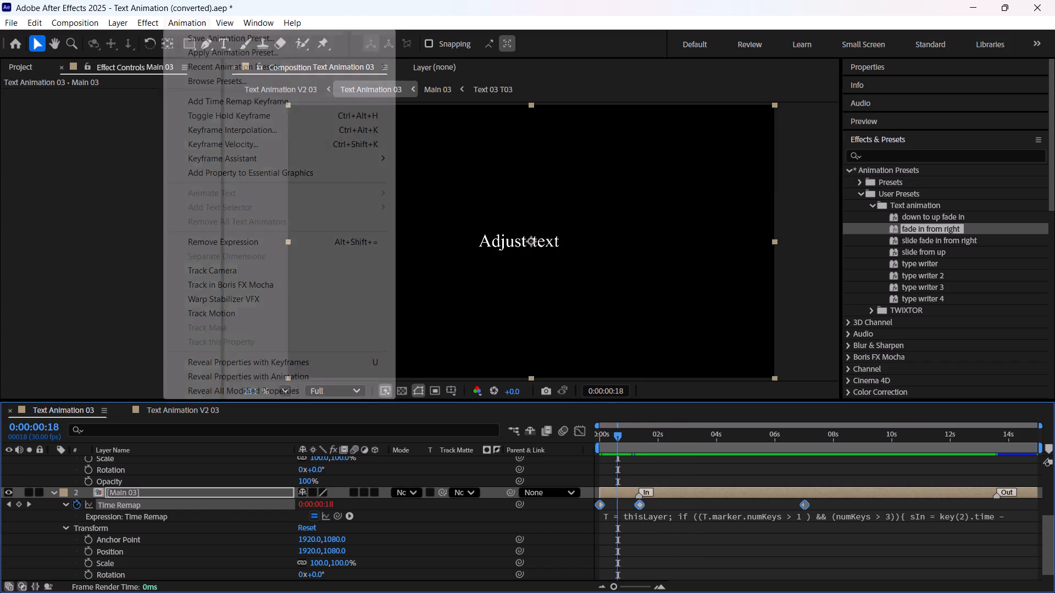
pyautogui.click(224, 36)
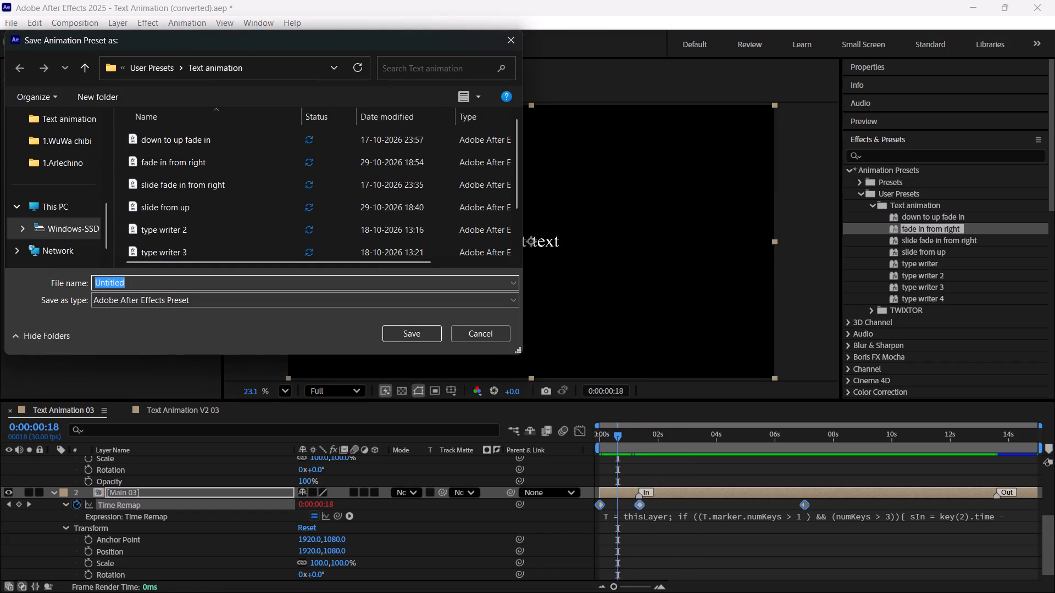
pyautogui.scroll(-5, 239, 227)
pyautogui.scroll(5, 239, 227)
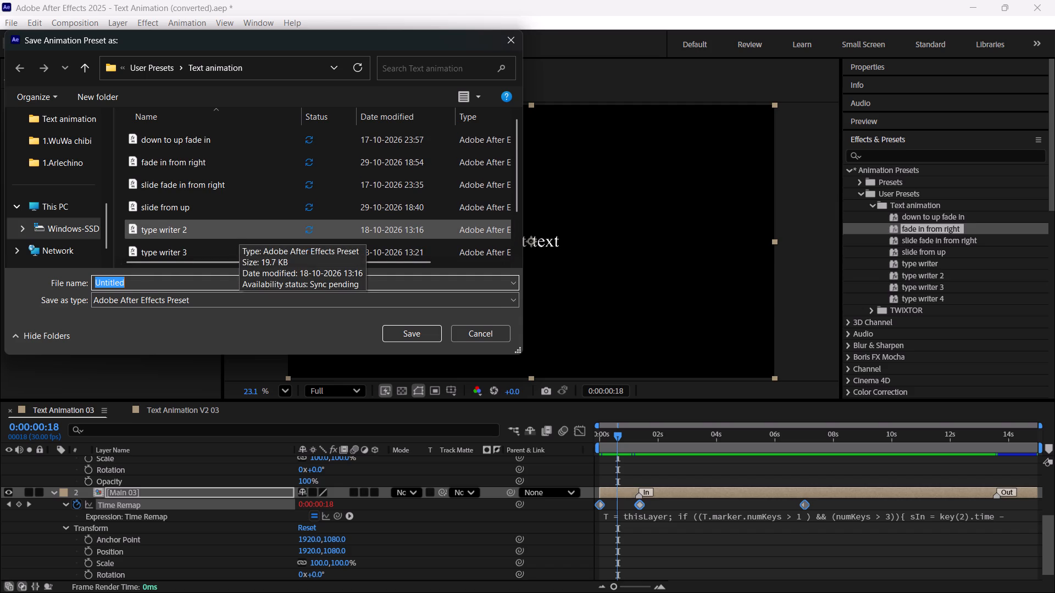
pyautogui.write('fade in g')
pyautogui.press('BackSpace')
pyautogui.write('ro')
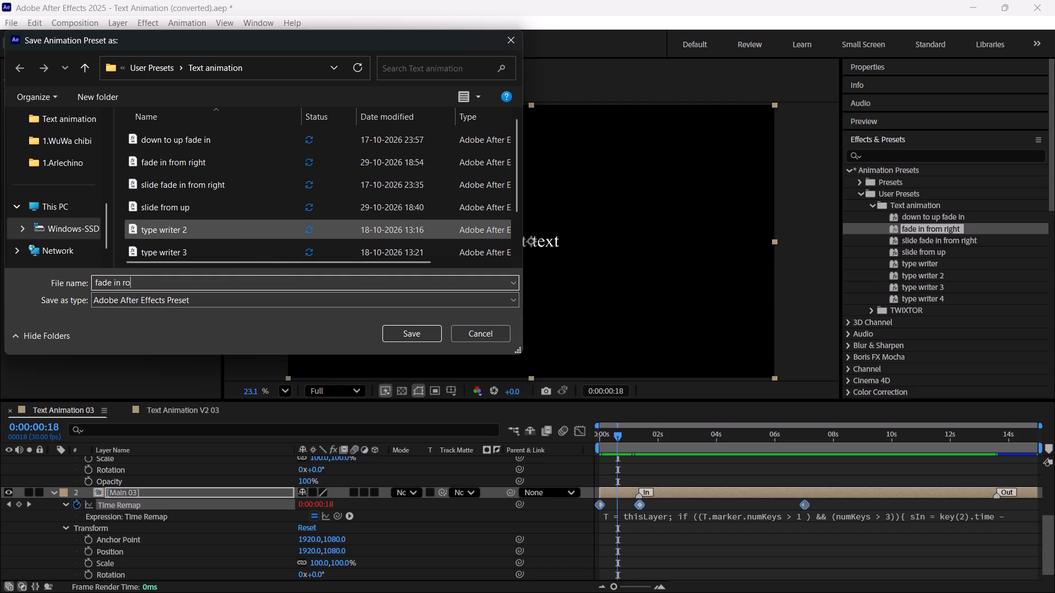
pyautogui.press('BackSpace')
pyautogui.press('BackSpace')
pyautogui.write('from right')
pyautogui.press('space')
pyautogui.press('2')
pyautogui.click(402, 329)
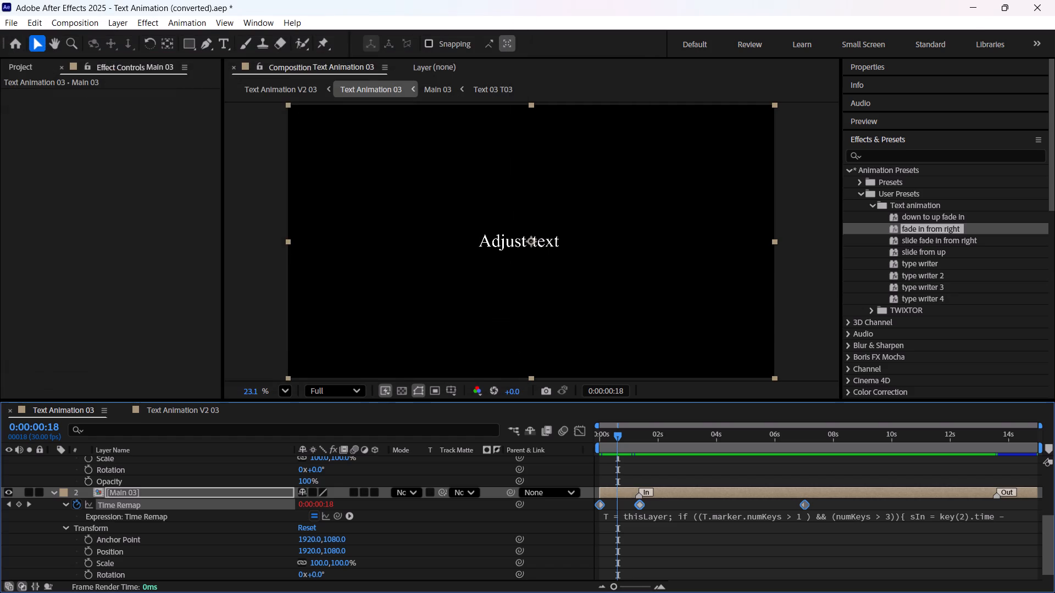
# Return to the first frame, deselect everything, and collapse the properties of the CONTROLLER and Main 03 layers.
pyautogui.moveTo(624, 445); pyautogui.dragTo(624, 444)
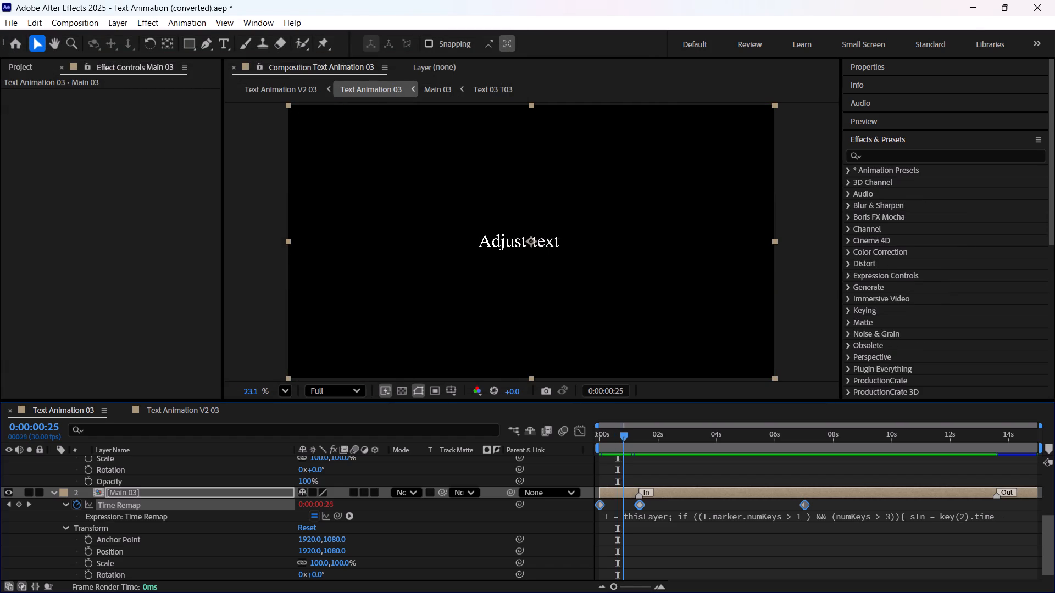
pyautogui.moveTo(624, 444); pyautogui.dragTo(561, 441)
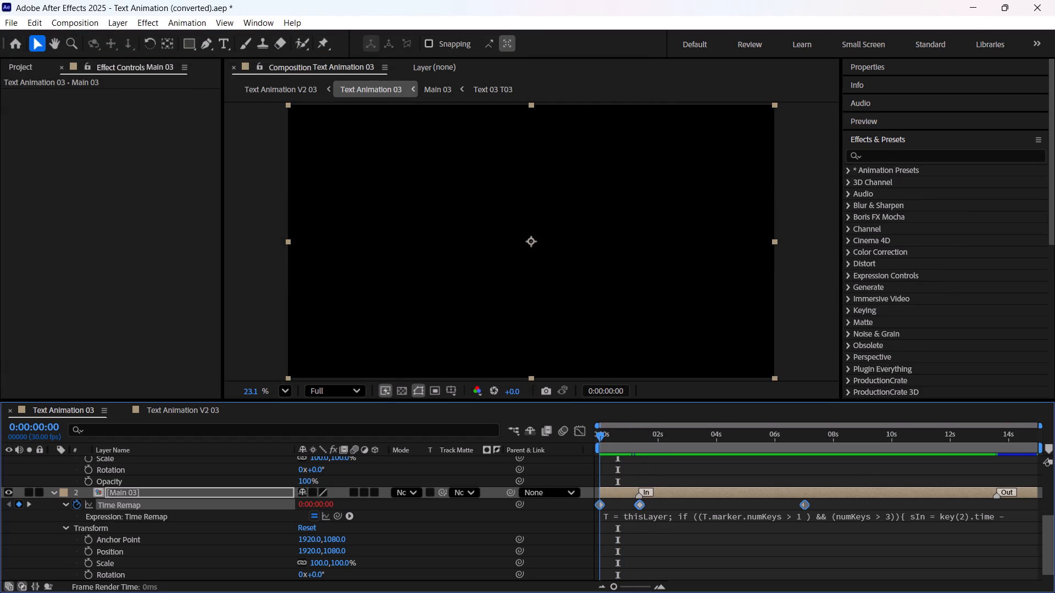
pyautogui.click(224, 472)
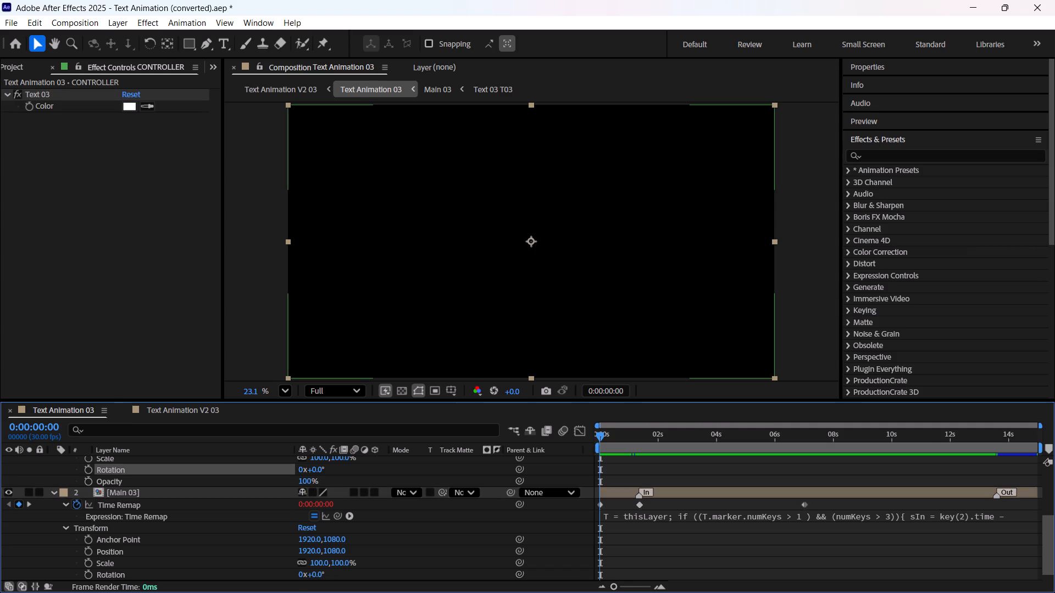
pyautogui.doubleClick(801, 343)
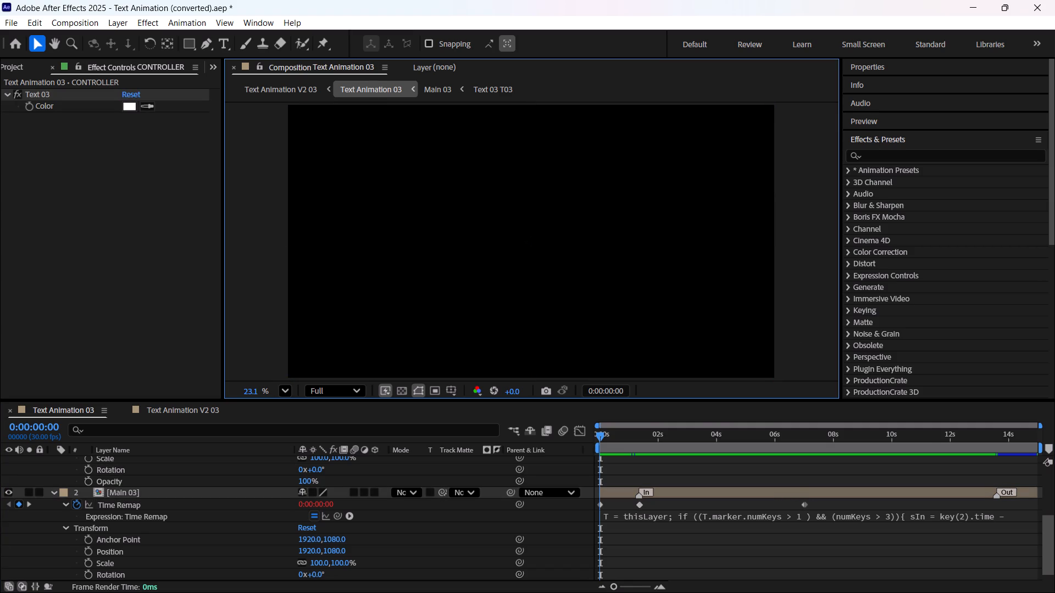
pyautogui.scroll(-1, 449, 484)
pyautogui.scroll(11, 444, 491)
pyautogui.click(54, 461)
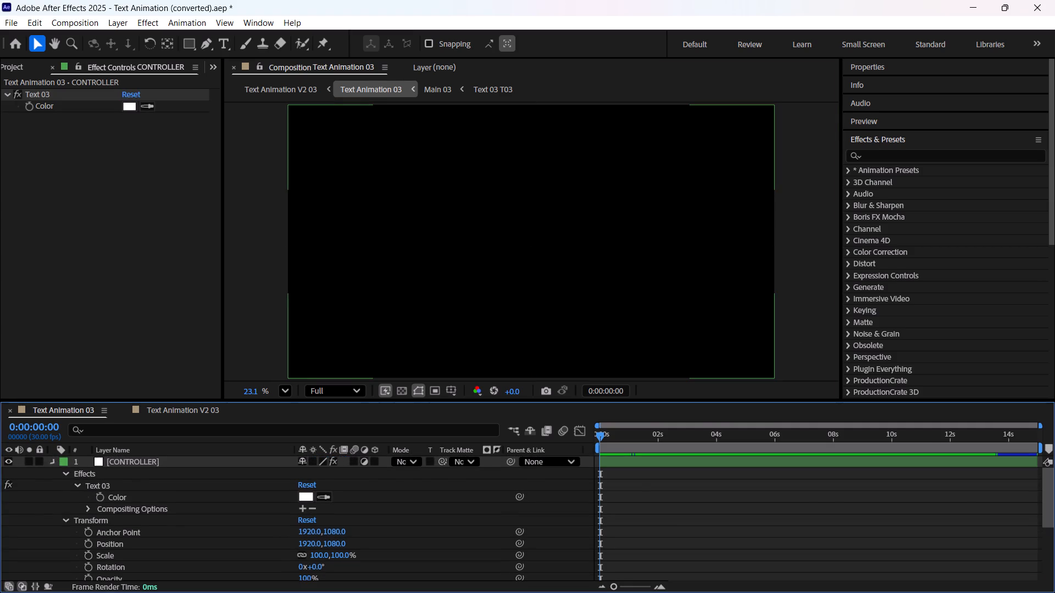
pyautogui.click(54, 472)
pyautogui.tripleClick(58, 502)
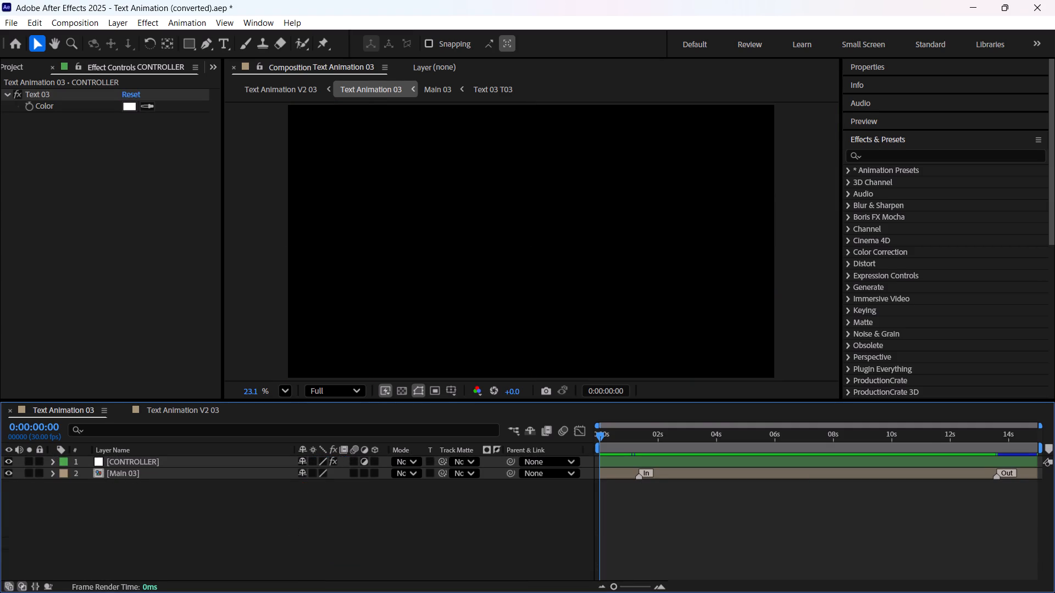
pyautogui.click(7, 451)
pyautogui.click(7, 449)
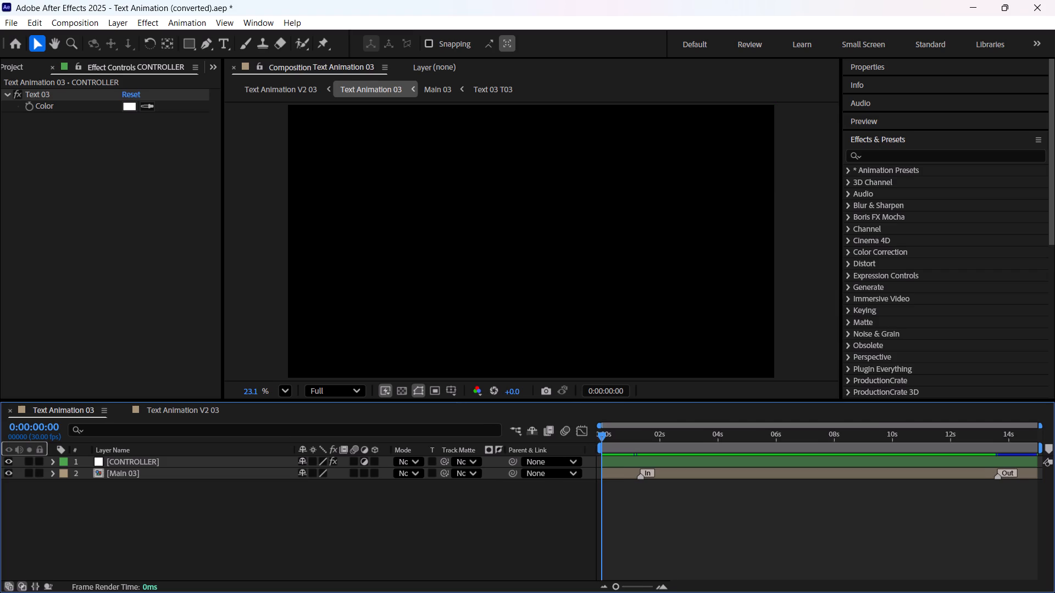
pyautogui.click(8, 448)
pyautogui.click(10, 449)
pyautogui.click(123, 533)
# Close the Text Animation 03 timeline, then show and select the test text layer and hide the Text Animation 03 layer.
pyautogui.click(10, 412)
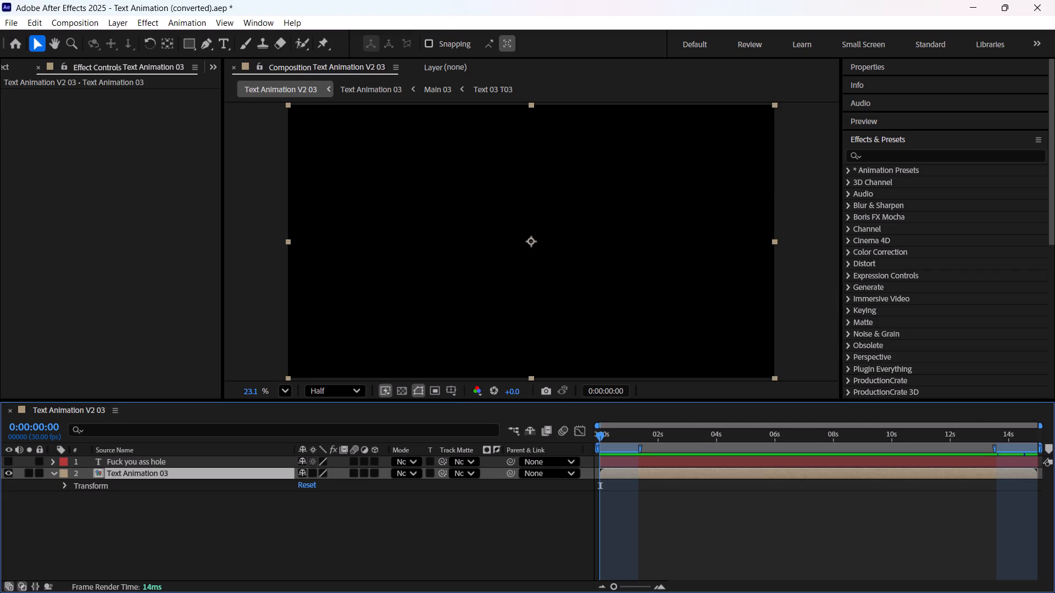
pyautogui.click(7, 462)
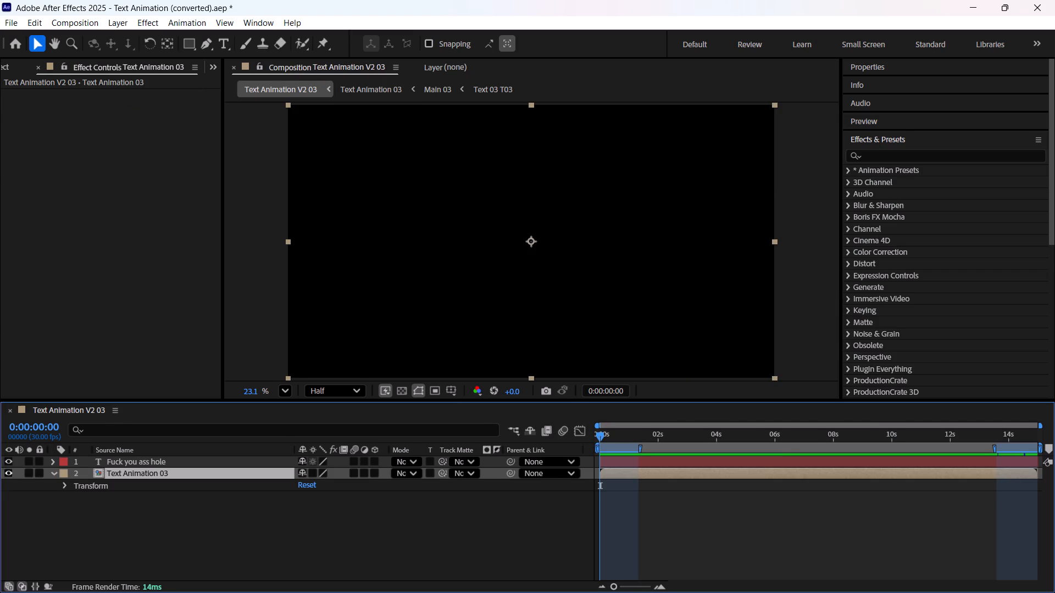
pyautogui.click(12, 475)
pyautogui.click(667, 463)
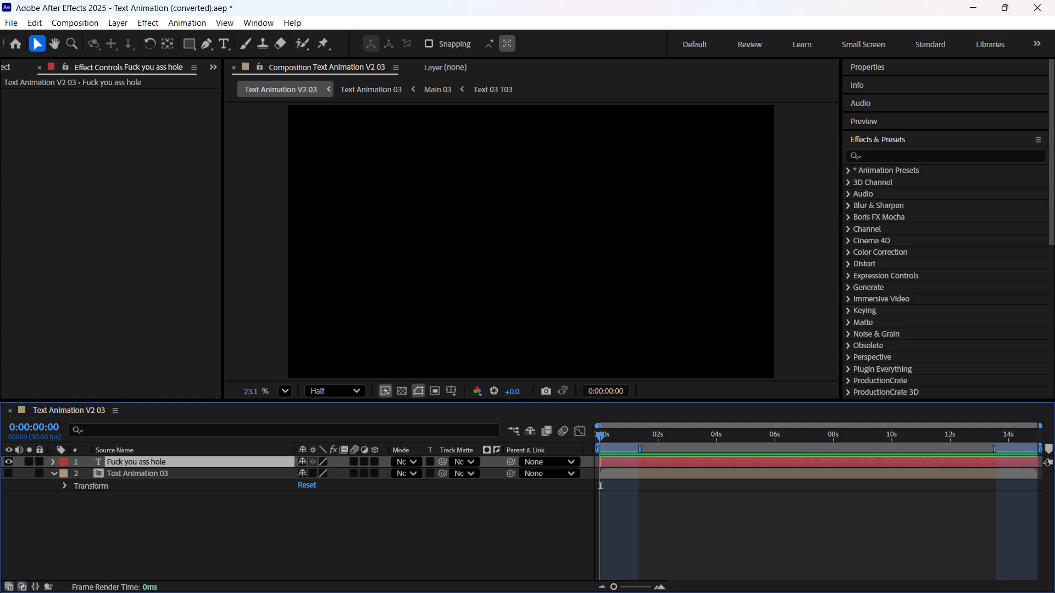
# Scrub the test text layer to check it for animation, keeping its timing, and return to the first frame.
pyautogui.moveTo(606, 436); pyautogui.dragTo(786, 457)
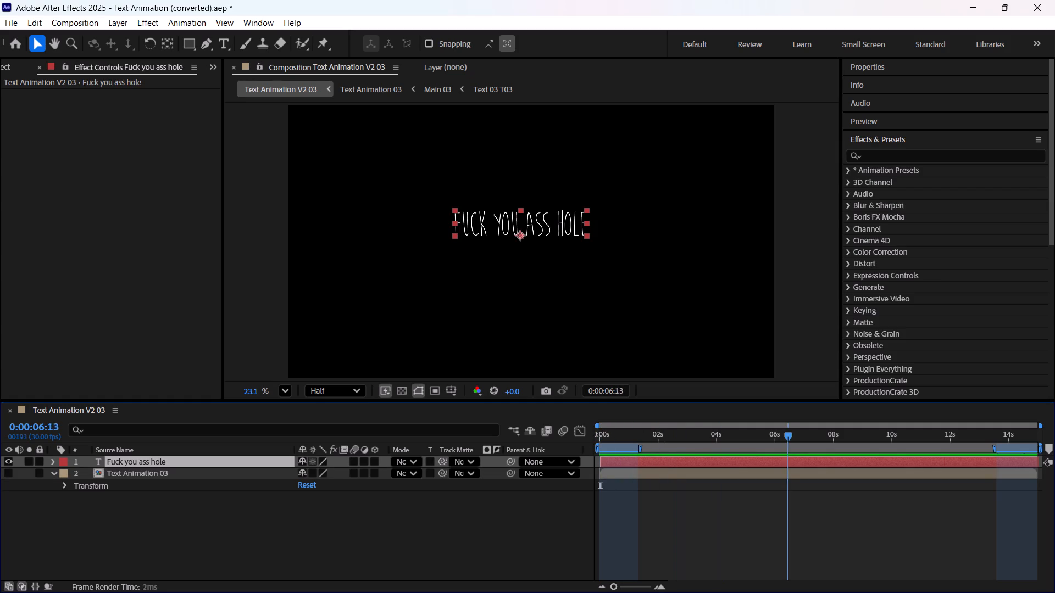
pyautogui.moveTo(786, 457); pyautogui.dragTo(526, 454)
pyautogui.click(634, 436)
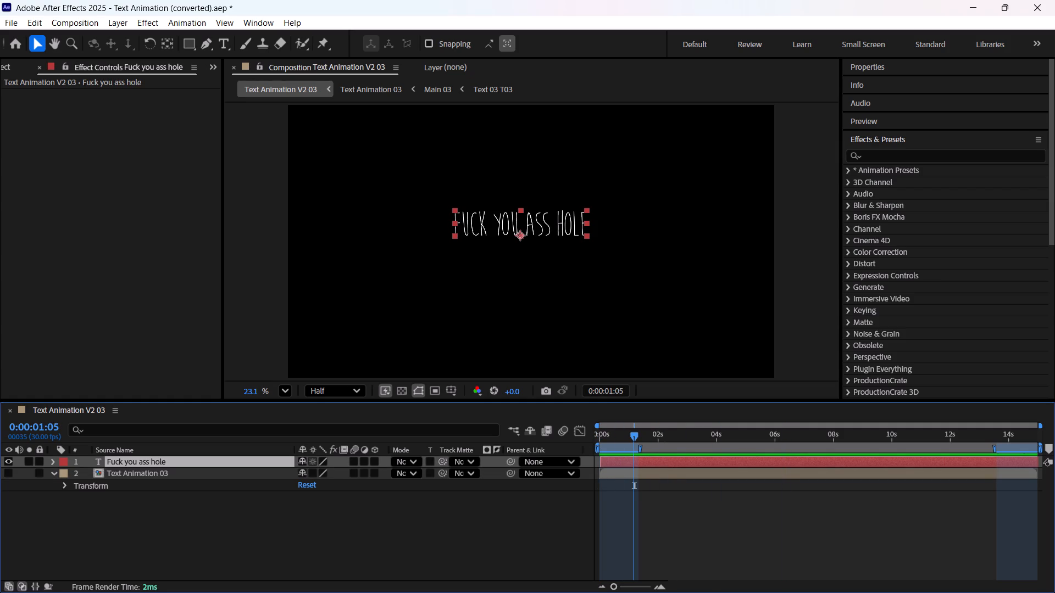
pyautogui.moveTo(685, 460); pyautogui.dragTo(680, 458)
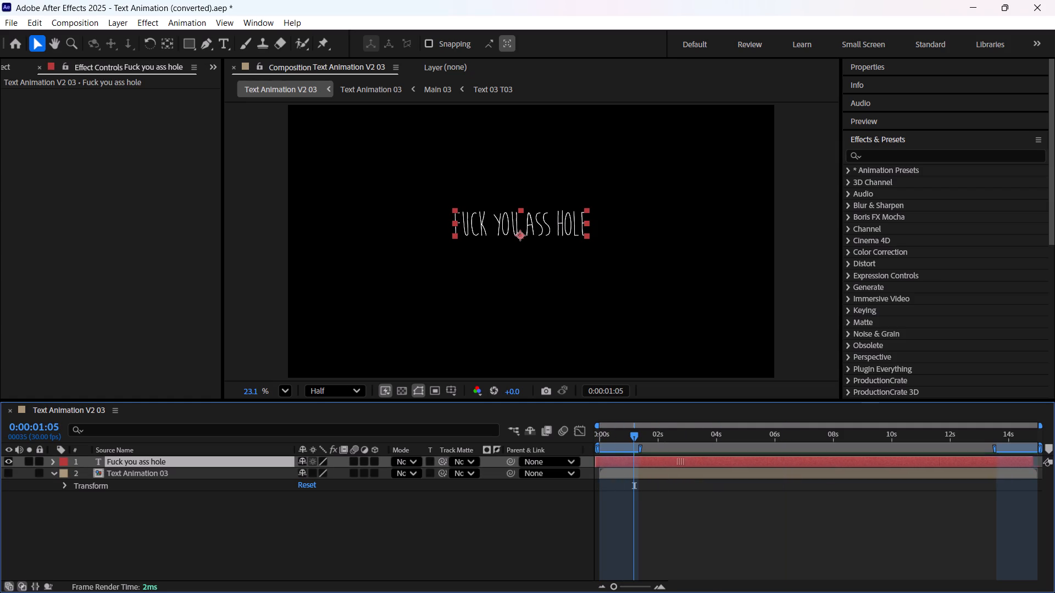
pyautogui.moveTo(680, 458); pyautogui.dragTo(683, 455)
pyautogui.moveTo(641, 435); pyautogui.dragTo(586, 434)
pyautogui.click(625, 460)
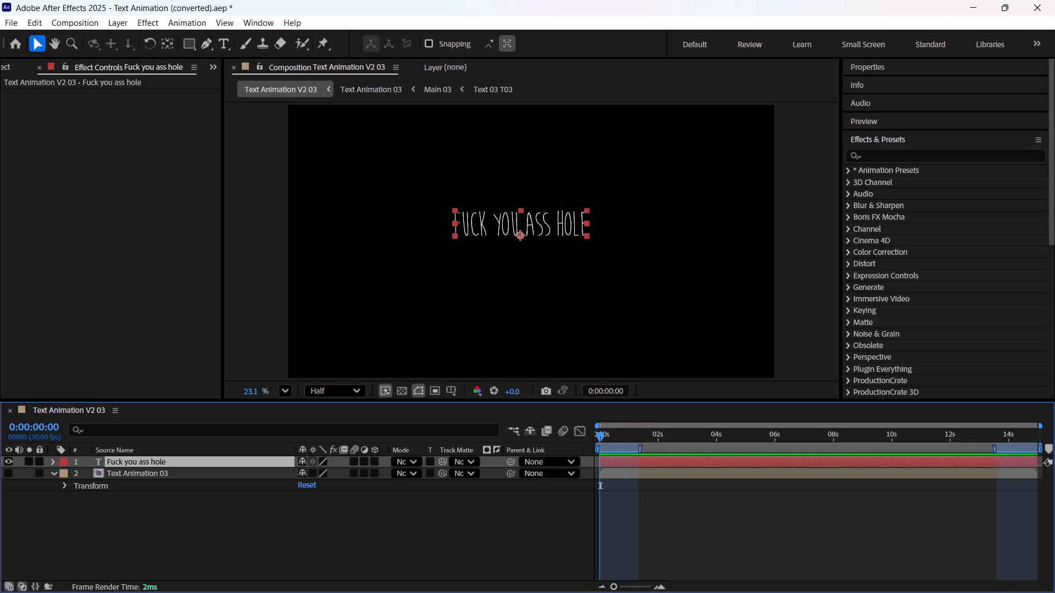
pyautogui.scroll(4, 905, 370)
# Try to apply the "fade in from right 2" user preset from the Text animation folder to the test text layer.
pyautogui.click(851, 370)
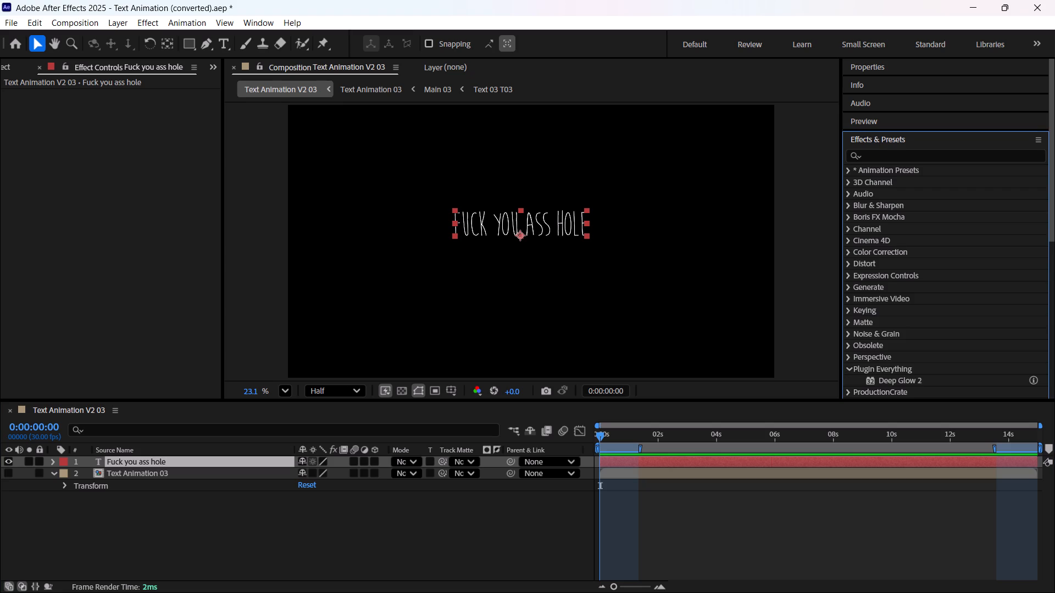
pyautogui.click(851, 371)
pyautogui.scroll(5, 921, 314)
pyautogui.click(848, 175)
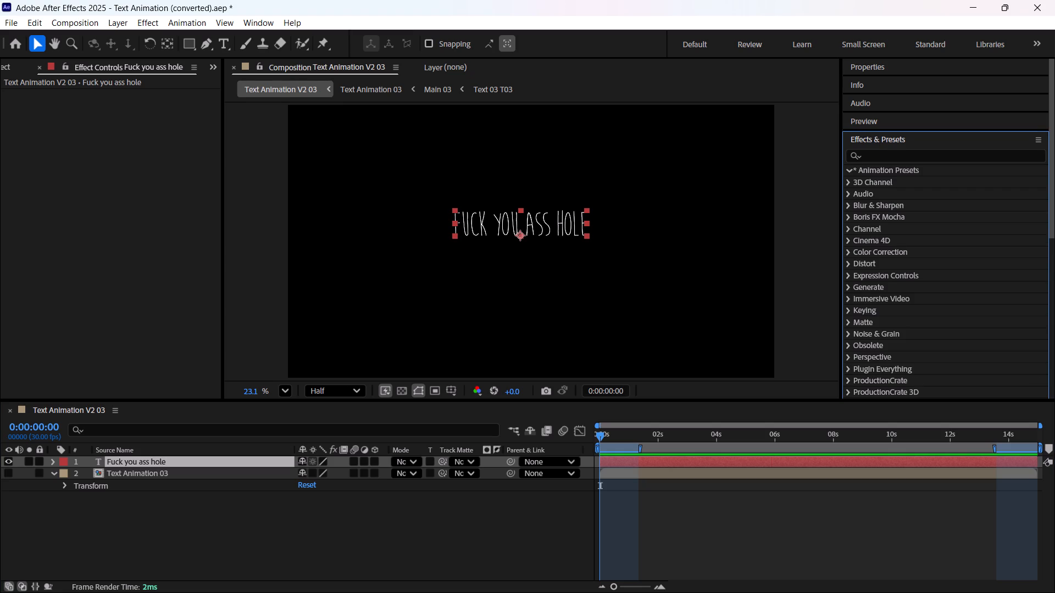
pyautogui.click(858, 185)
pyautogui.click(864, 179)
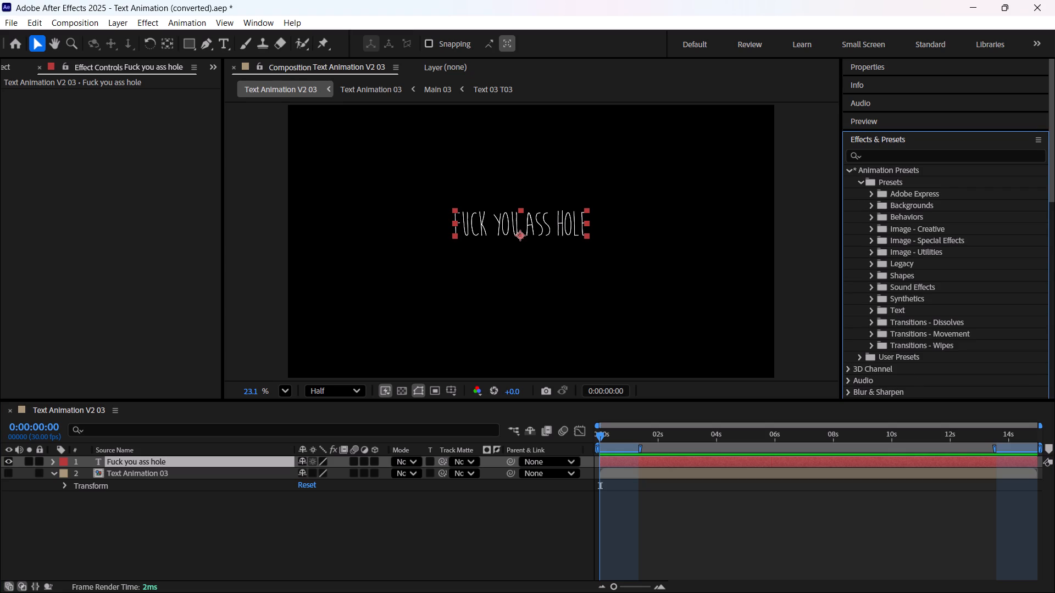
pyautogui.click(861, 181)
pyautogui.click(859, 195)
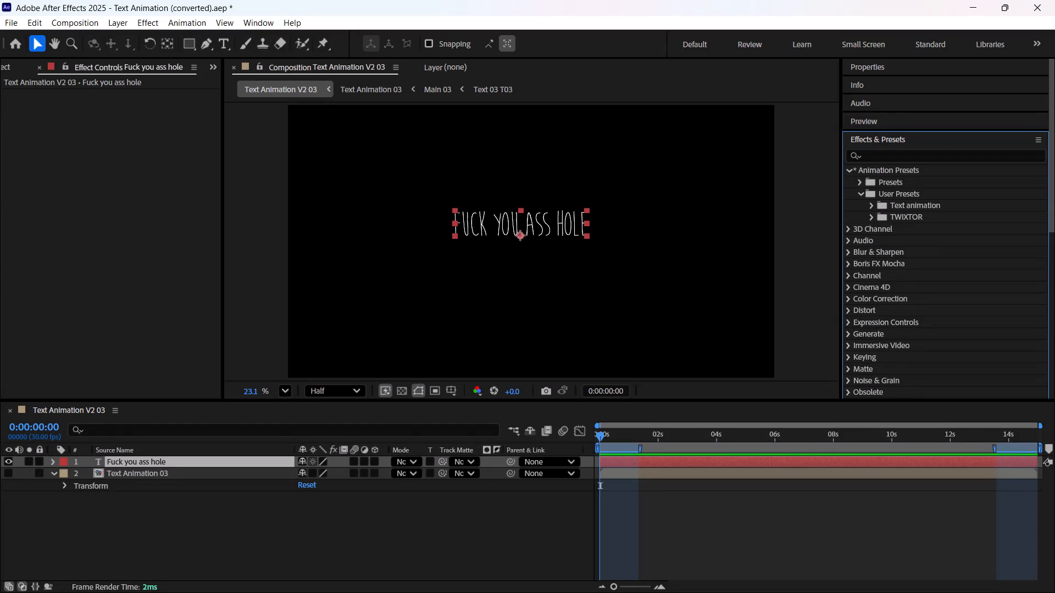
pyautogui.click(868, 202)
pyautogui.moveTo(929, 240); pyautogui.dragTo(861, 358)
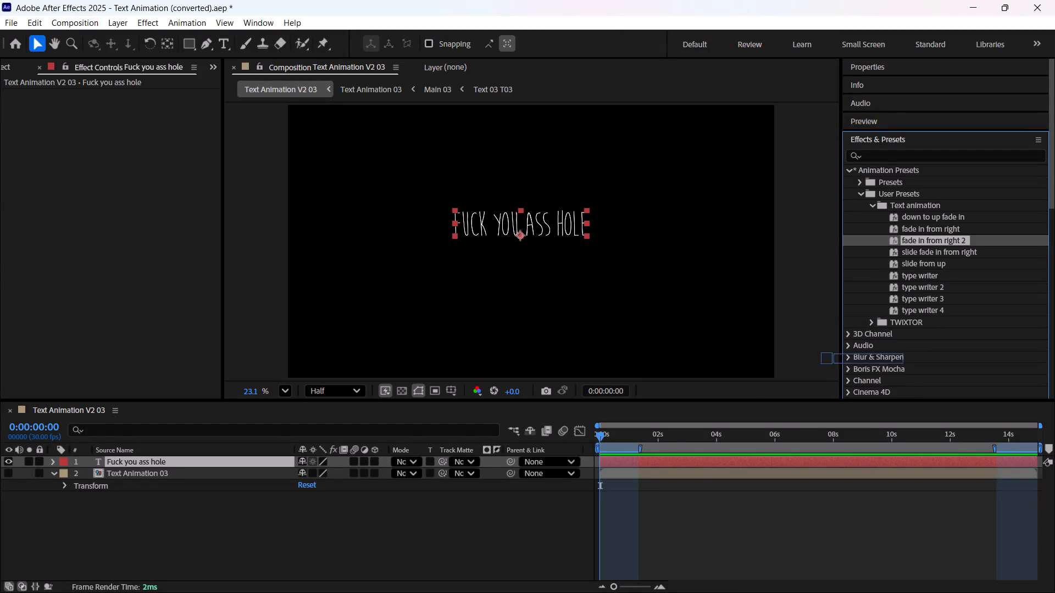
pyautogui.moveTo(861, 358); pyautogui.dragTo(693, 458)
# Check the test text layer at the first frame, expanding its properties and collapsing those of the Text Animation 03 layer.
pyautogui.moveTo(606, 437); pyautogui.dragTo(574, 435)
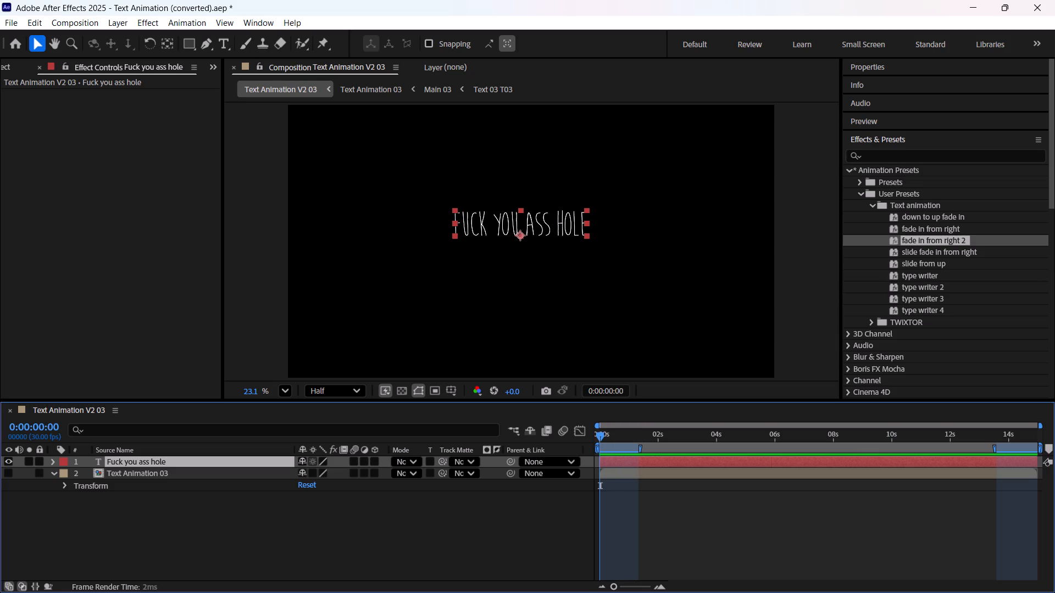
pyautogui.moveTo(574, 435); pyautogui.dragTo(573, 435)
pyautogui.click(49, 461)
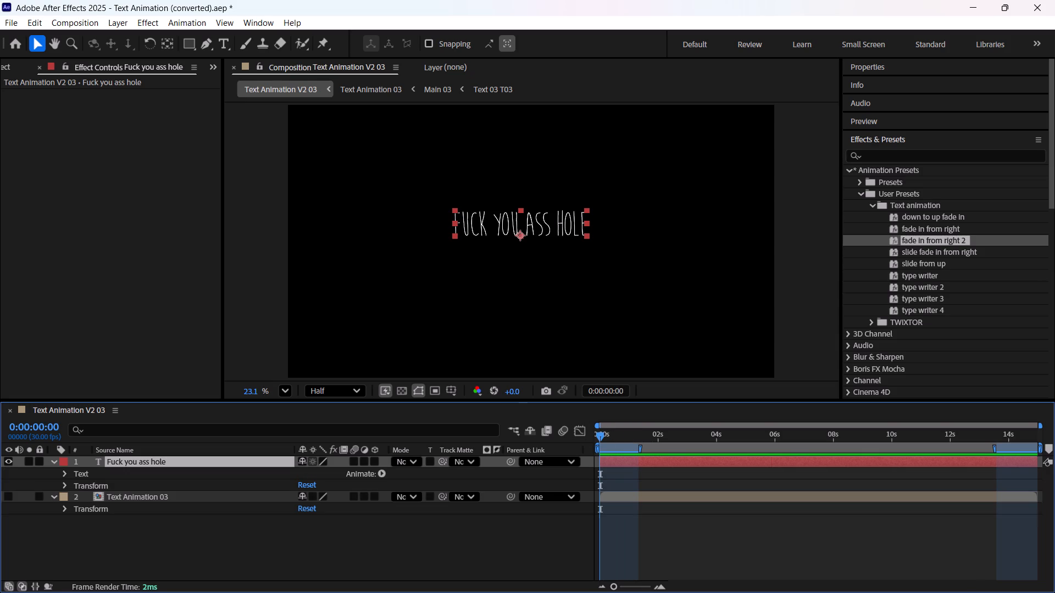
pyautogui.click(56, 498)
# Reselect the test text layer and try applying the "fade in from right 2" preset to it again.
pyautogui.click(134, 501)
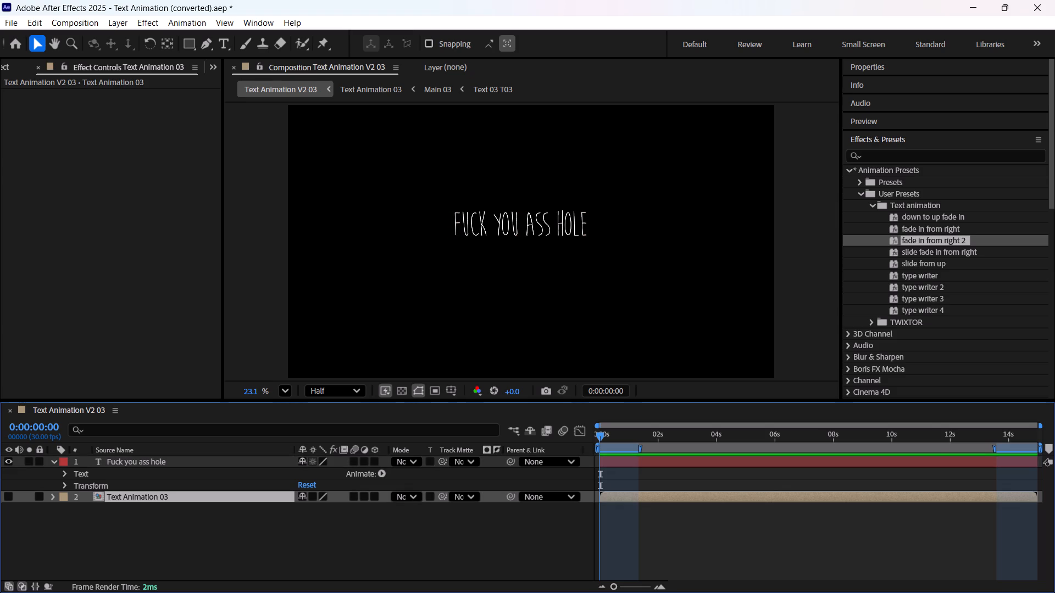
pyautogui.click(141, 463)
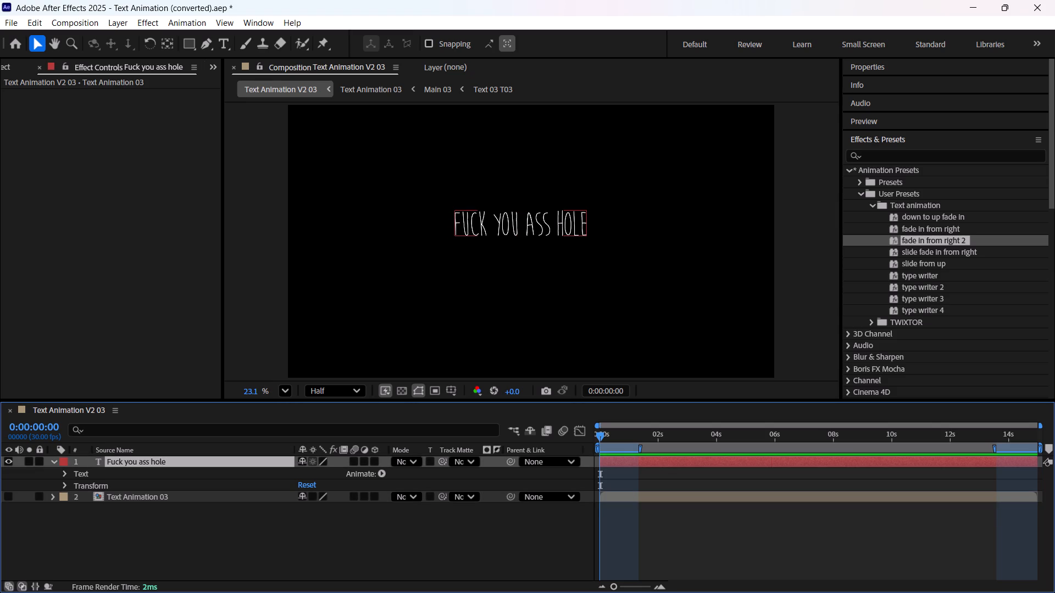
pyautogui.moveTo(924, 240); pyautogui.dragTo(773, 413)
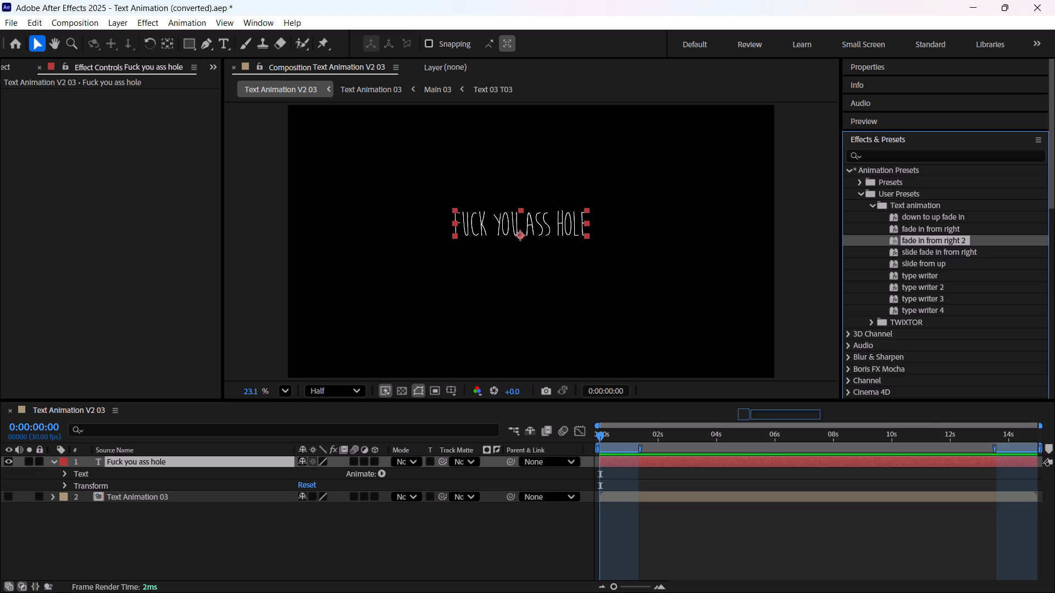
pyautogui.moveTo(773, 413); pyautogui.dragTo(656, 462)
# Scrub the test text layer and examine its Text and Transform properties for animation from the preset.
pyautogui.moveTo(601, 439); pyautogui.dragTo(608, 438)
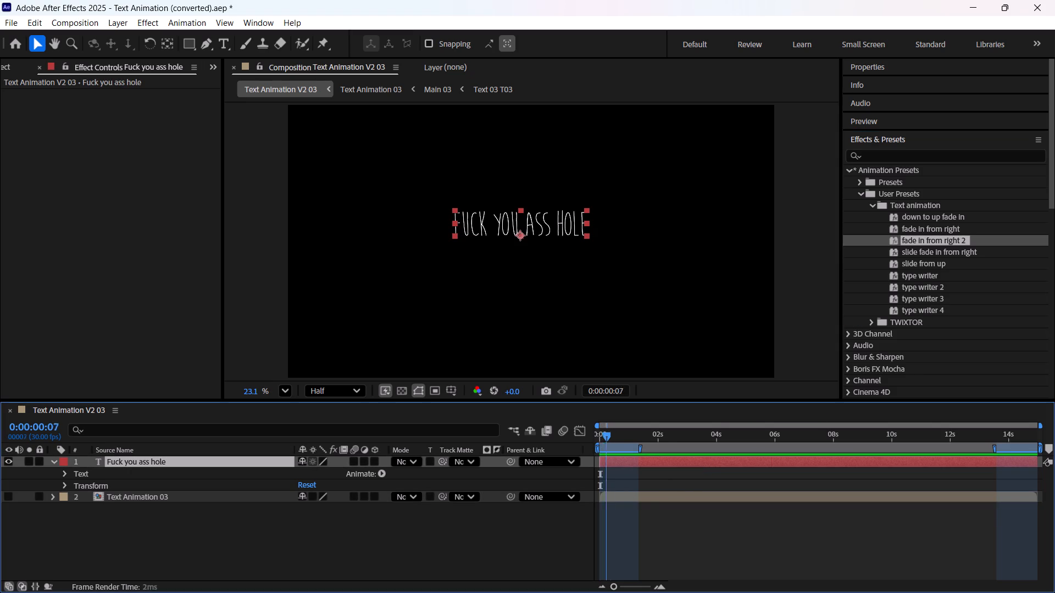
pyautogui.moveTo(608, 438); pyautogui.dragTo(618, 426)
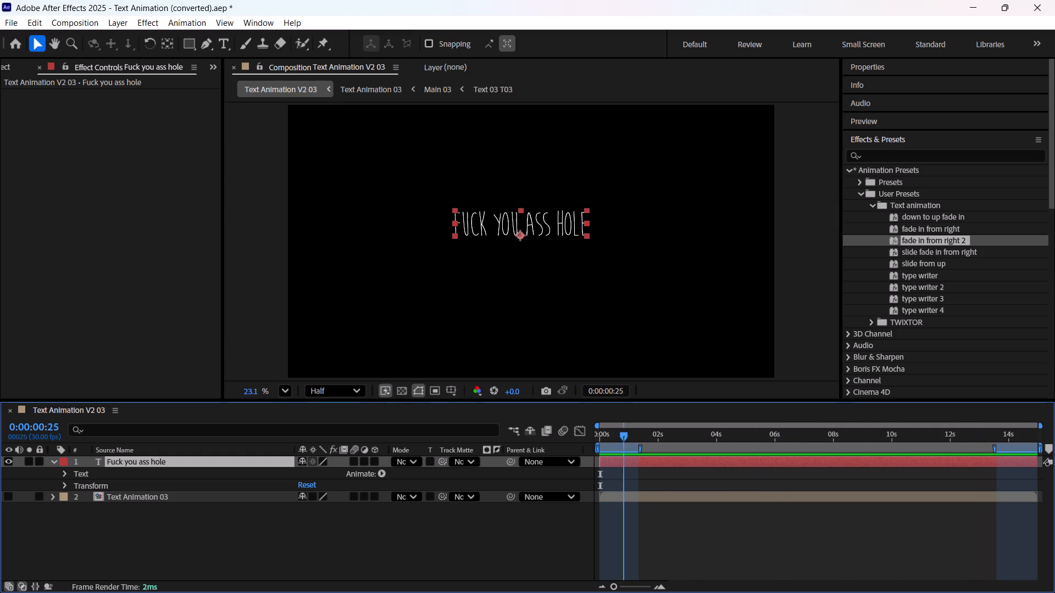
pyautogui.moveTo(618, 426); pyautogui.dragTo(578, 428)
pyautogui.click(63, 472)
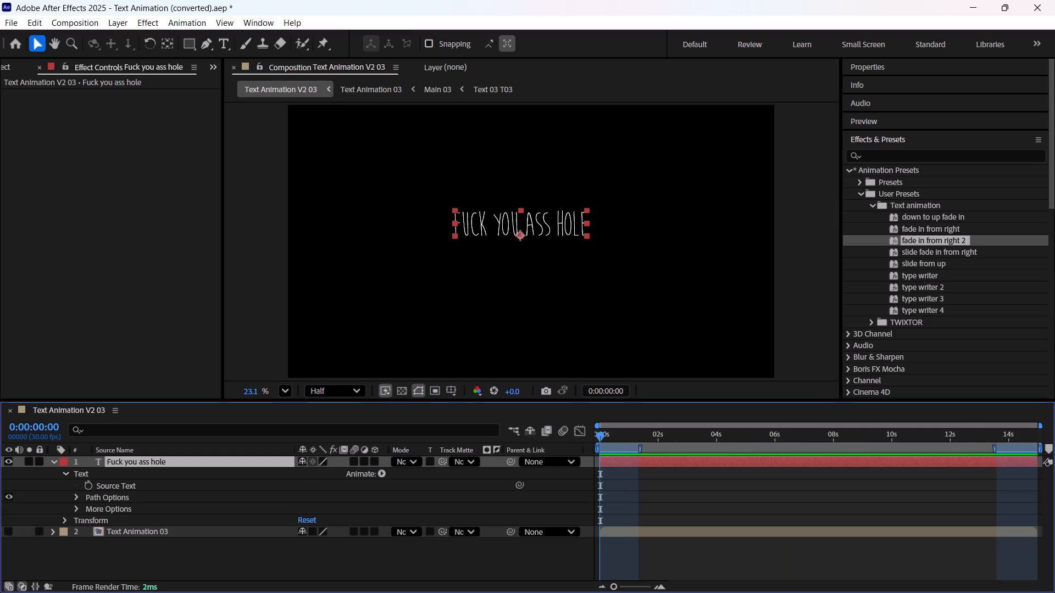
pyautogui.click(62, 472)
pyautogui.click(64, 484)
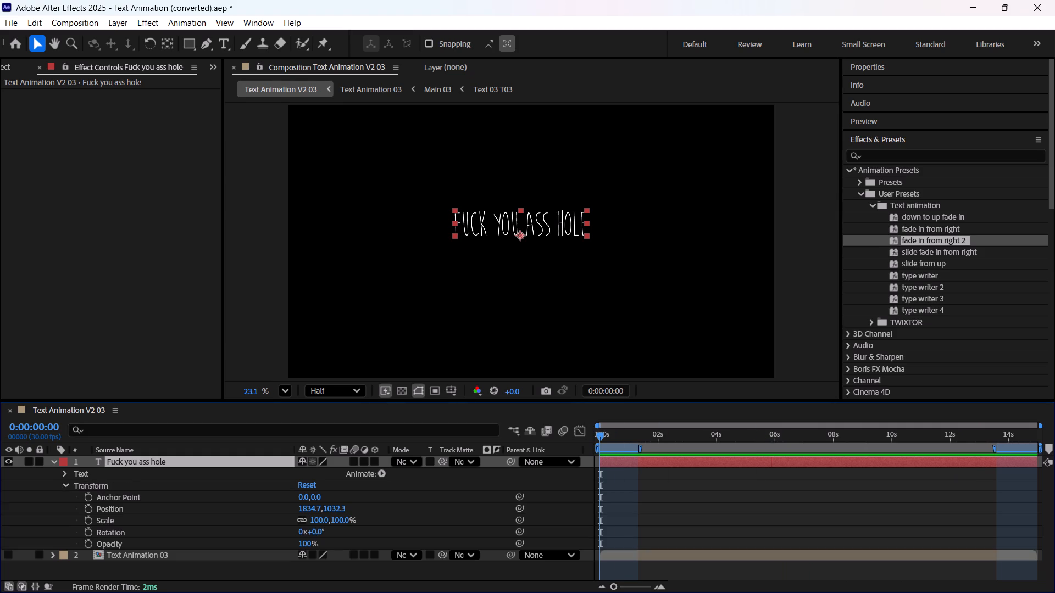
pyautogui.moveTo(617, 439); pyautogui.dragTo(671, 439)
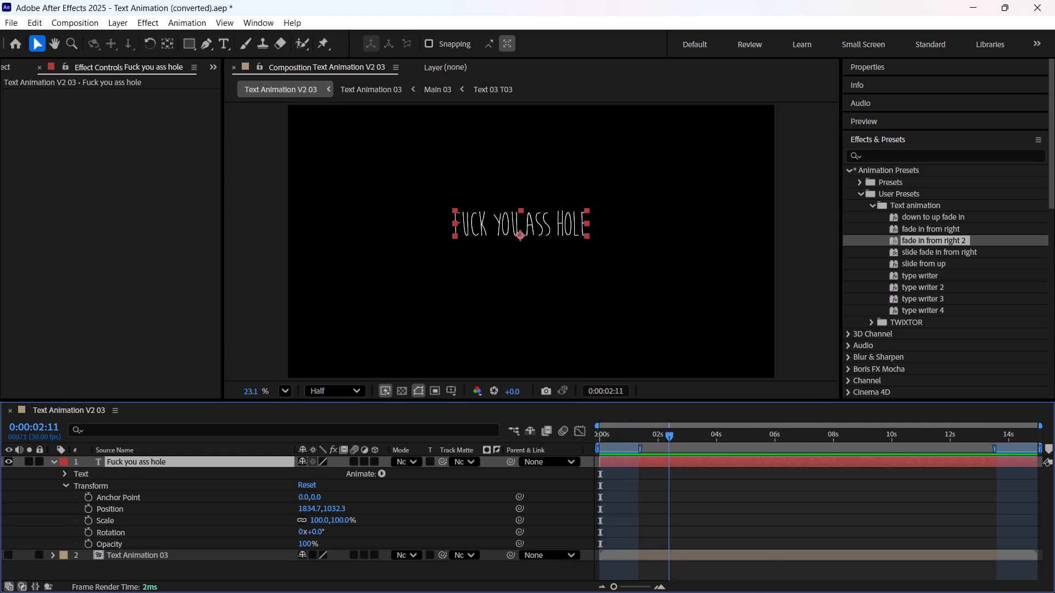
pyautogui.moveTo(671, 439); pyautogui.dragTo(625, 445)
pyautogui.click(69, 485)
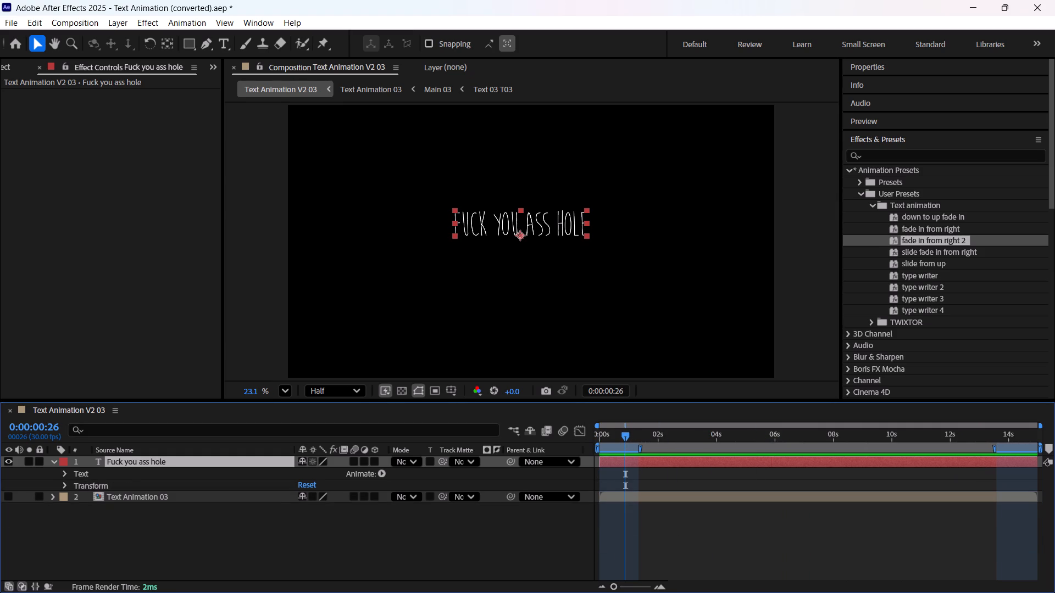
# Examine the Text Animation 03 layer's Transform properties for animation, and collapse the layer again.
pyautogui.click(54, 499)
pyautogui.click(64, 509)
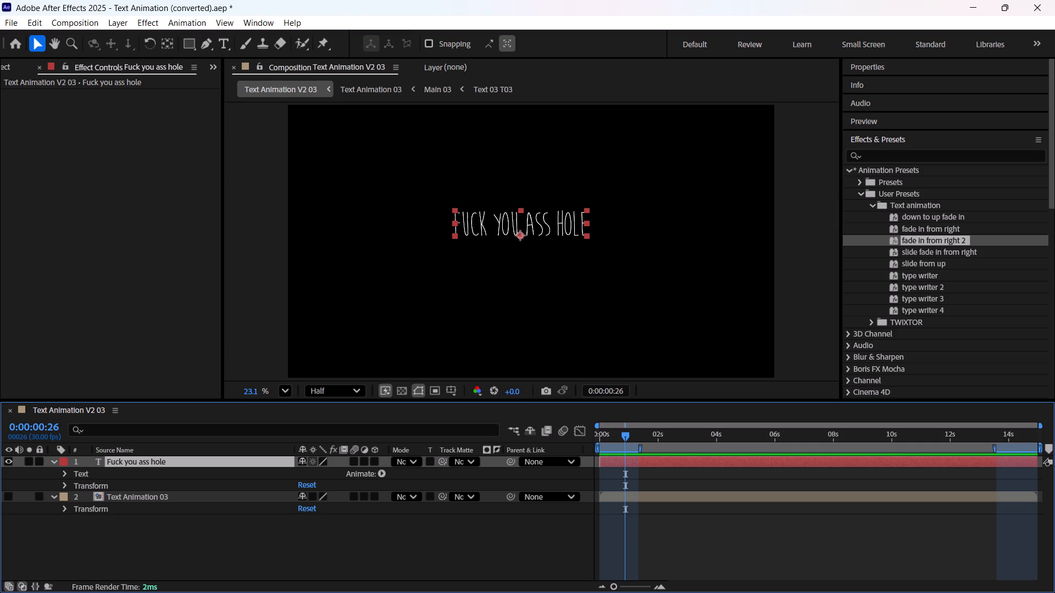
pyautogui.scroll(-3, 63, 508)
pyautogui.click(63, 508)
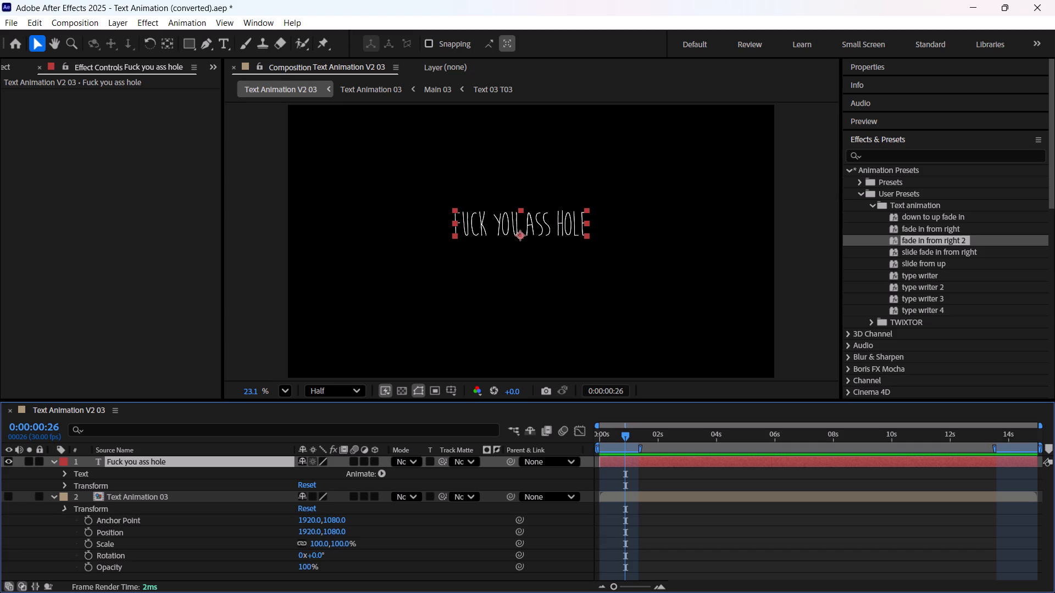
pyautogui.click(59, 497)
pyautogui.click(64, 539)
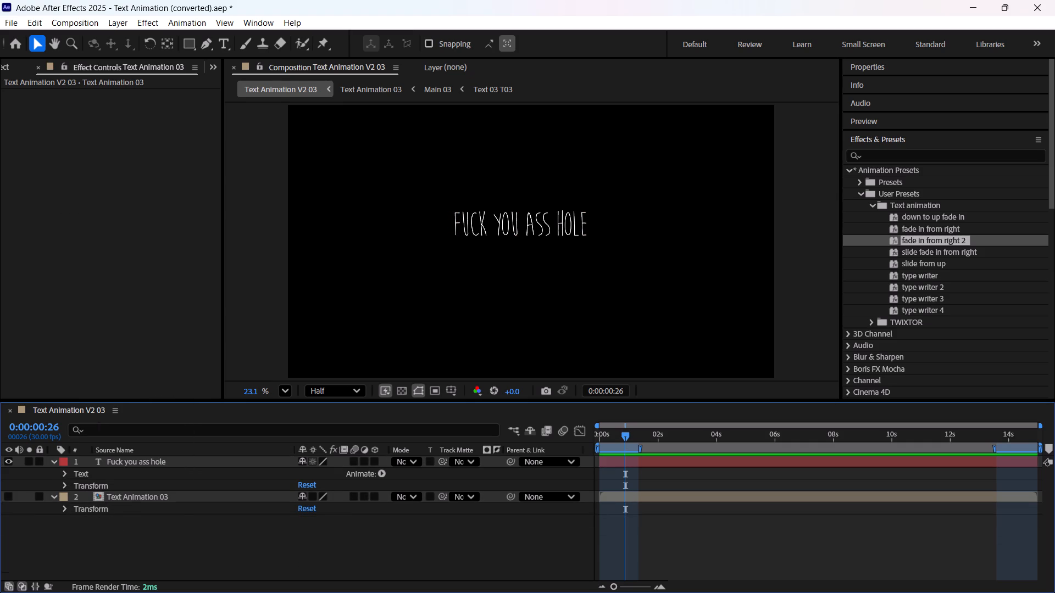
pyautogui.click(58, 500)
pyautogui.click(56, 497)
# Open the Text Animation 03 composition, expand the Main 03 layer's properties, and scrub its animation to 0:00:02:07.
pyautogui.doubleClick(157, 500)
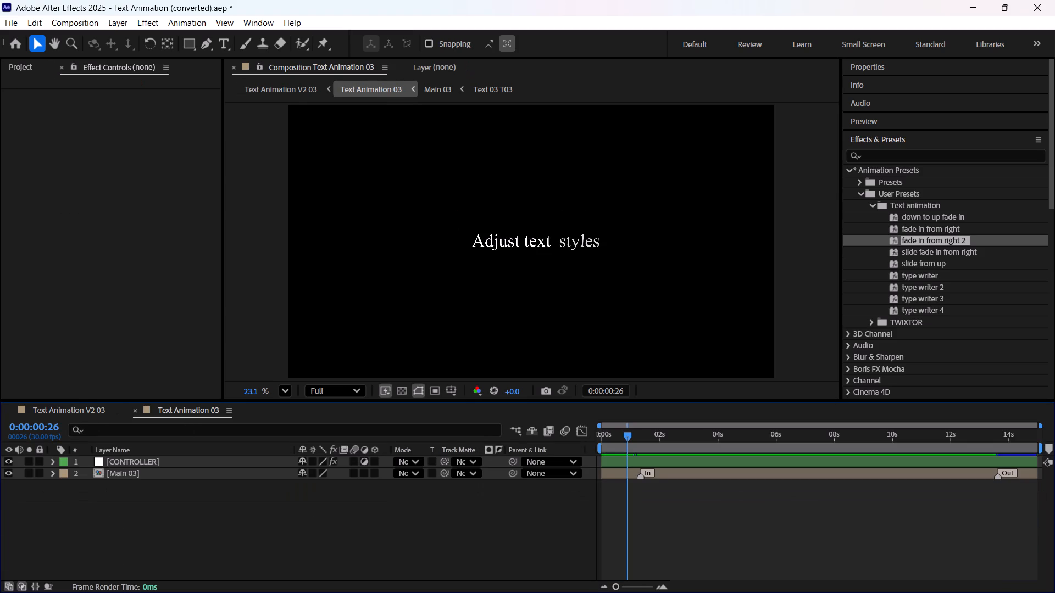
pyautogui.click(52, 474)
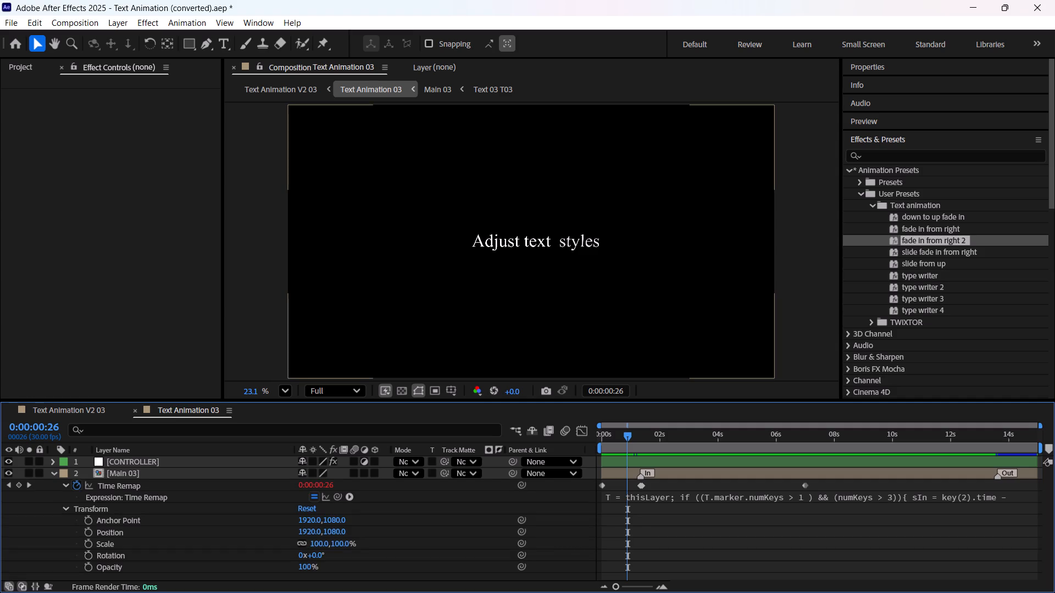
pyautogui.moveTo(625, 440); pyautogui.dragTo(663, 439)
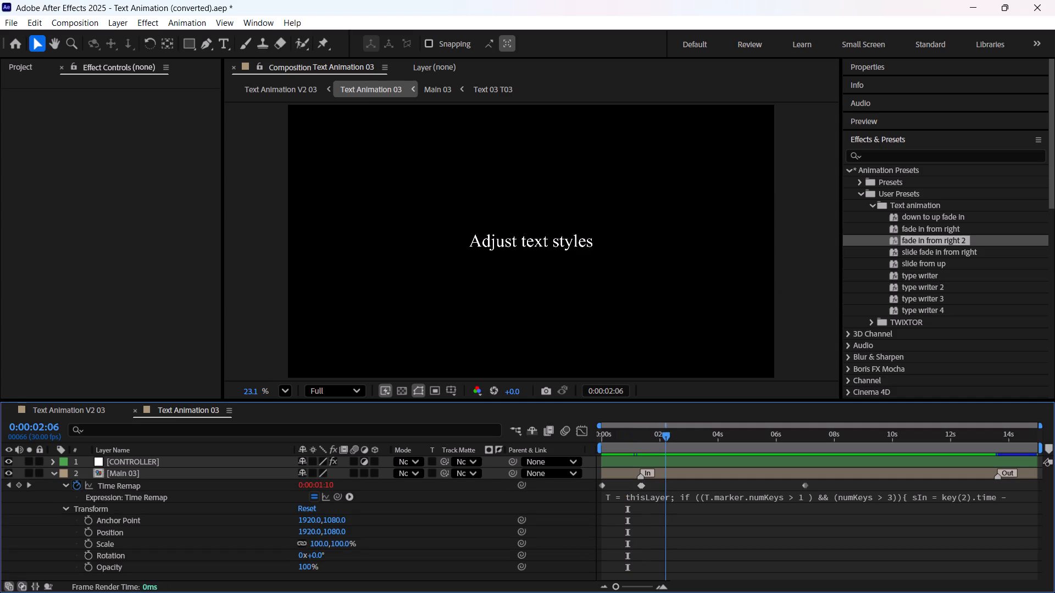
pyautogui.moveTo(663, 439); pyautogui.dragTo(664, 444)
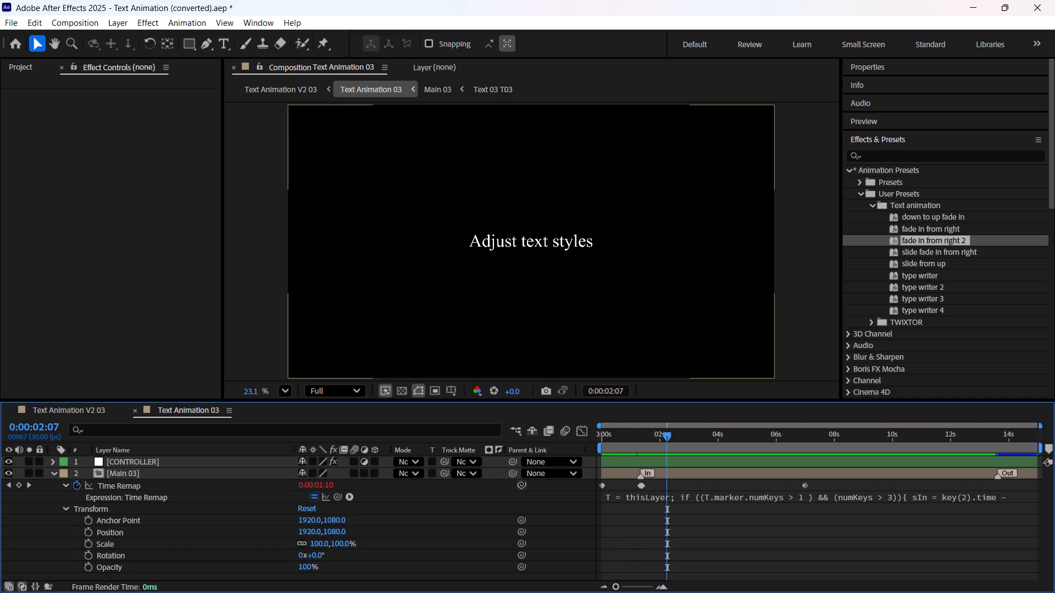
# Examine the full expression on the Main 03 layer's Time Remap and its keyframes, and collapse the layer's properties.
pyautogui.click(240, 500)
pyautogui.click(156, 497)
pyautogui.click(147, 496)
pyautogui.click(506, 495)
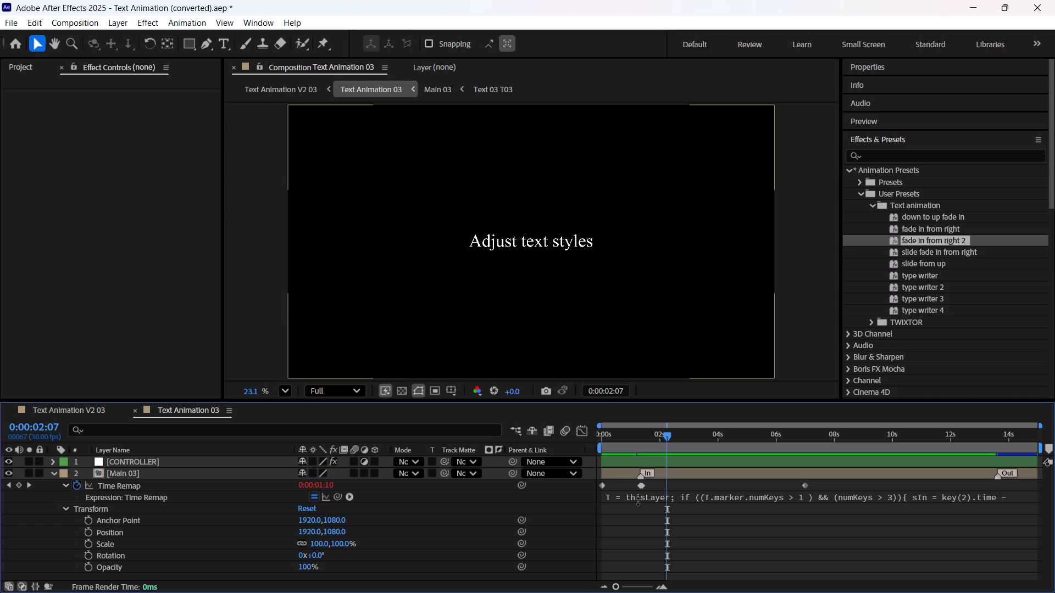
pyautogui.click(638, 501)
pyautogui.click(735, 496)
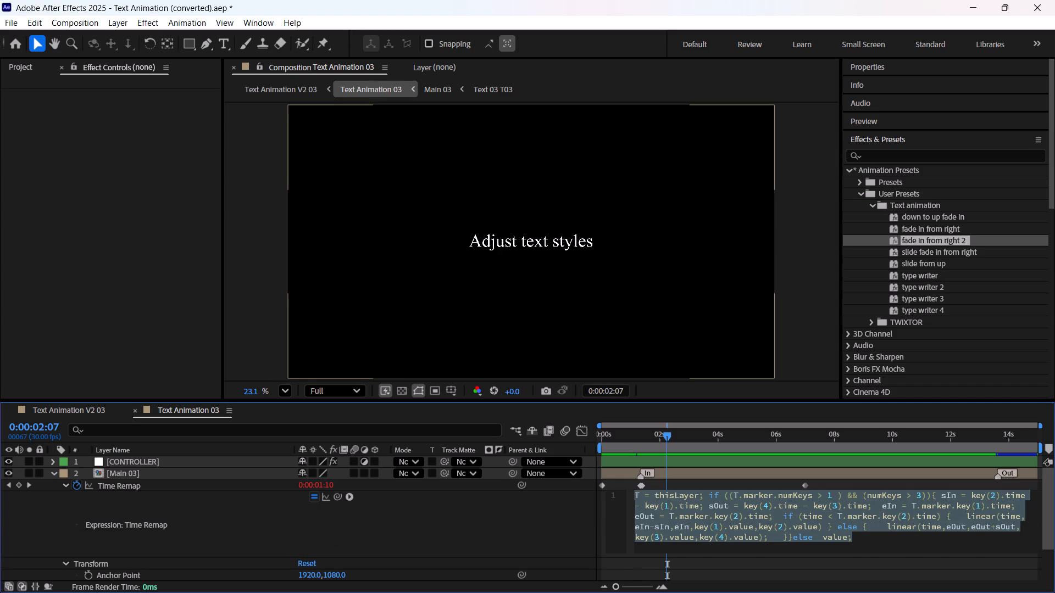
pyautogui.click(357, 530)
pyautogui.click(141, 488)
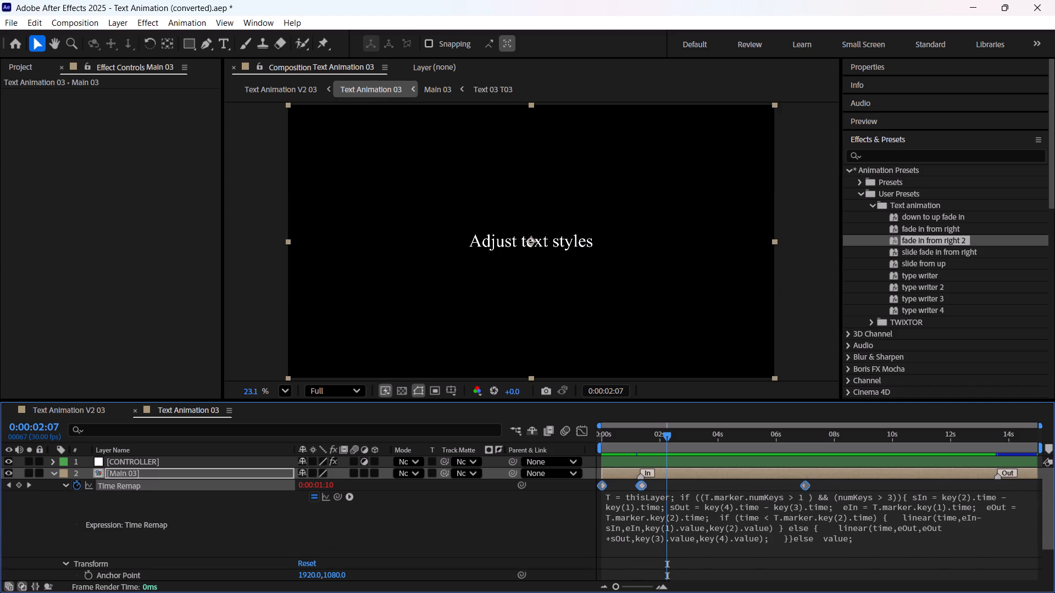
pyautogui.click(203, 510)
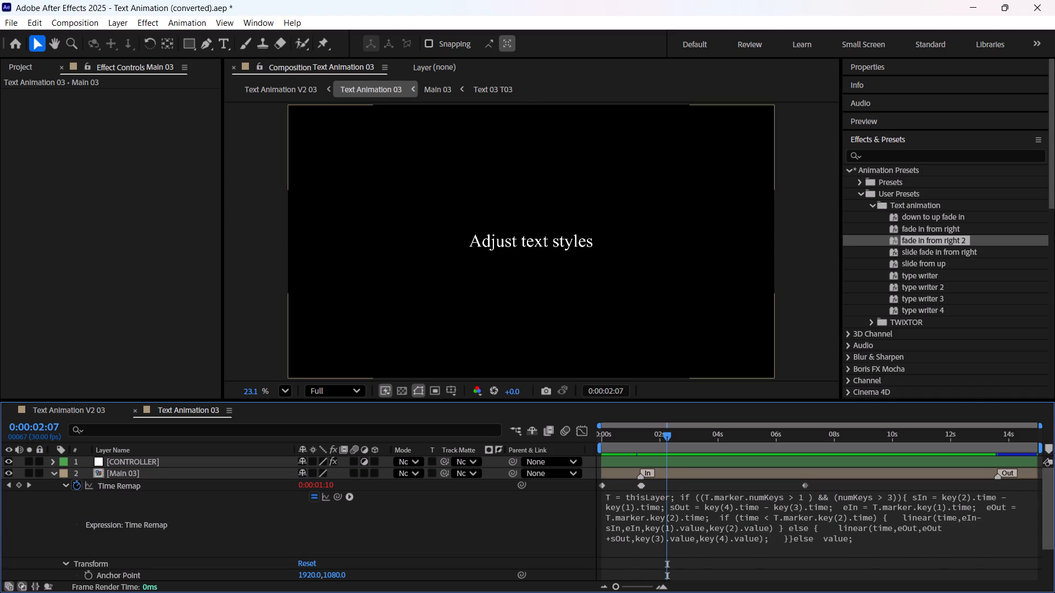
pyautogui.click(51, 474)
pyautogui.click(54, 477)
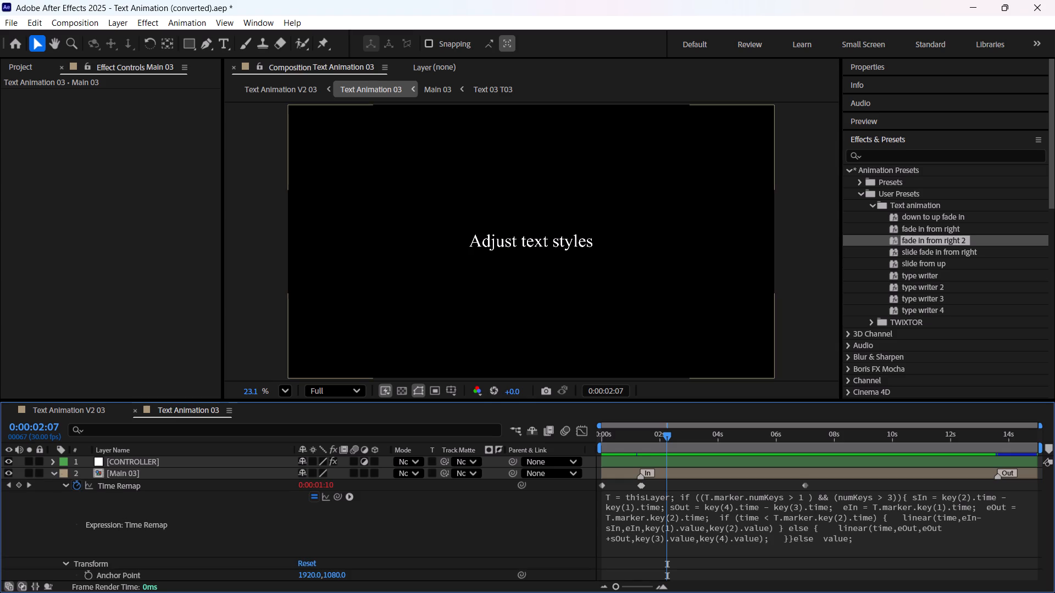
pyautogui.click(52, 479)
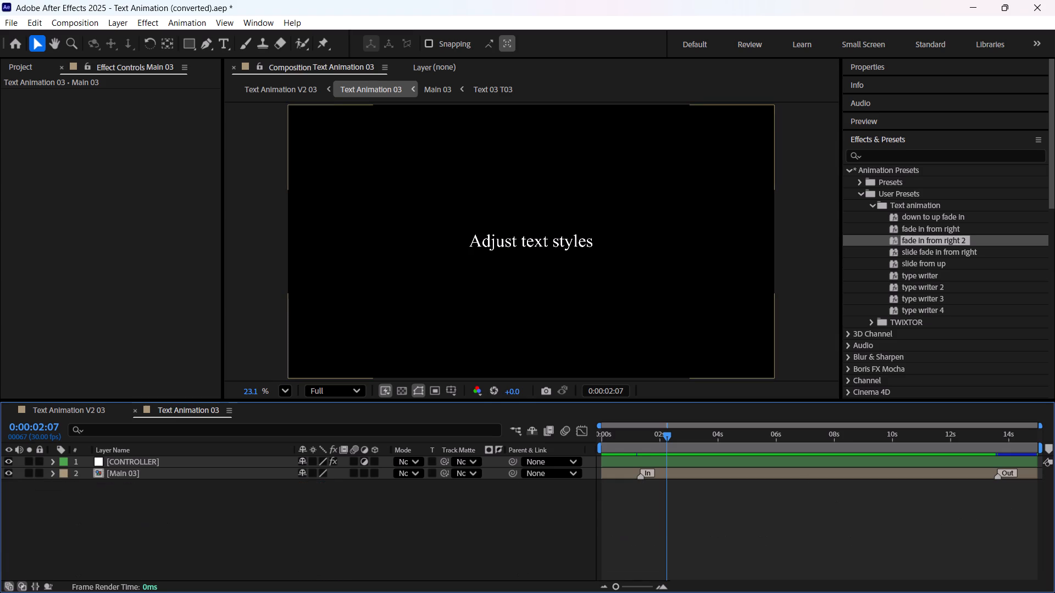
# Check whether the CONTROLLER and Main 03 layers selected together can be saved as an animation preset.
pyautogui.click(159, 460)
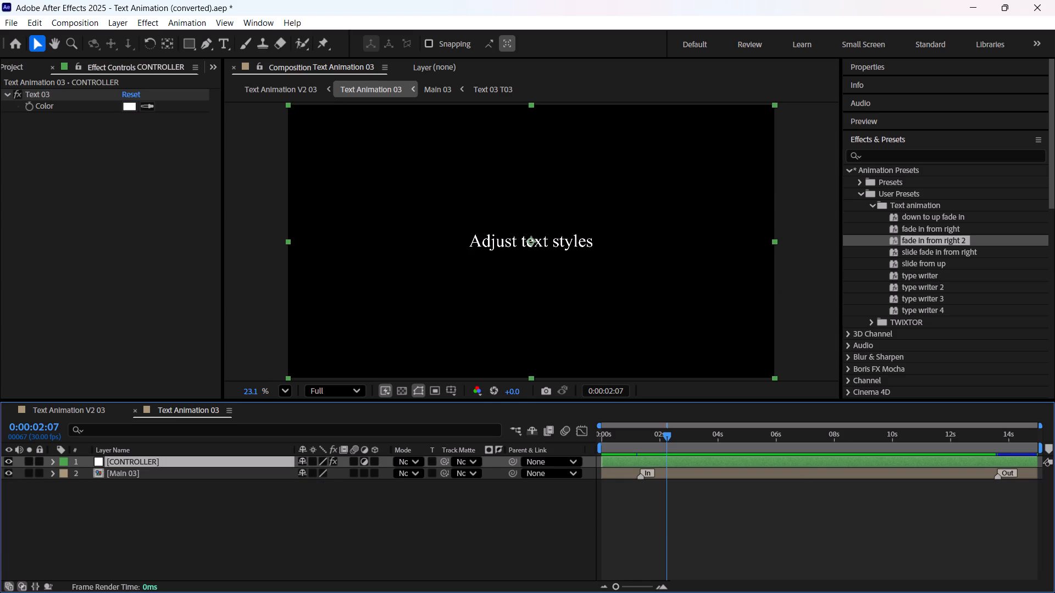
pyautogui.keyDown('ctrl'); pyautogui.click(149, 475); pyautogui.keyUp('ctrl')
pyautogui.click(169, 20)
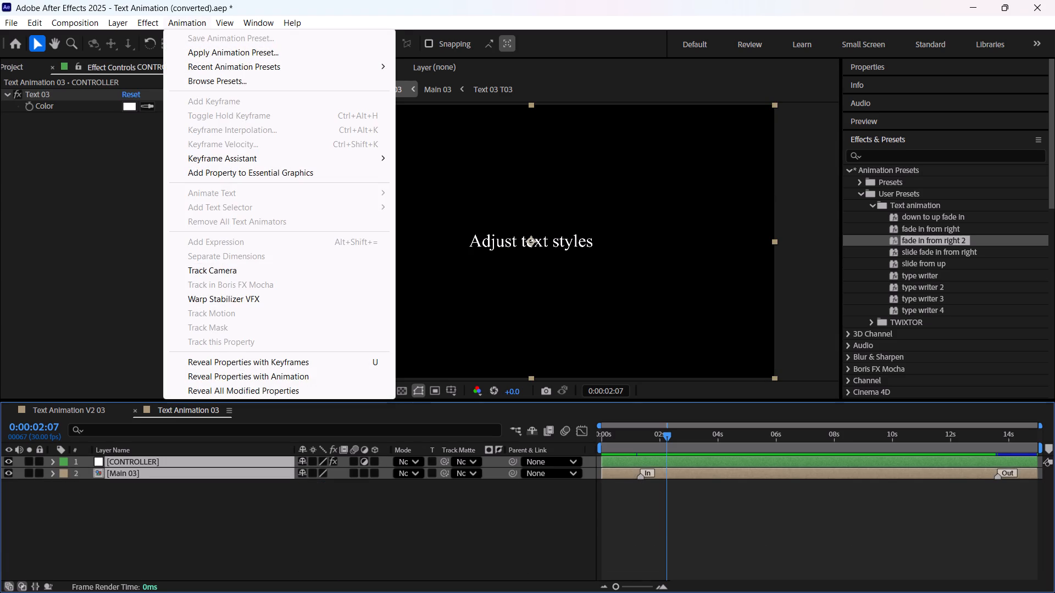
pyautogui.click(173, 23)
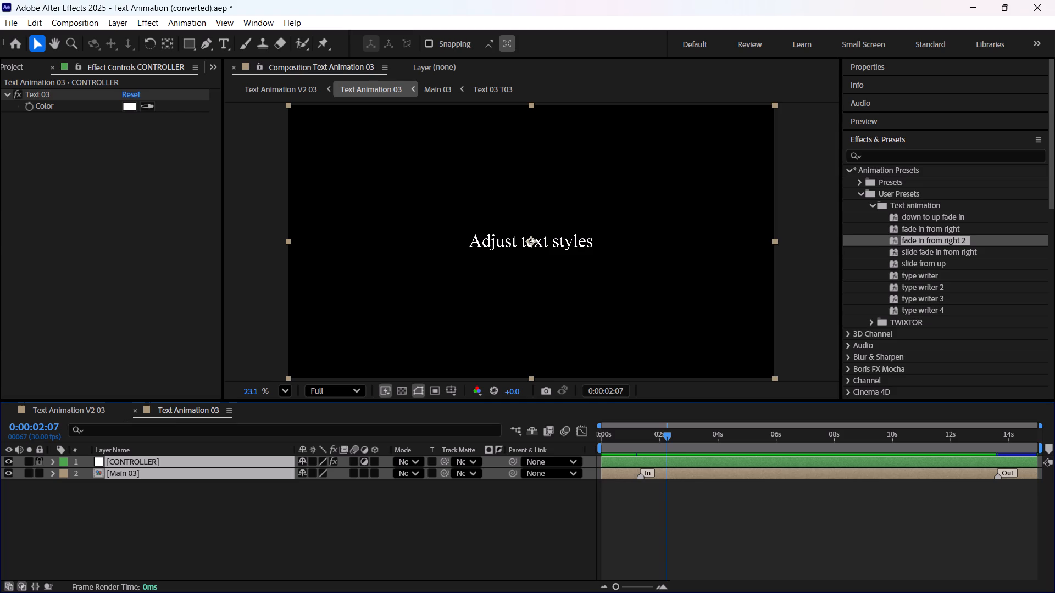
# Expand the CONTROLLER and Main 03 layers, collapse their property groups and Time Remap expression, and scrub the animation to 0:00:01:14.
pyautogui.click(50, 465)
pyautogui.click(85, 477)
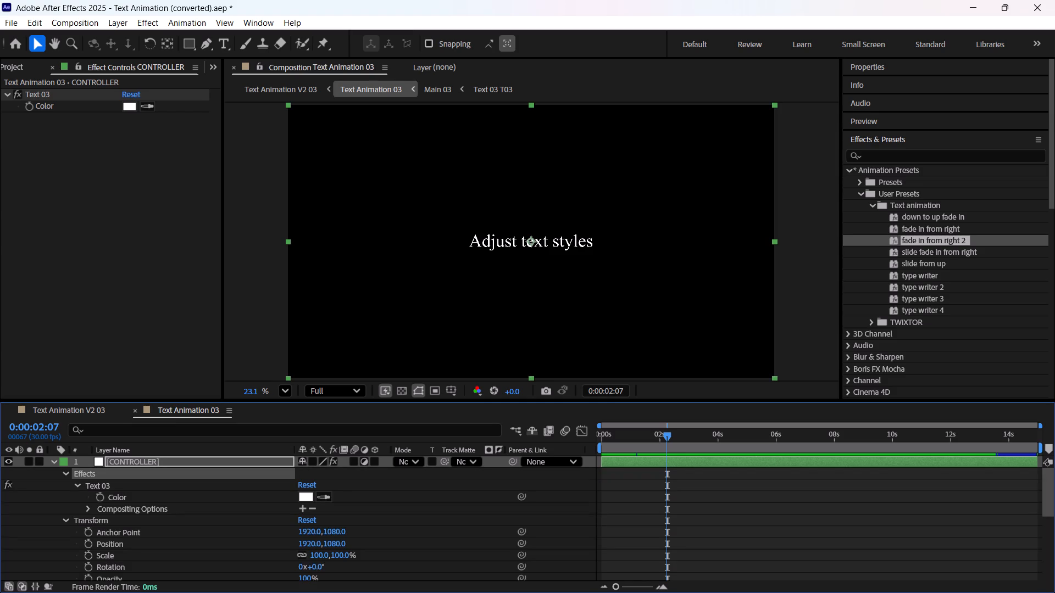
pyautogui.keyDown('ctrl'); pyautogui.click(95, 521); pyautogui.keyUp('ctrl')
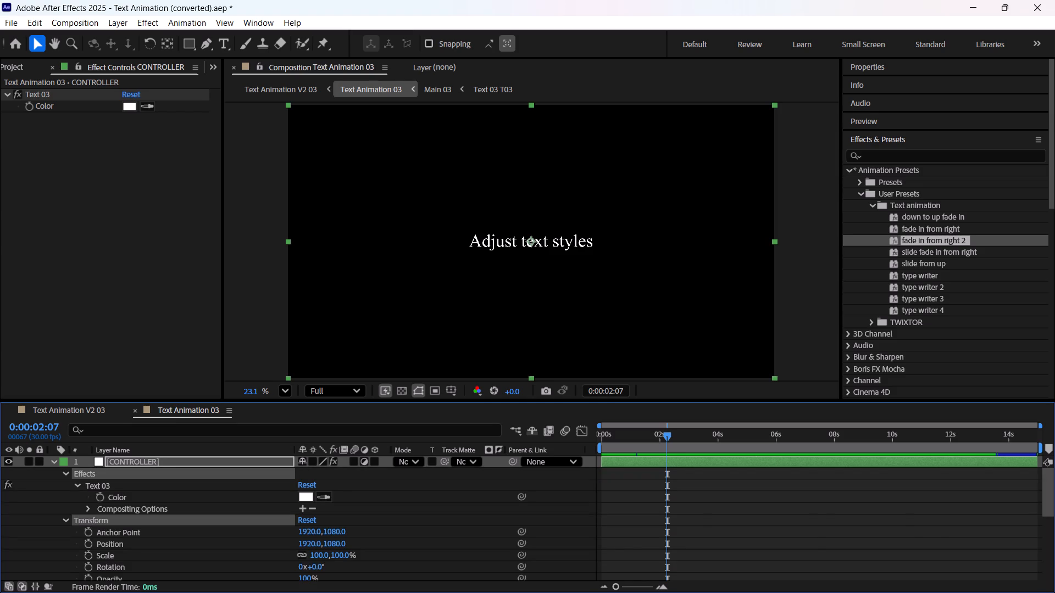
pyautogui.click(65, 474)
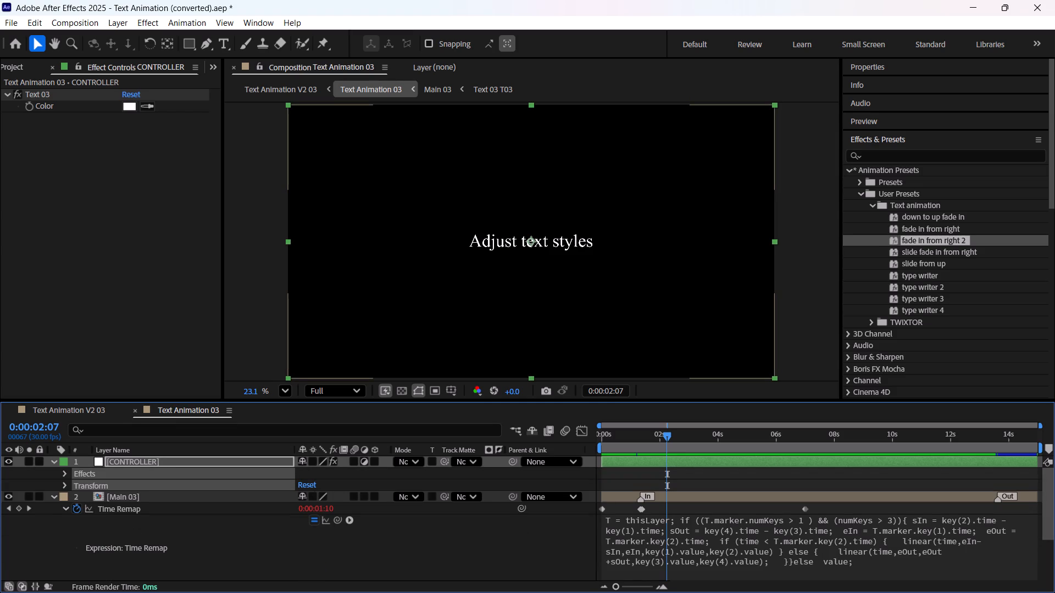
pyautogui.click(66, 511)
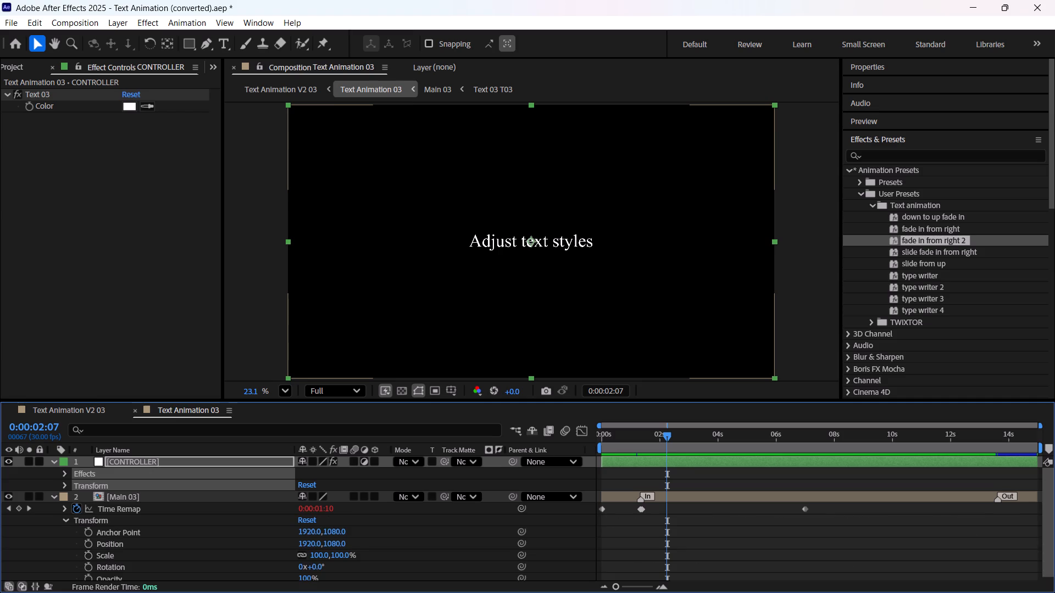
pyautogui.click(64, 523)
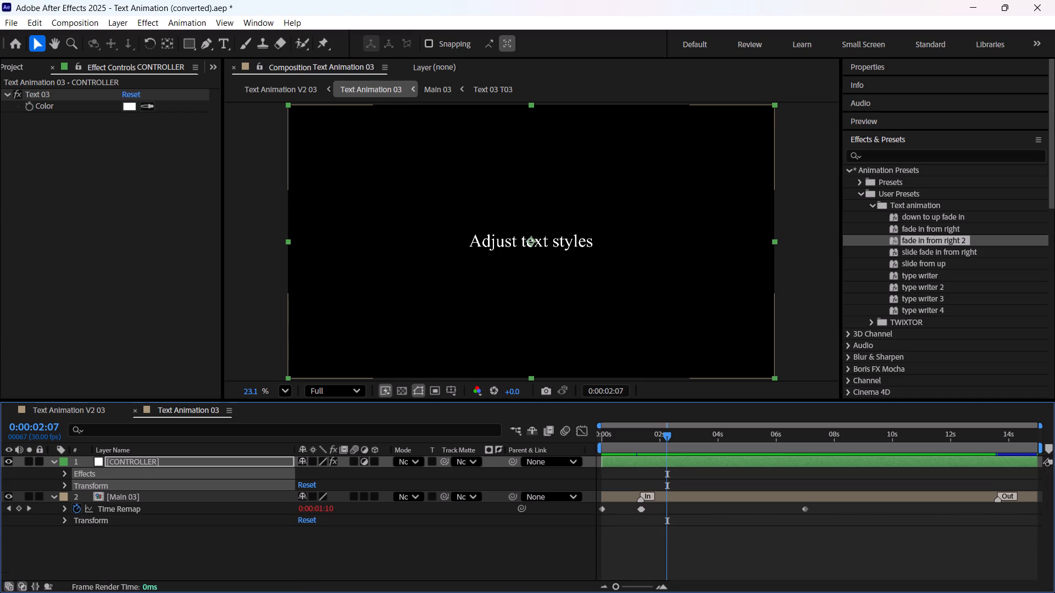
pyautogui.moveTo(660, 443); pyautogui.dragTo(621, 438)
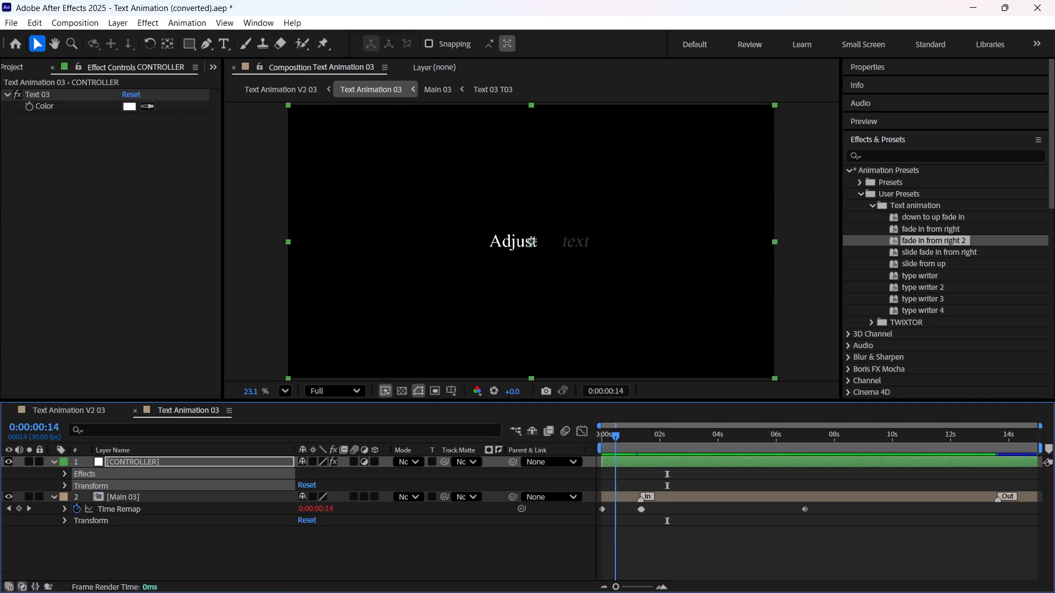
pyautogui.moveTo(621, 438); pyautogui.dragTo(644, 438)
# Check whether the CONTROLLER layer's properties can be saved as an animation preset together with Main 03's Time Remap.
pyautogui.click(113, 478)
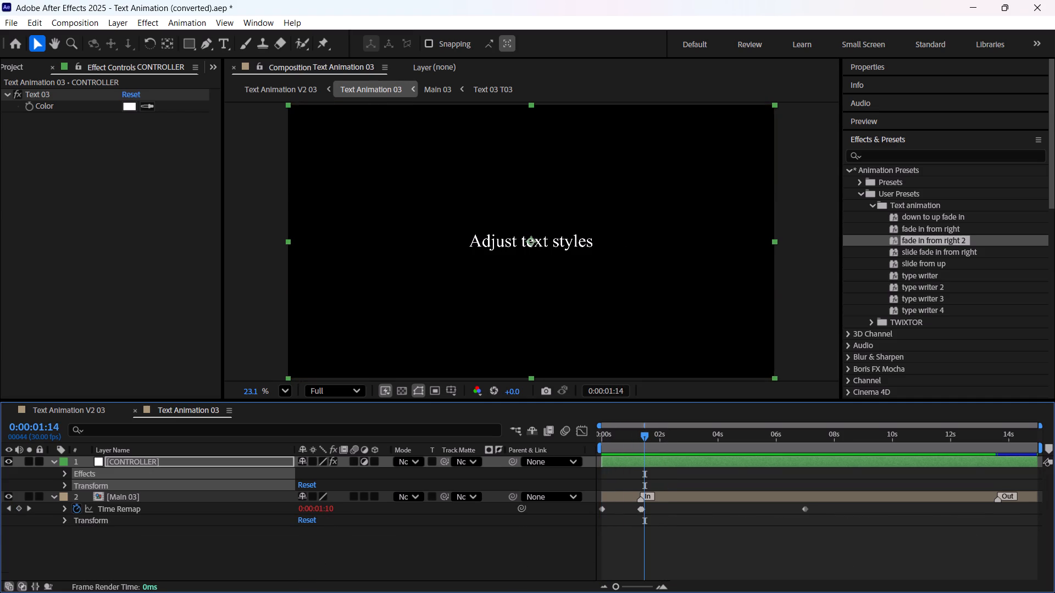
pyautogui.click(136, 538)
pyautogui.click(120, 510)
pyautogui.keyDown('ctrl'); pyautogui.click(104, 479); pyautogui.keyUp('ctrl')
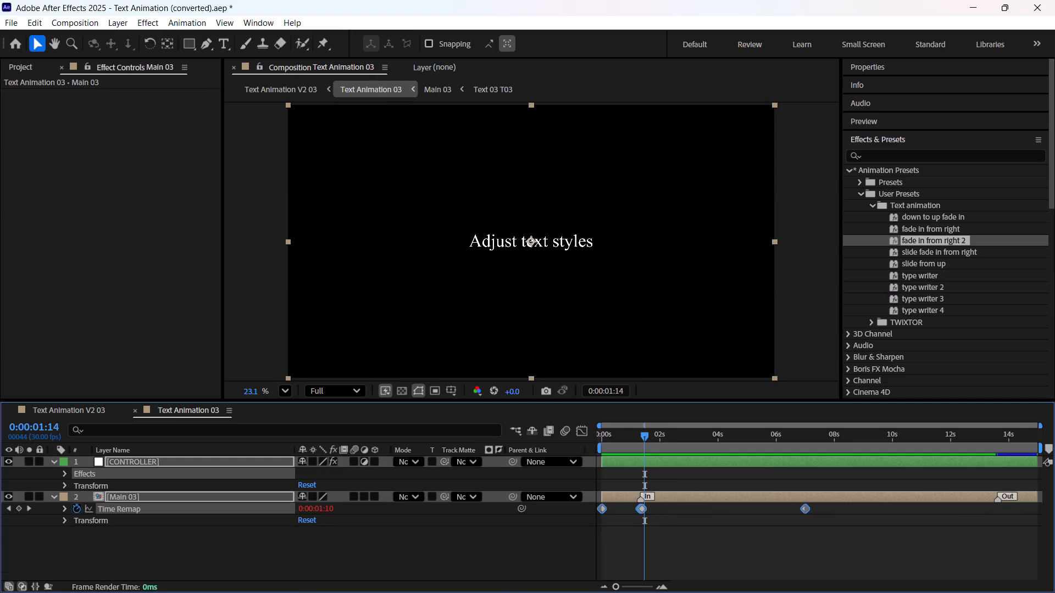
pyautogui.keyDown('ctrl'); pyautogui.click(107, 485); pyautogui.keyUp('ctrl')
pyautogui.click(188, 22)
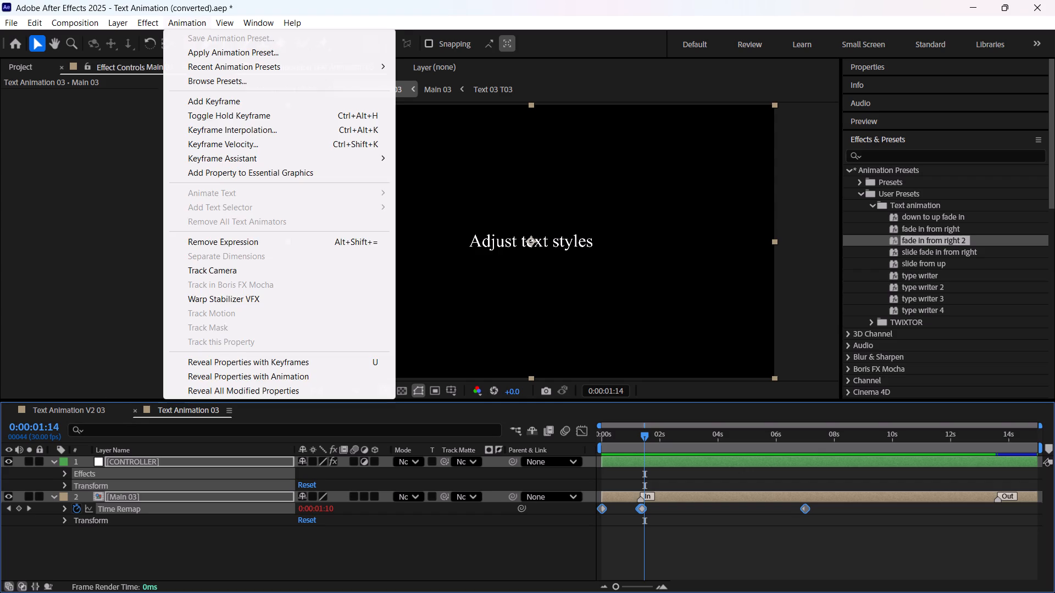
pyautogui.click(97, 546)
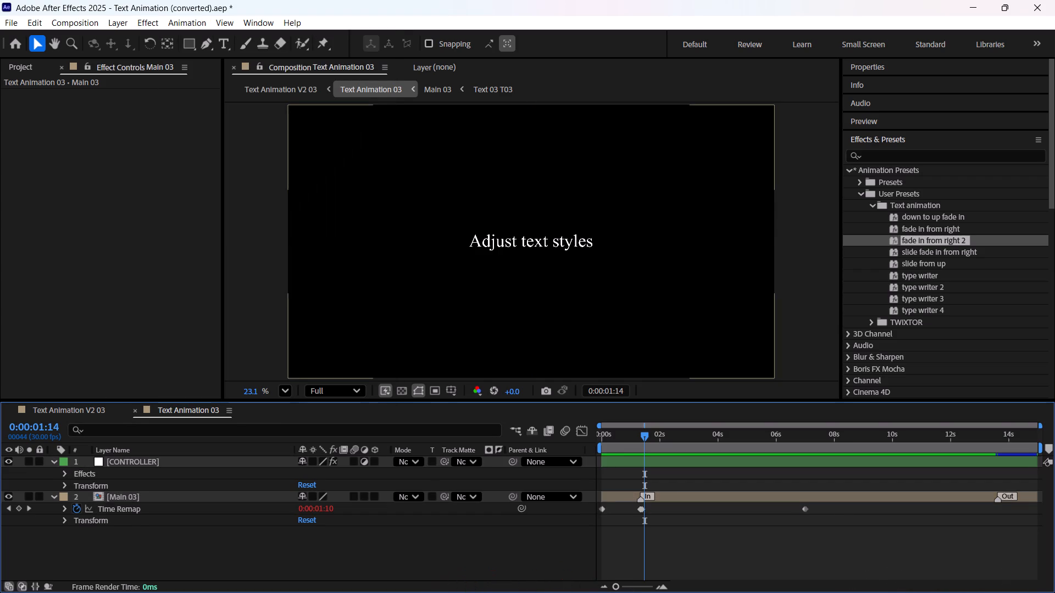
# Check whether the Main 03 layer's Time Remap and Transform properties alone can be saved as an animation preset.
pyautogui.click(116, 508)
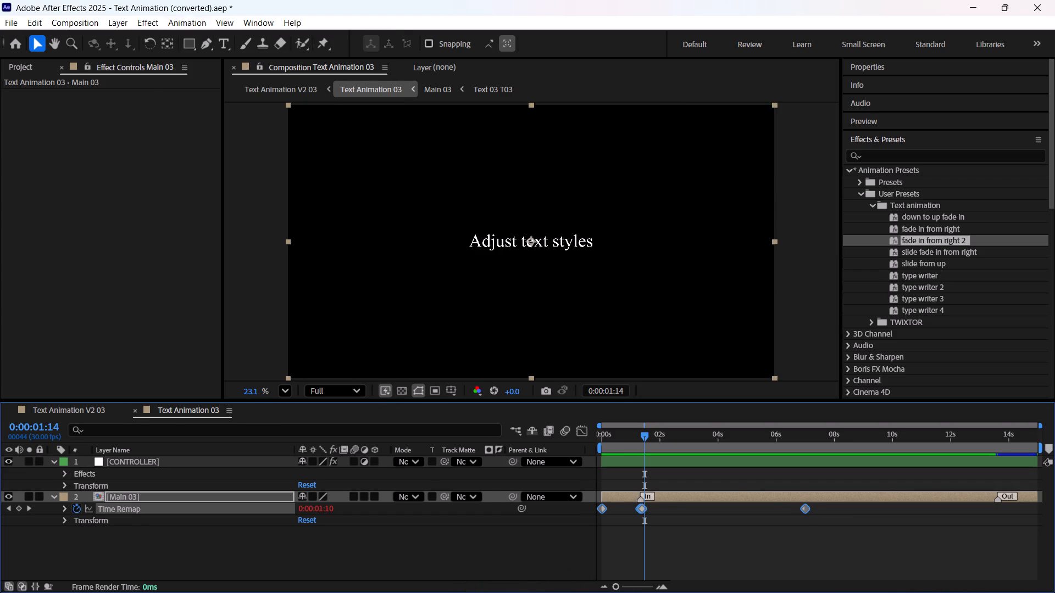
pyautogui.click(179, 21)
pyautogui.click(180, 23)
pyautogui.keyDown('ctrl'); pyautogui.click(110, 519); pyautogui.keyUp('ctrl')
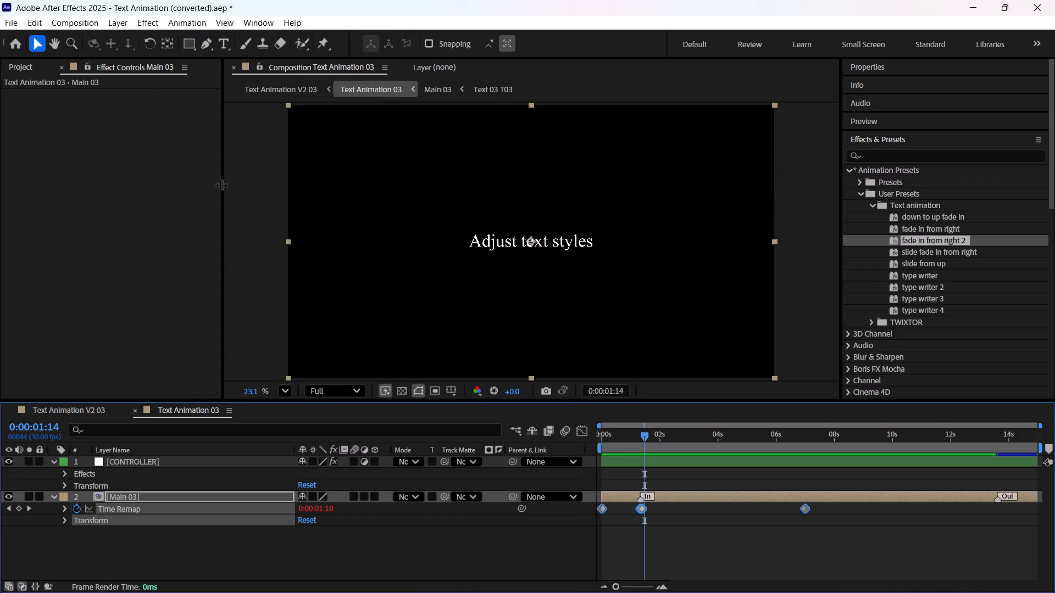
pyautogui.click(188, 23)
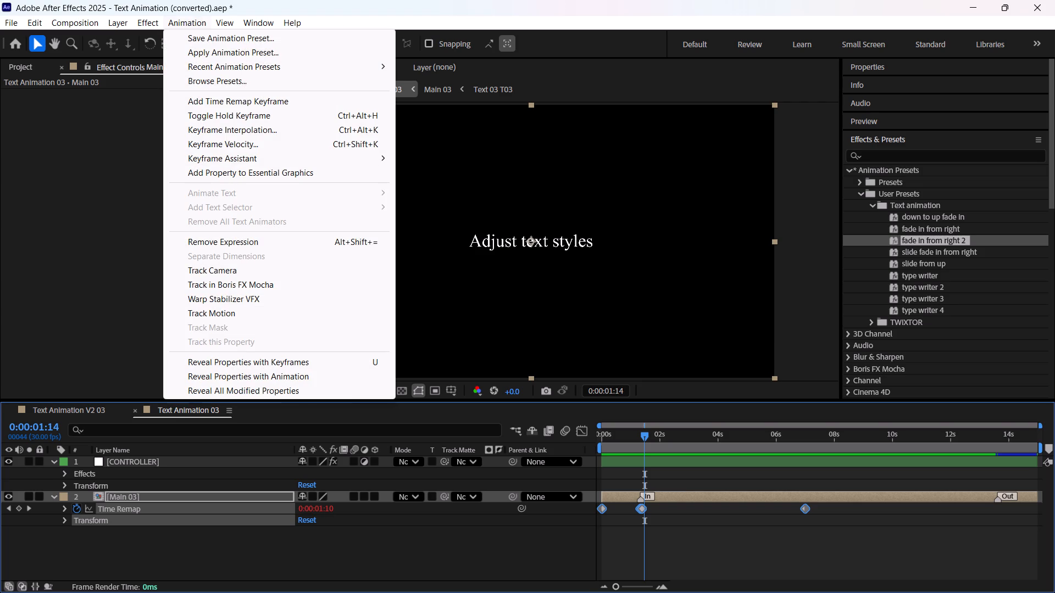
pyautogui.click(165, 562)
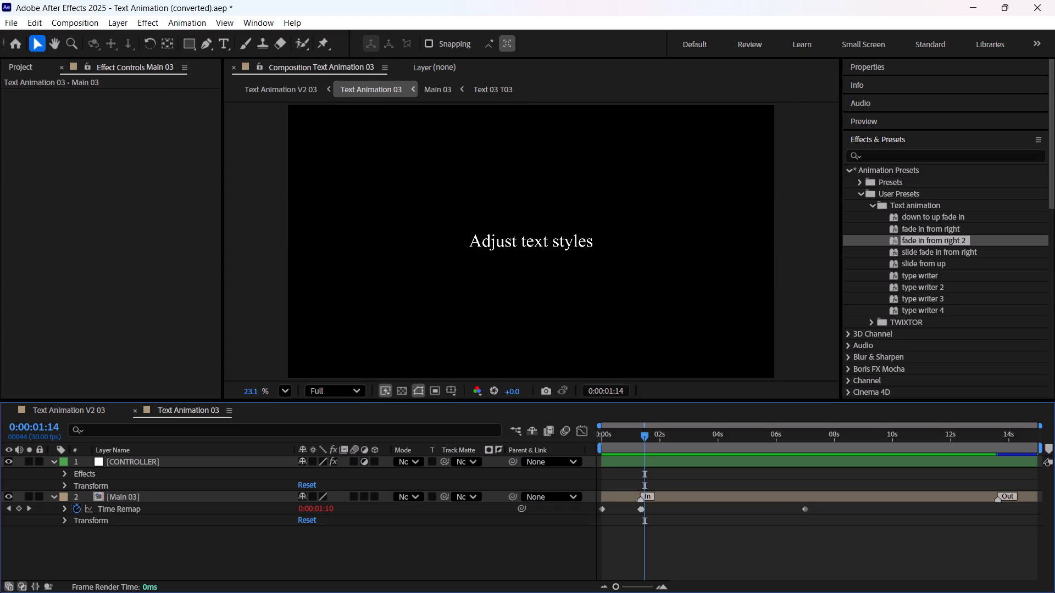
# Save the Main 03 layer's Time Remap and Transform at 0:00:00:00 as the animation preset "slide fade in from right 3" in Text animation.
pyautogui.click(165, 511)
pyautogui.keyDown('ctrl'); pyautogui.click(154, 520); pyautogui.keyUp('ctrl')
pyautogui.moveTo(645, 435); pyautogui.dragTo(606, 438)
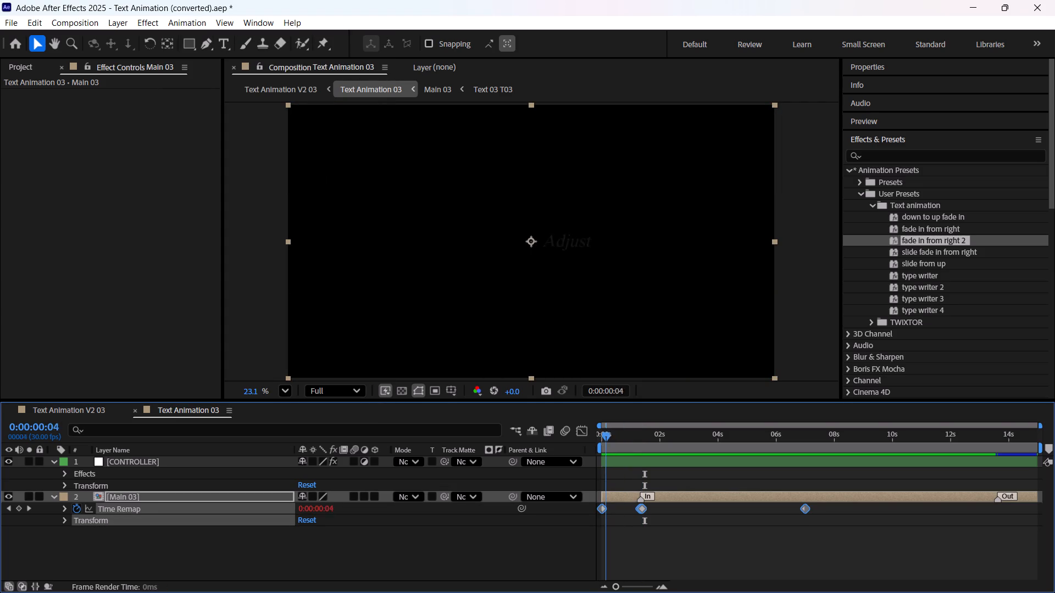
pyautogui.moveTo(606, 438); pyautogui.dragTo(623, 439)
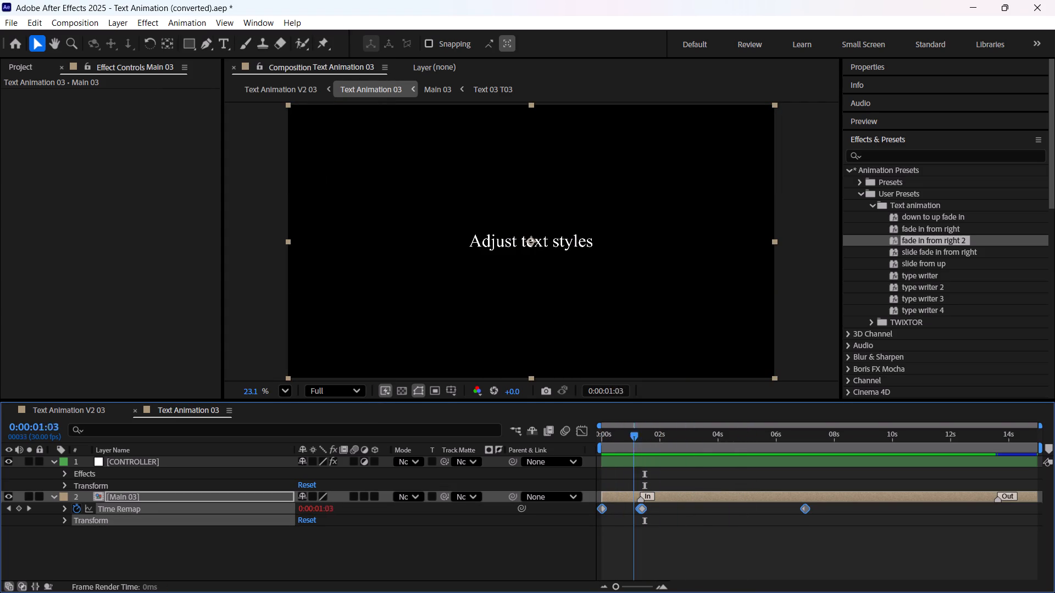
pyautogui.moveTo(623, 439); pyautogui.dragTo(849, 450)
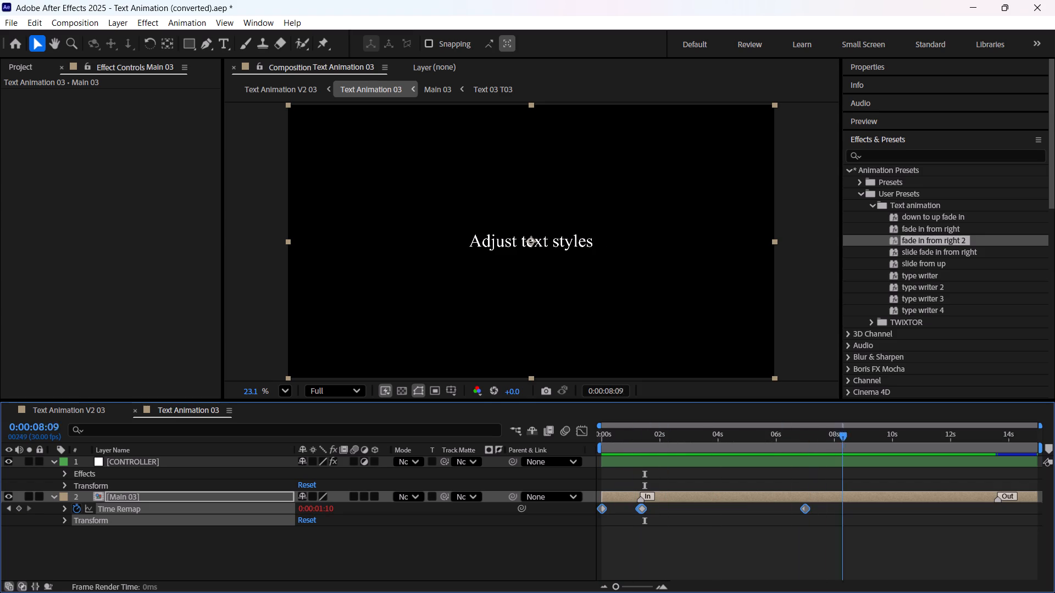
pyautogui.moveTo(849, 450); pyautogui.dragTo(900, 454)
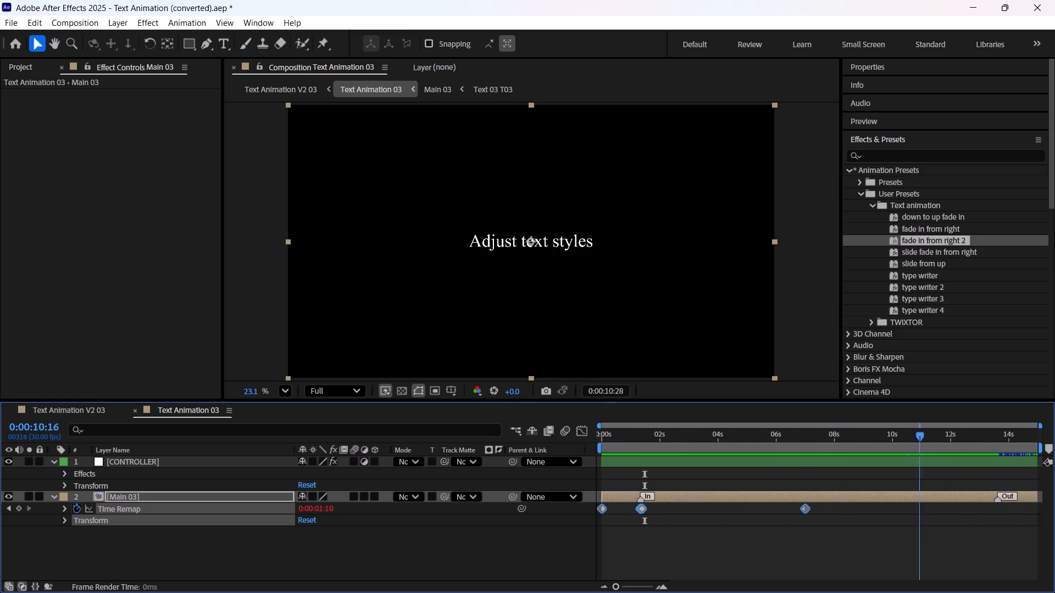
pyautogui.moveTo(900, 454); pyautogui.dragTo(587, 453)
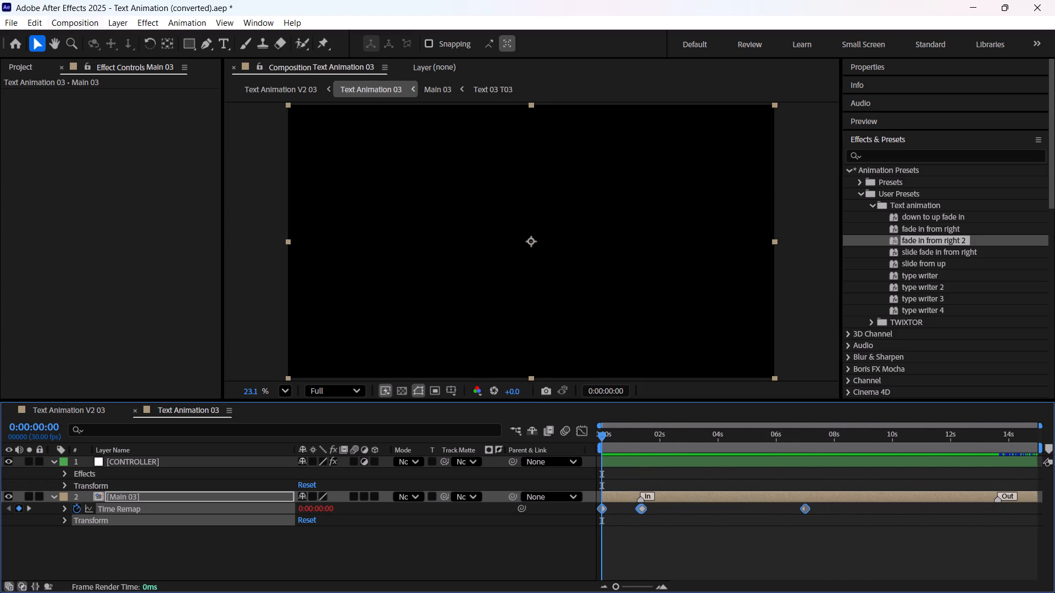
pyautogui.click(170, 26)
pyautogui.click(203, 38)
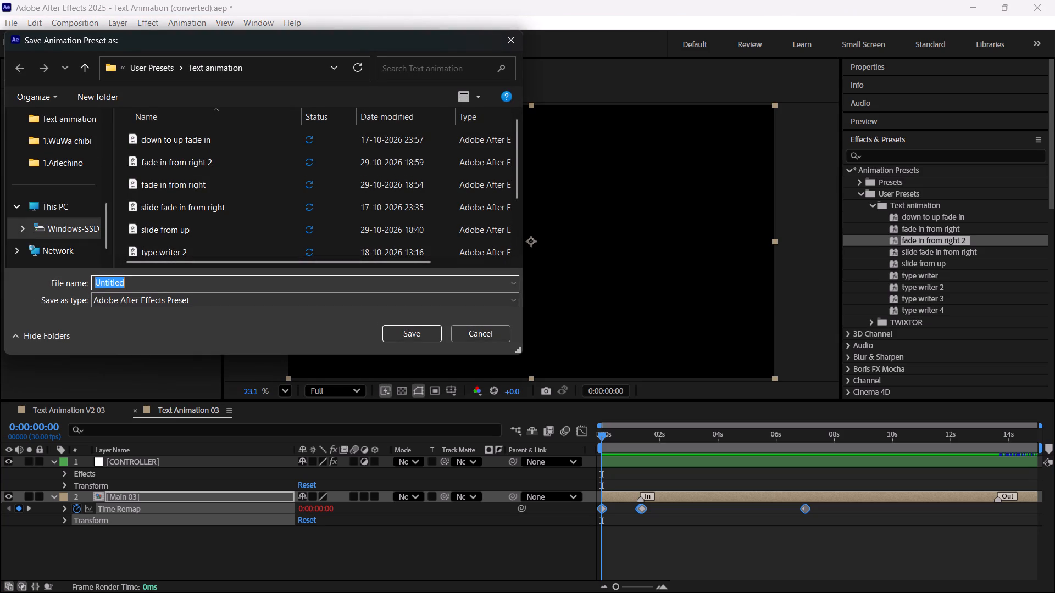
pyautogui.write('sl')
pyautogui.write('ide')
pyautogui.press('space')
pyautogui.write('fade in from right')
pyautogui.press('space')
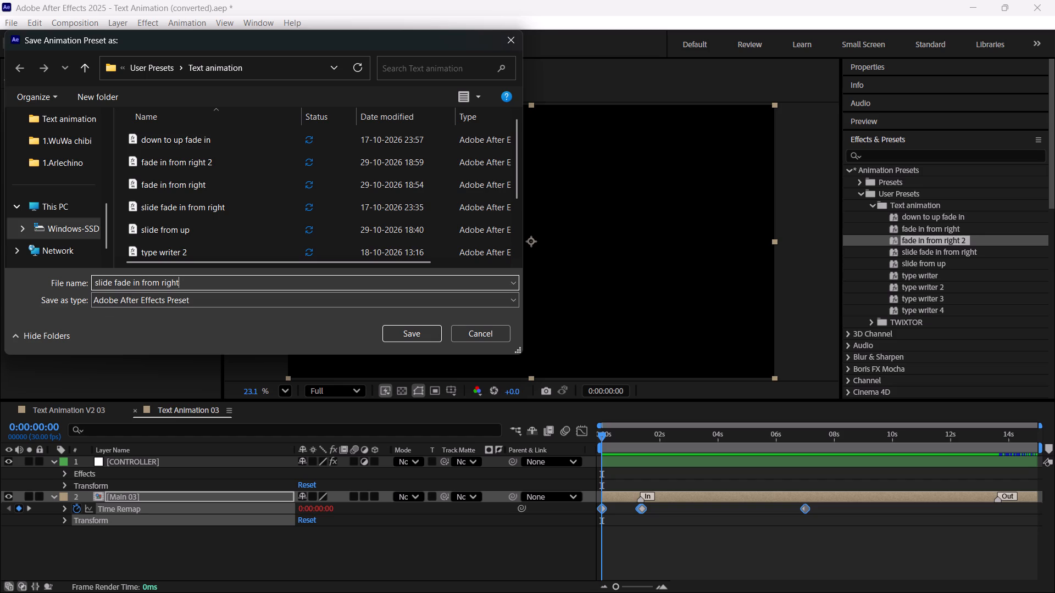
pyautogui.press('3')
pyautogui.click(424, 334)
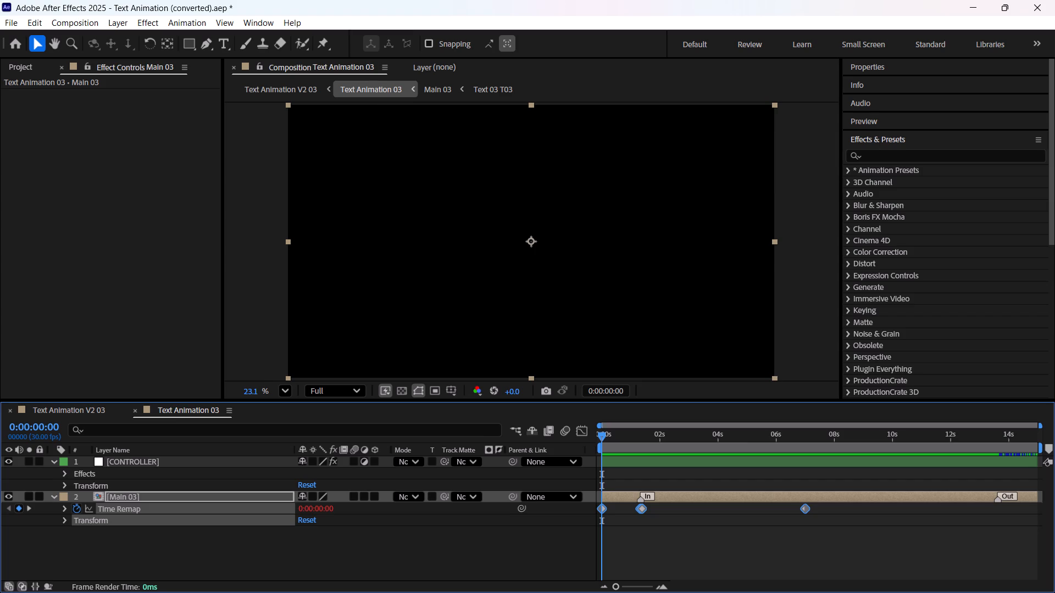
# Close the Text Animation 03 composition to return to Text Animation V2 03, leaving its test text layer expanded.
pyautogui.click(133, 411)
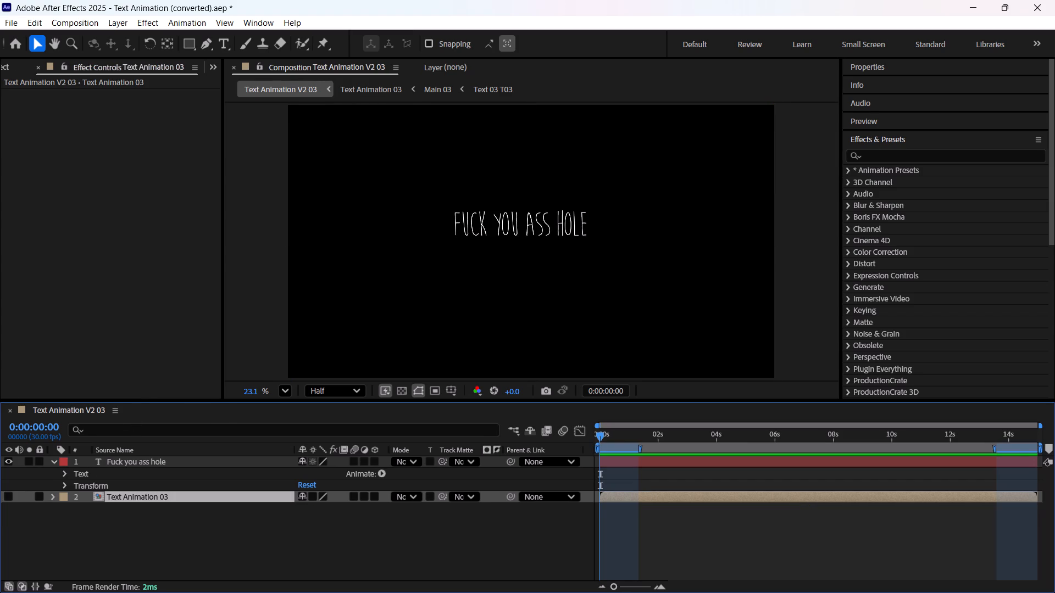
pyautogui.click(53, 496)
pyautogui.click(53, 496)
pyautogui.click(53, 464)
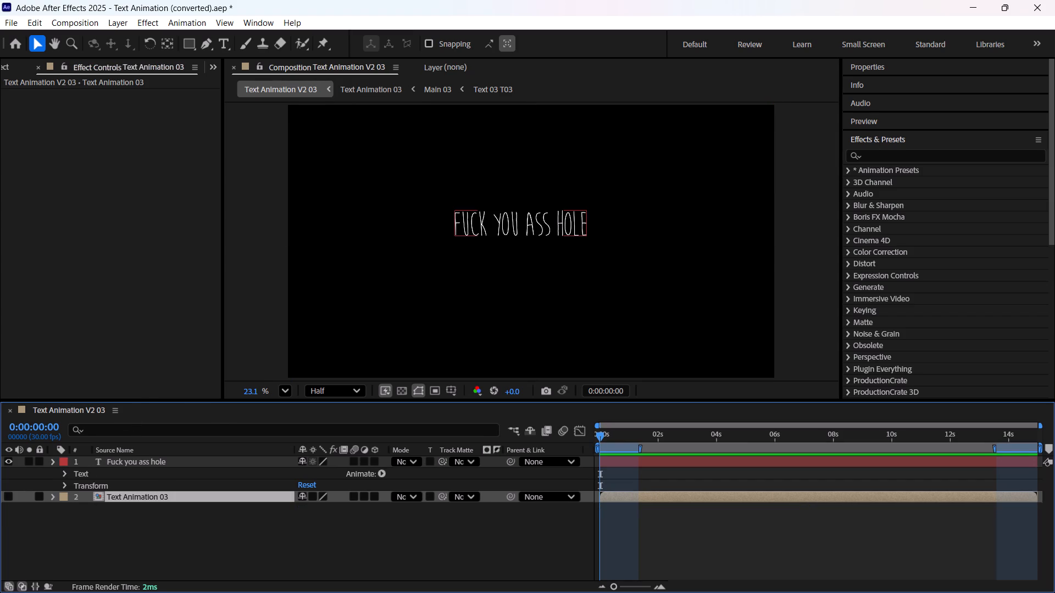
pyautogui.click(53, 464)
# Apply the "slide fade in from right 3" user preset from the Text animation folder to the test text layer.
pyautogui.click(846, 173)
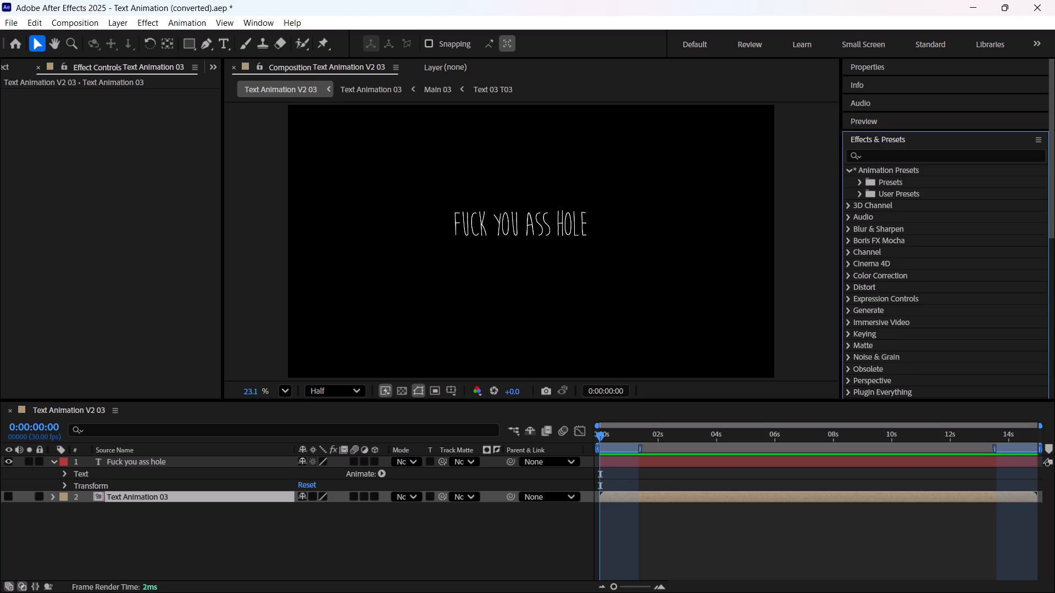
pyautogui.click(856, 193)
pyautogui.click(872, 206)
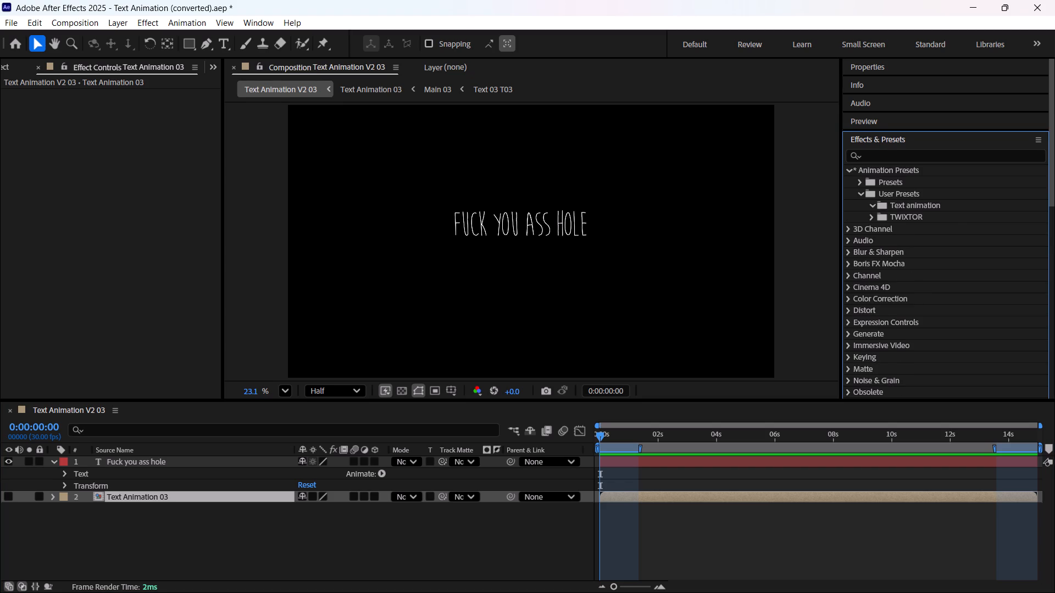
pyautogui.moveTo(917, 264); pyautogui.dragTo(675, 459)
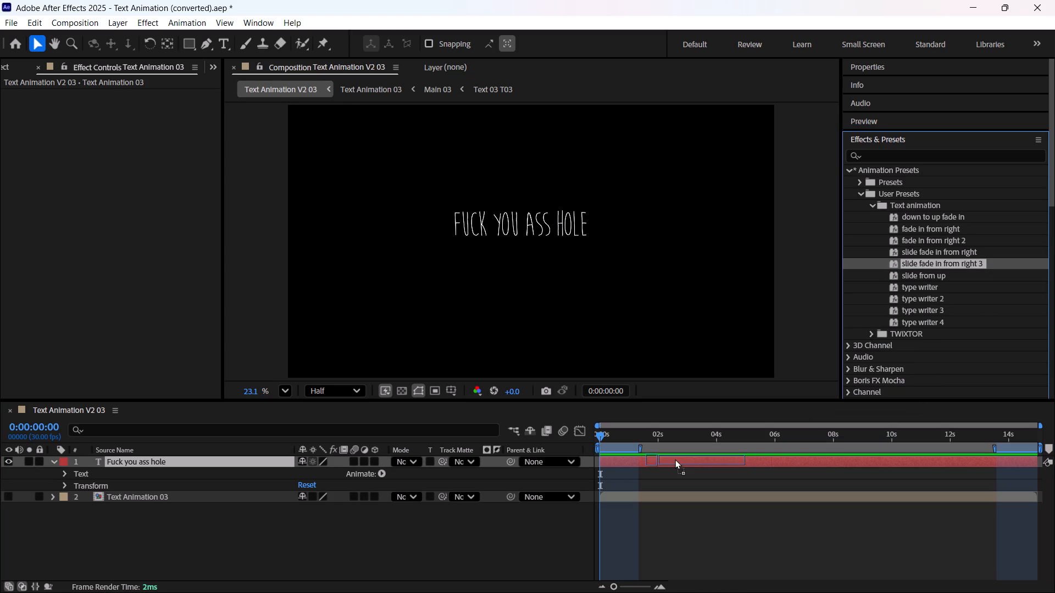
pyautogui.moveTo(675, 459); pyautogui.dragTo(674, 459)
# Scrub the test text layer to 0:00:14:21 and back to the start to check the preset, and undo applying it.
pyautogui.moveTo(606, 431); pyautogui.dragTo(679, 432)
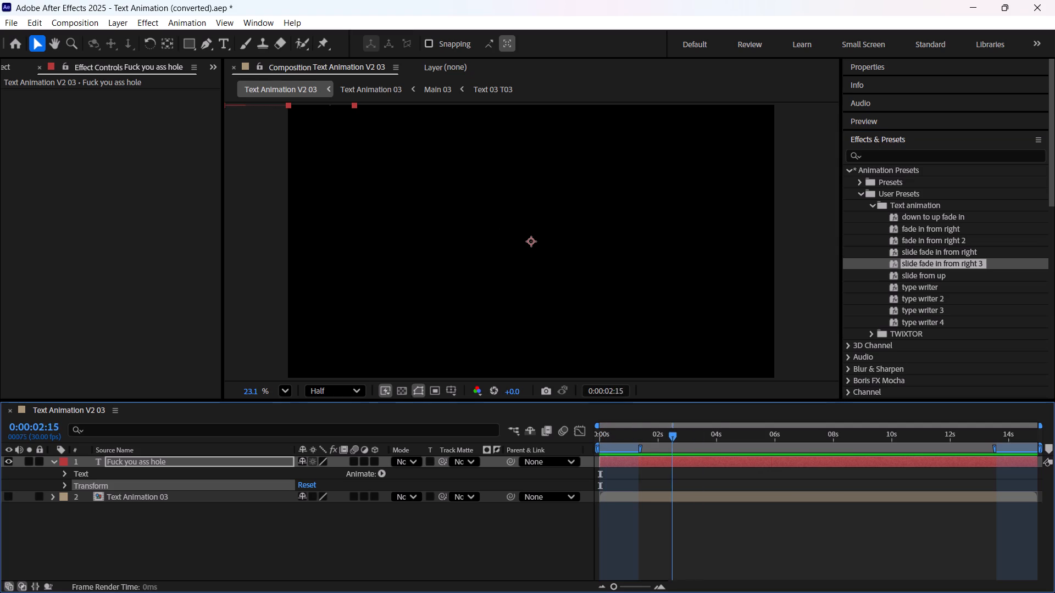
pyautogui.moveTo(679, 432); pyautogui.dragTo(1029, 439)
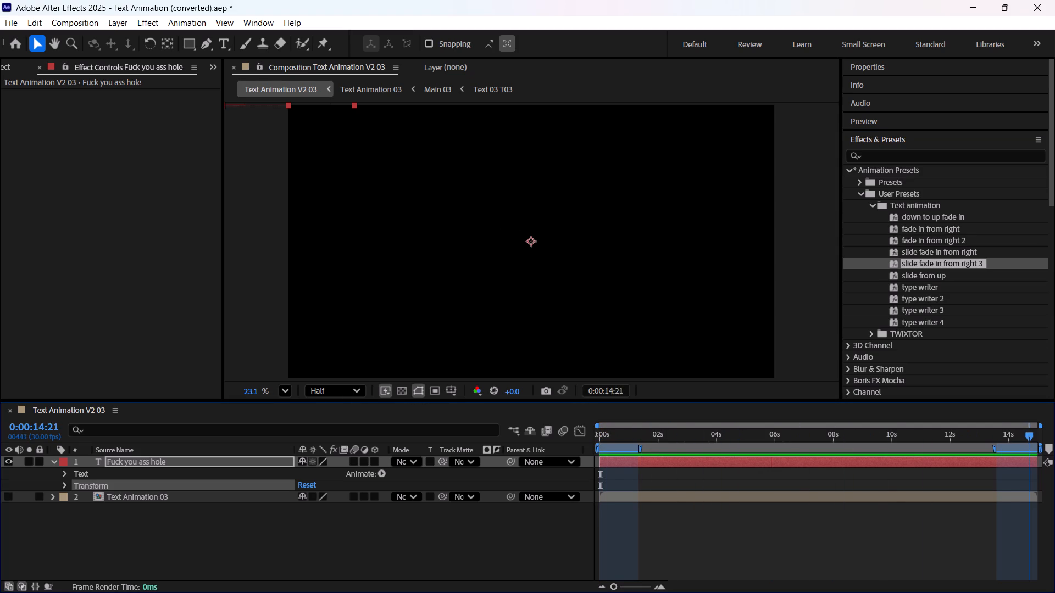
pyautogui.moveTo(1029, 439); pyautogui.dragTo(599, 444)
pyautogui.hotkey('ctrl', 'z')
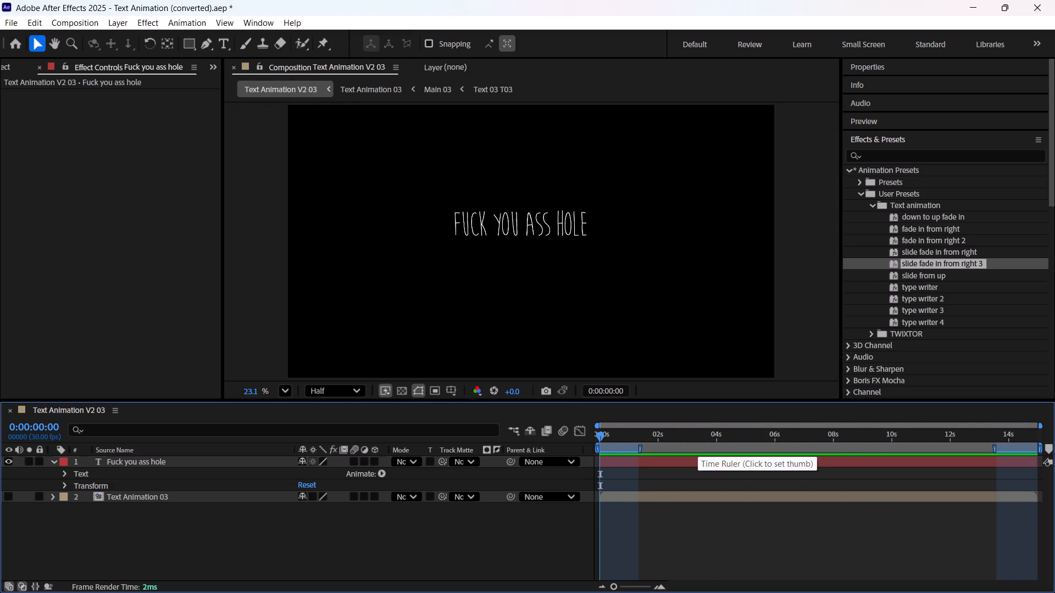
# Start a new project, discarding the unsaved changes to Text Animation (converted).aep.
pyautogui.click(9, 25)
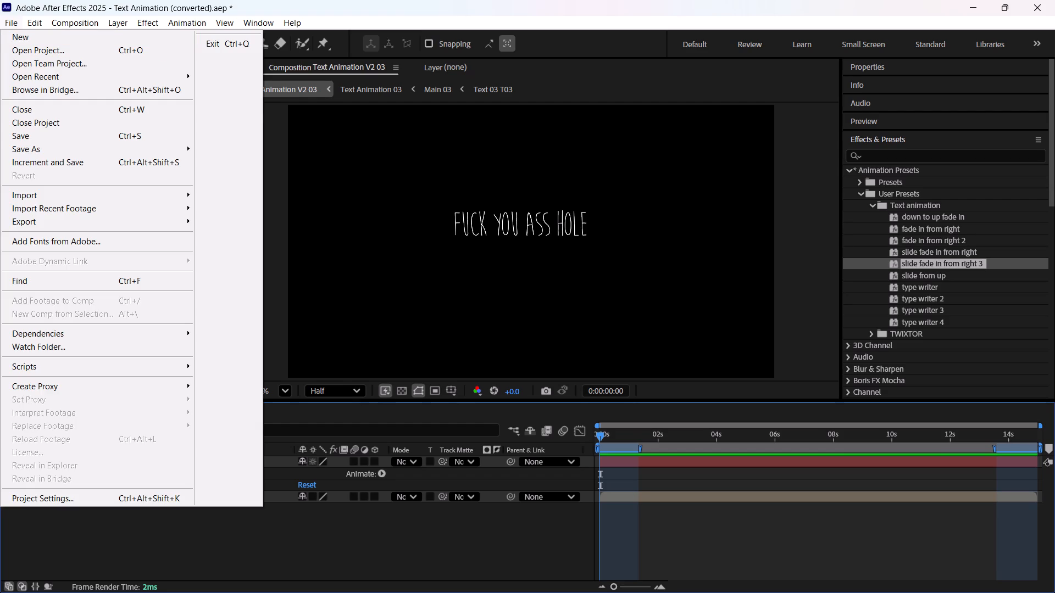
pyautogui.click(23, 40)
pyautogui.click(263, 40)
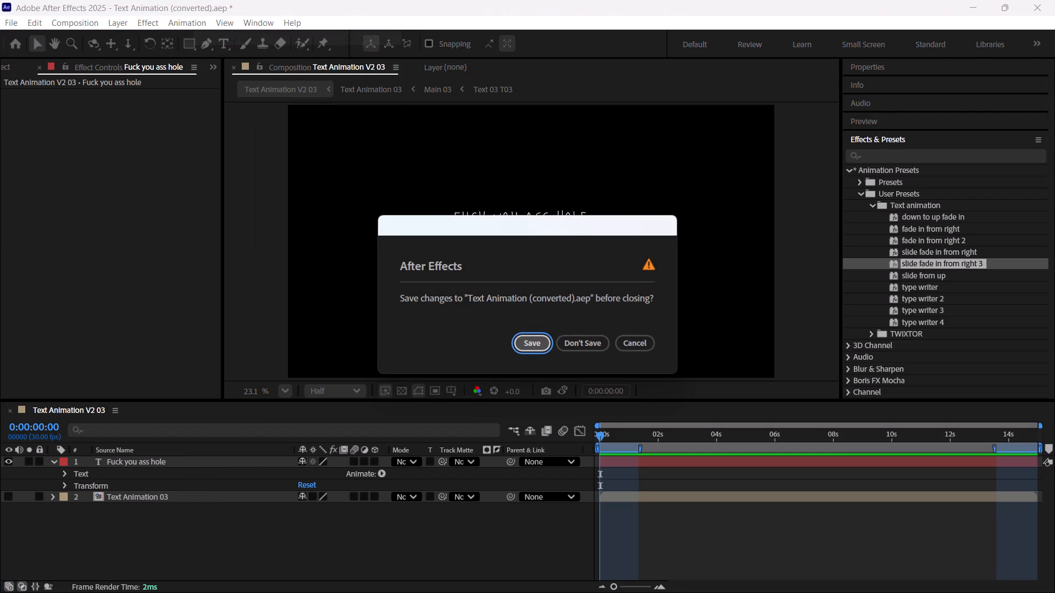
pyautogui.click(589, 349)
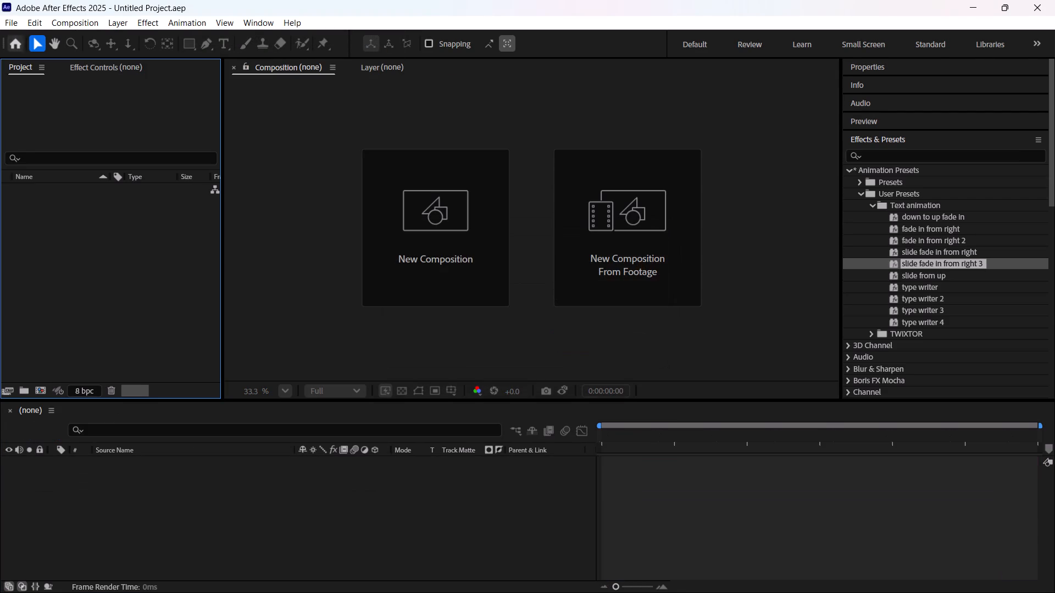
# Open the recent project "hologram song" from the Home screen.
pyautogui.click(14, 38)
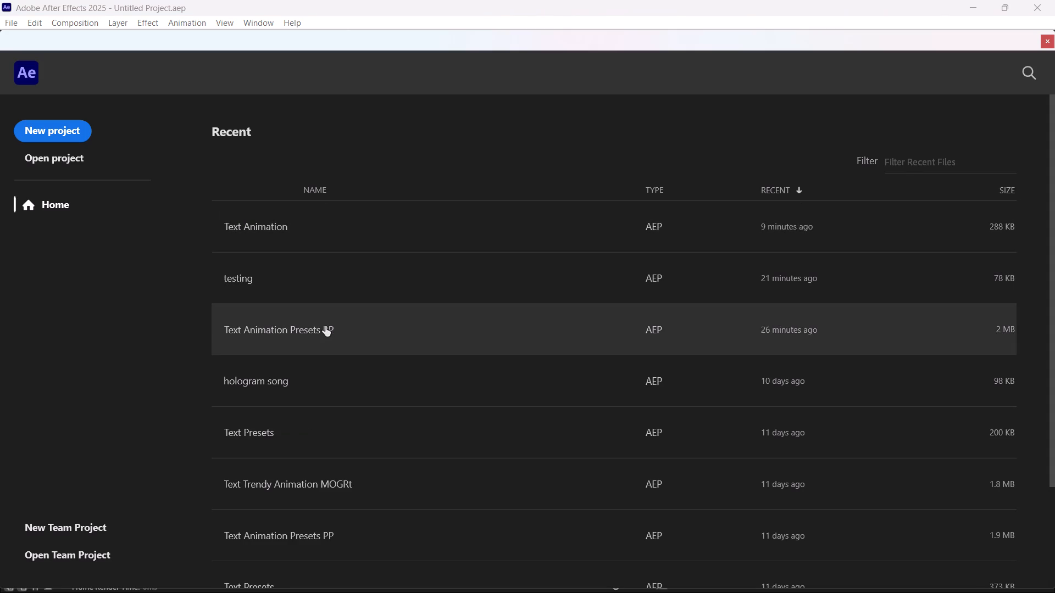
pyautogui.click(311, 399)
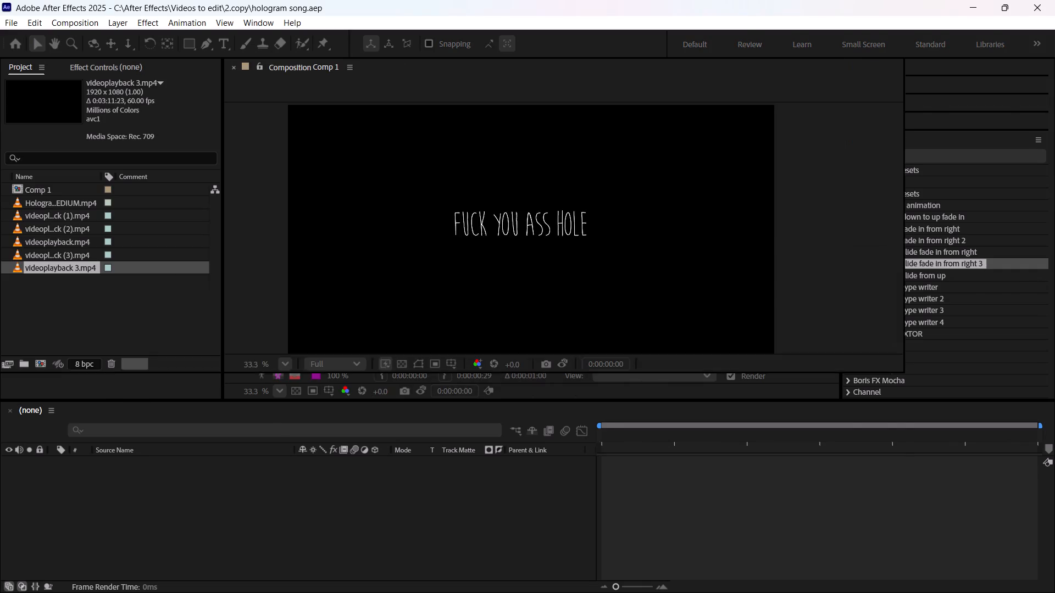
# Scrub Comp 1 to 0:01:52:04 and back to the start, and look over the later part of its timeline.
pyautogui.moveTo(649, 415); pyautogui.dragTo(386, 404)
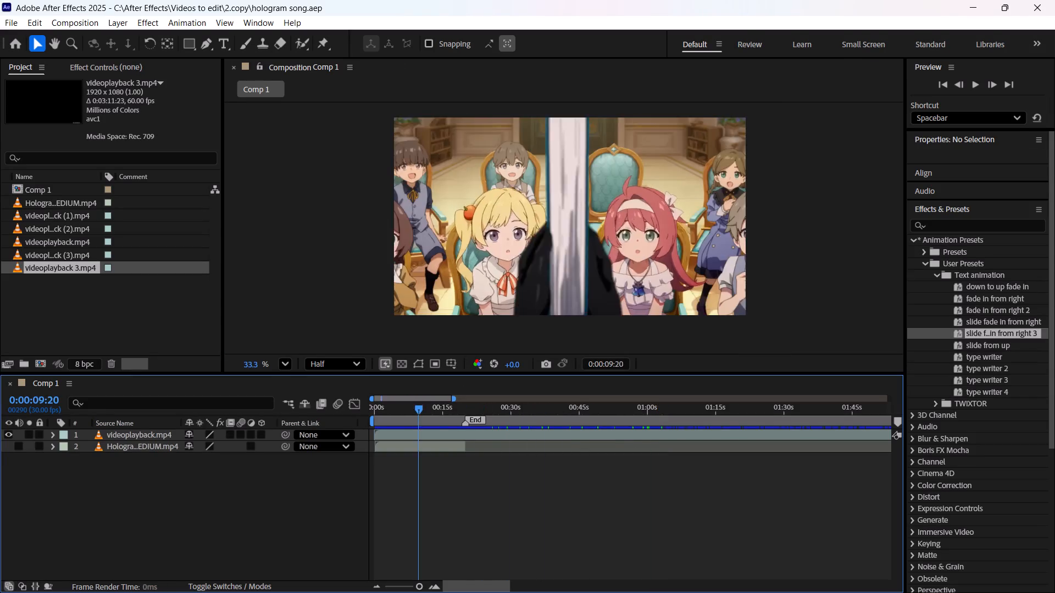
pyautogui.moveTo(386, 404); pyautogui.dragTo(894, 422)
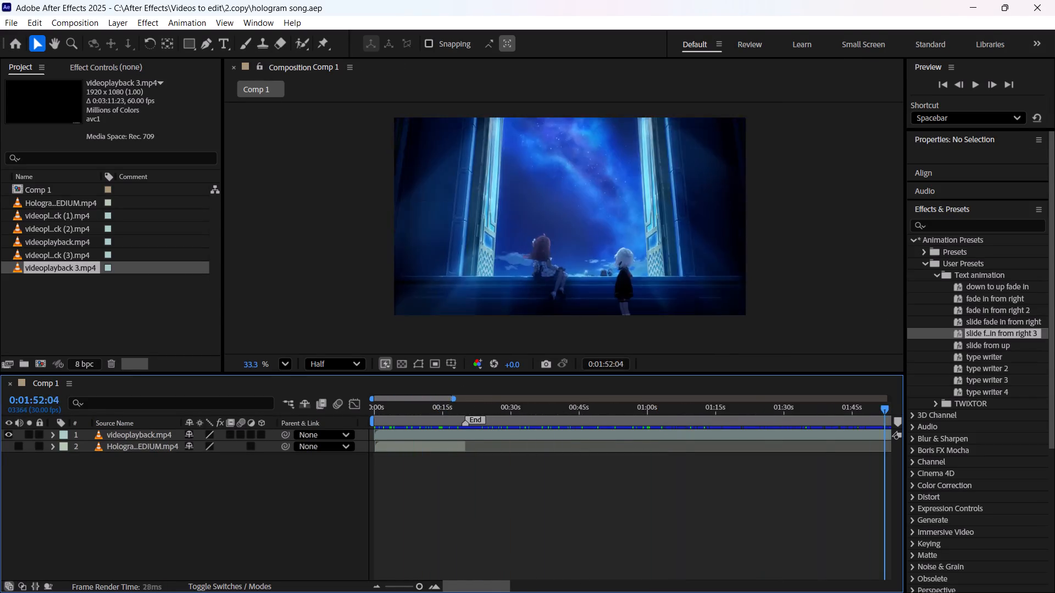
pyautogui.moveTo(894, 422); pyautogui.dragTo(218, 418)
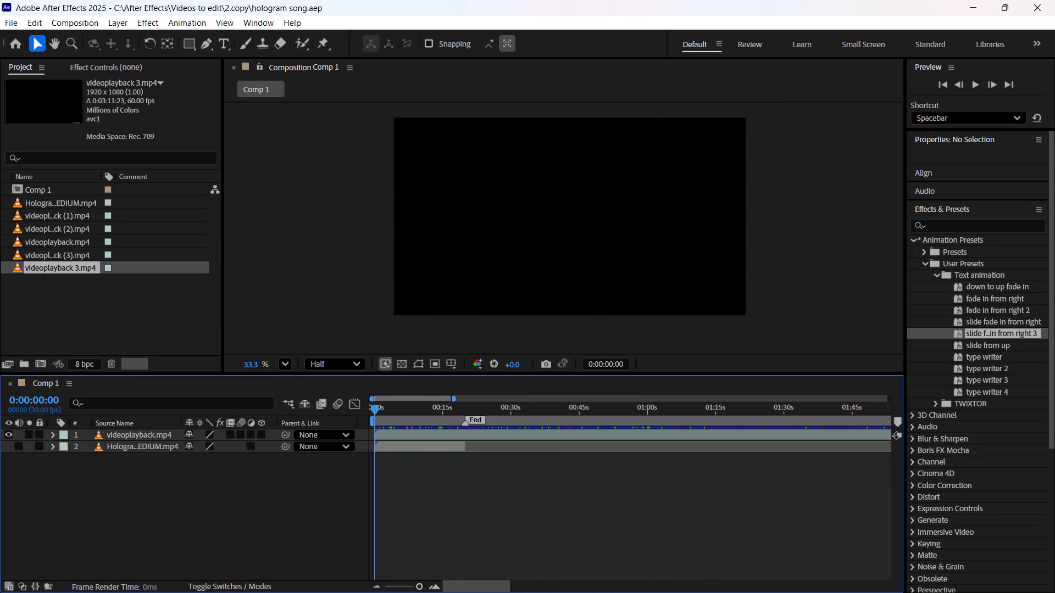
pyautogui.moveTo(218, 418); pyautogui.dragTo(216, 417)
pyautogui.moveTo(466, 585); pyautogui.dragTo(583, 585)
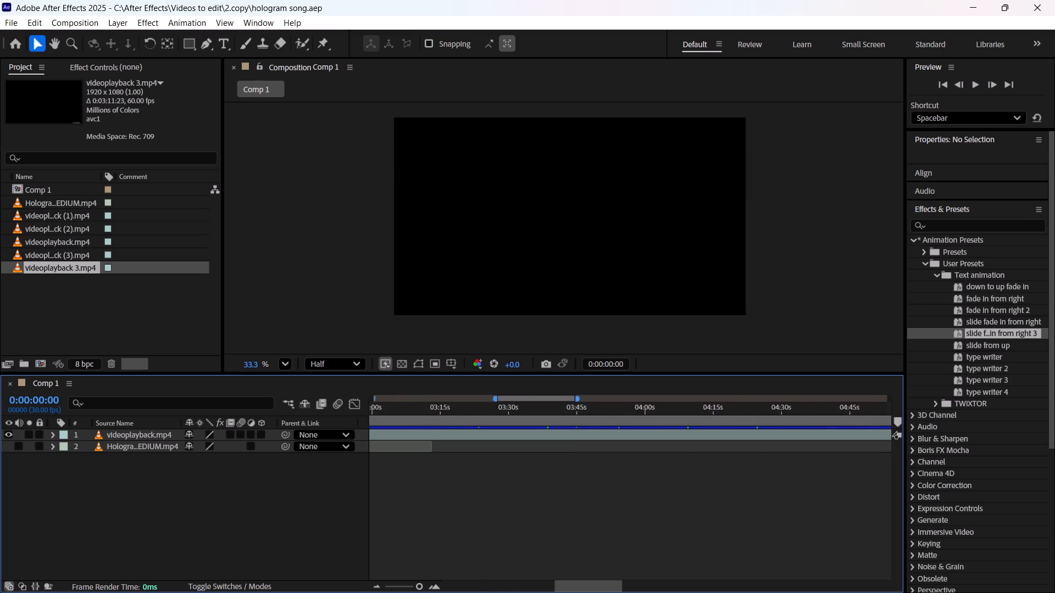
pyautogui.moveTo(583, 585); pyautogui.dragTo(285, 577)
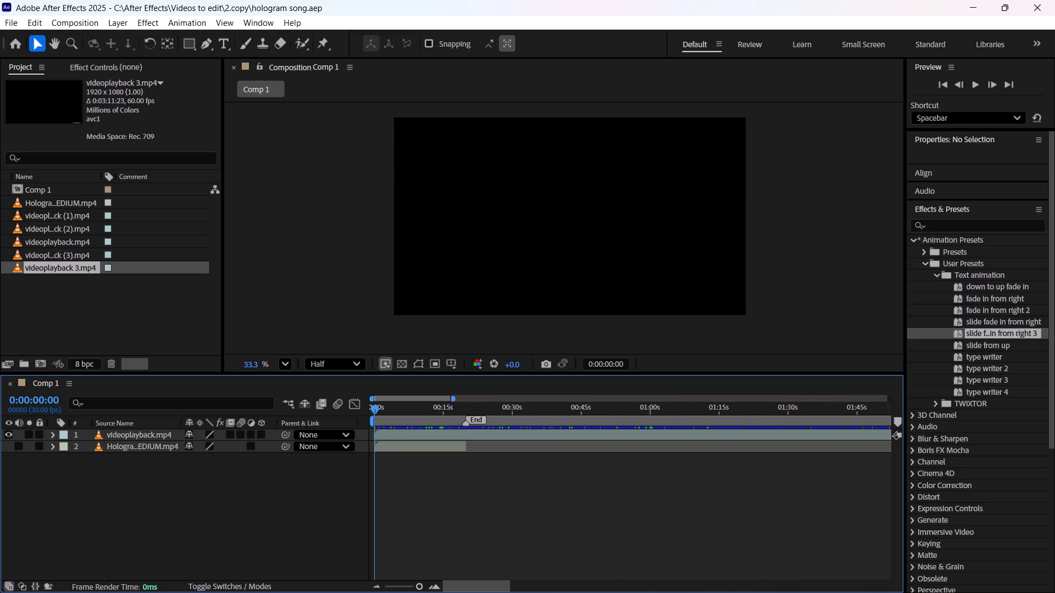